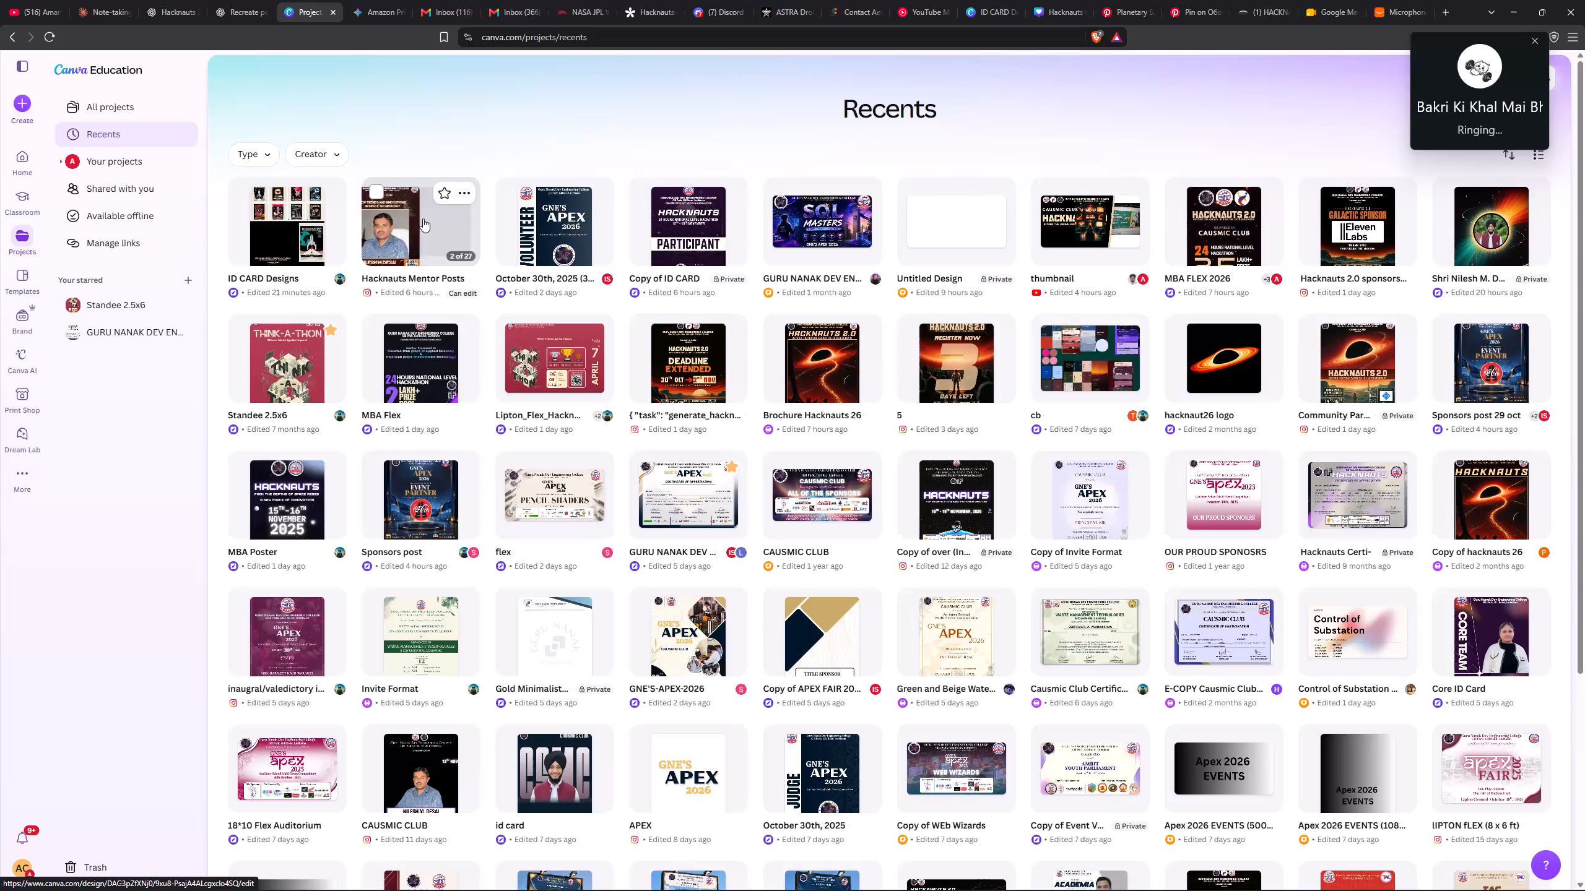
click(422, 226)
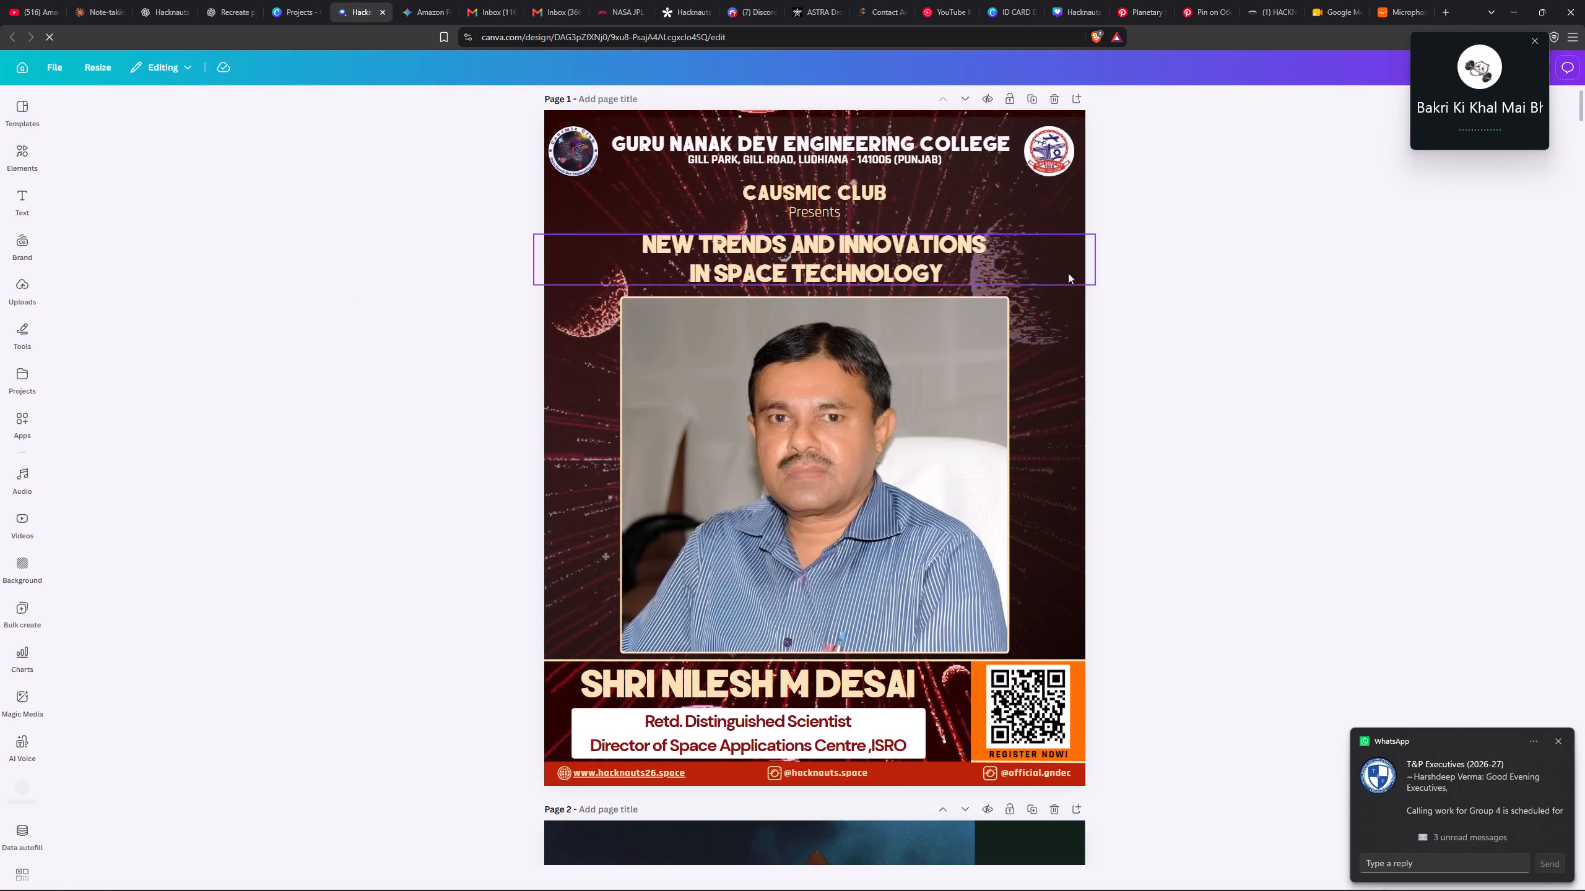
drag(1077, 372, 1114, 369)
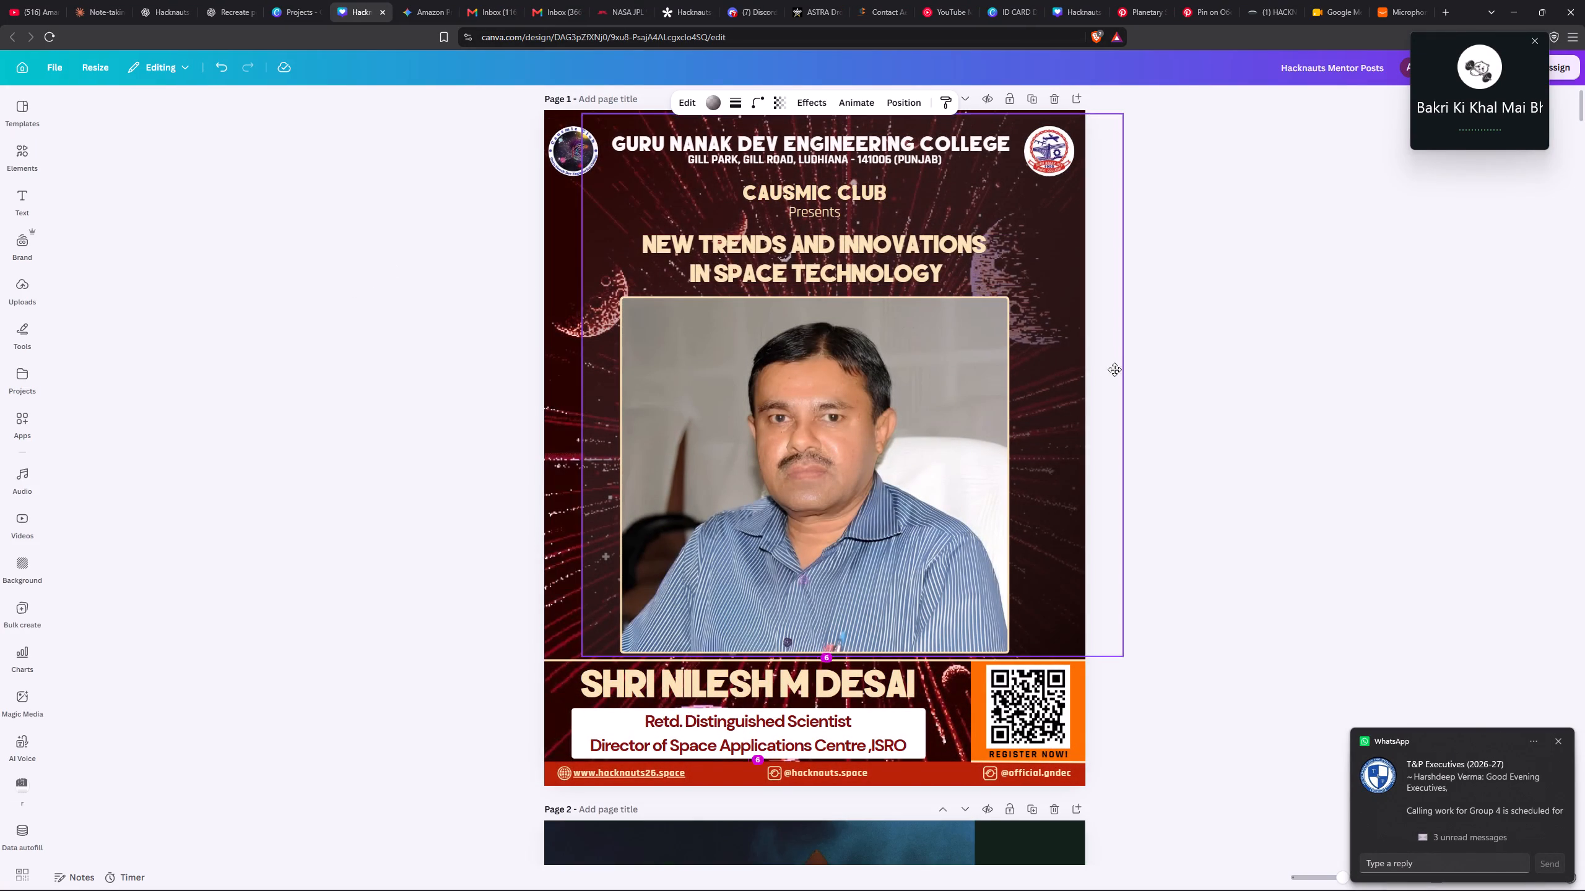
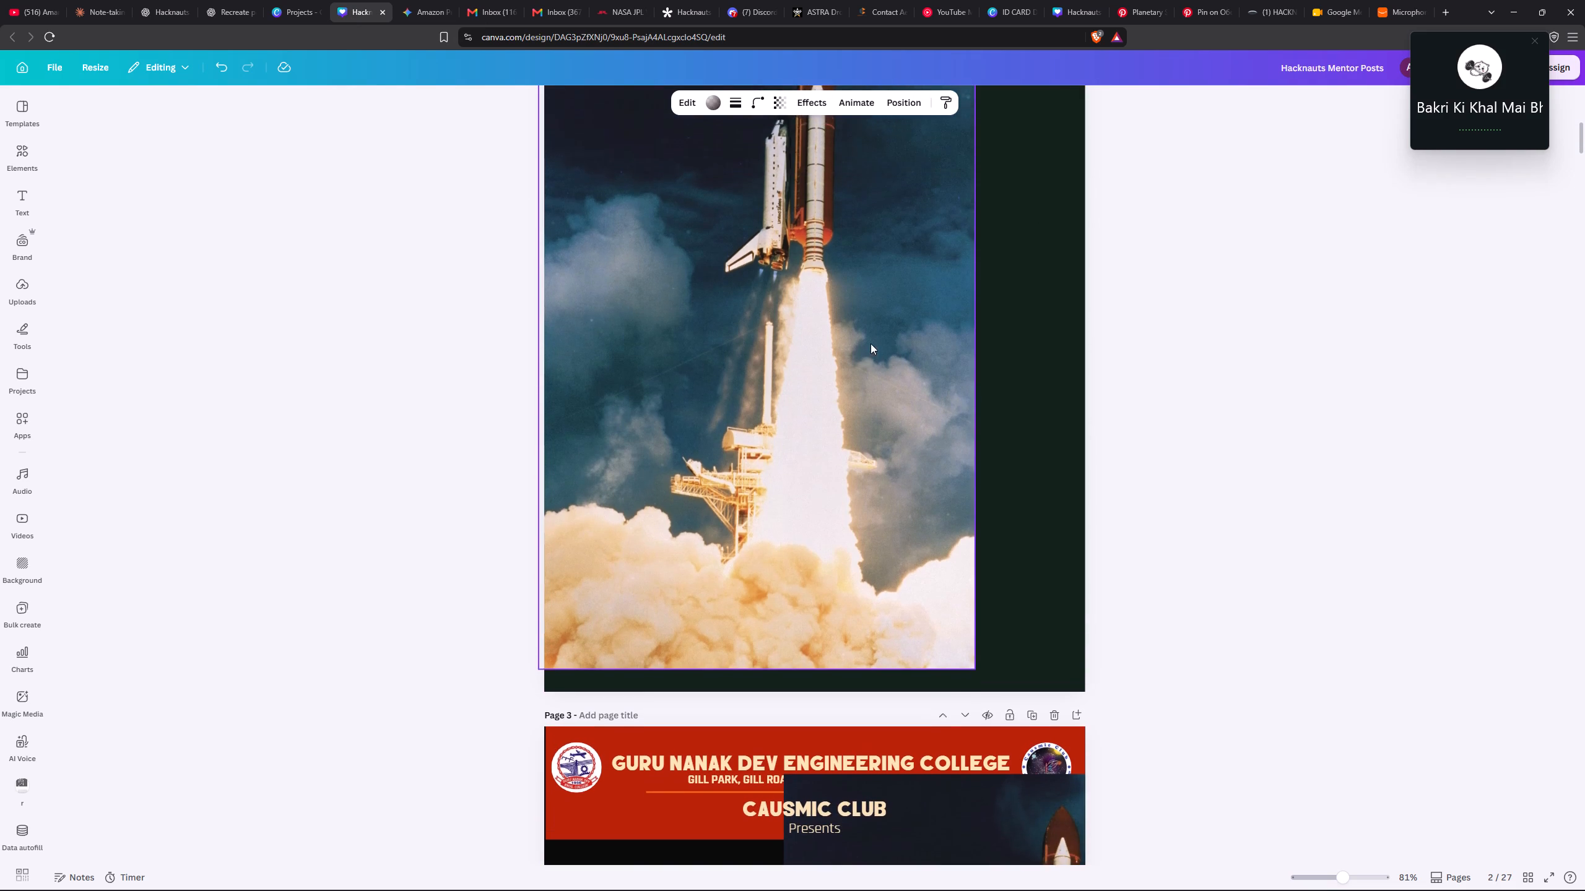
drag(871, 343, 1583, 286)
click(827, 334)
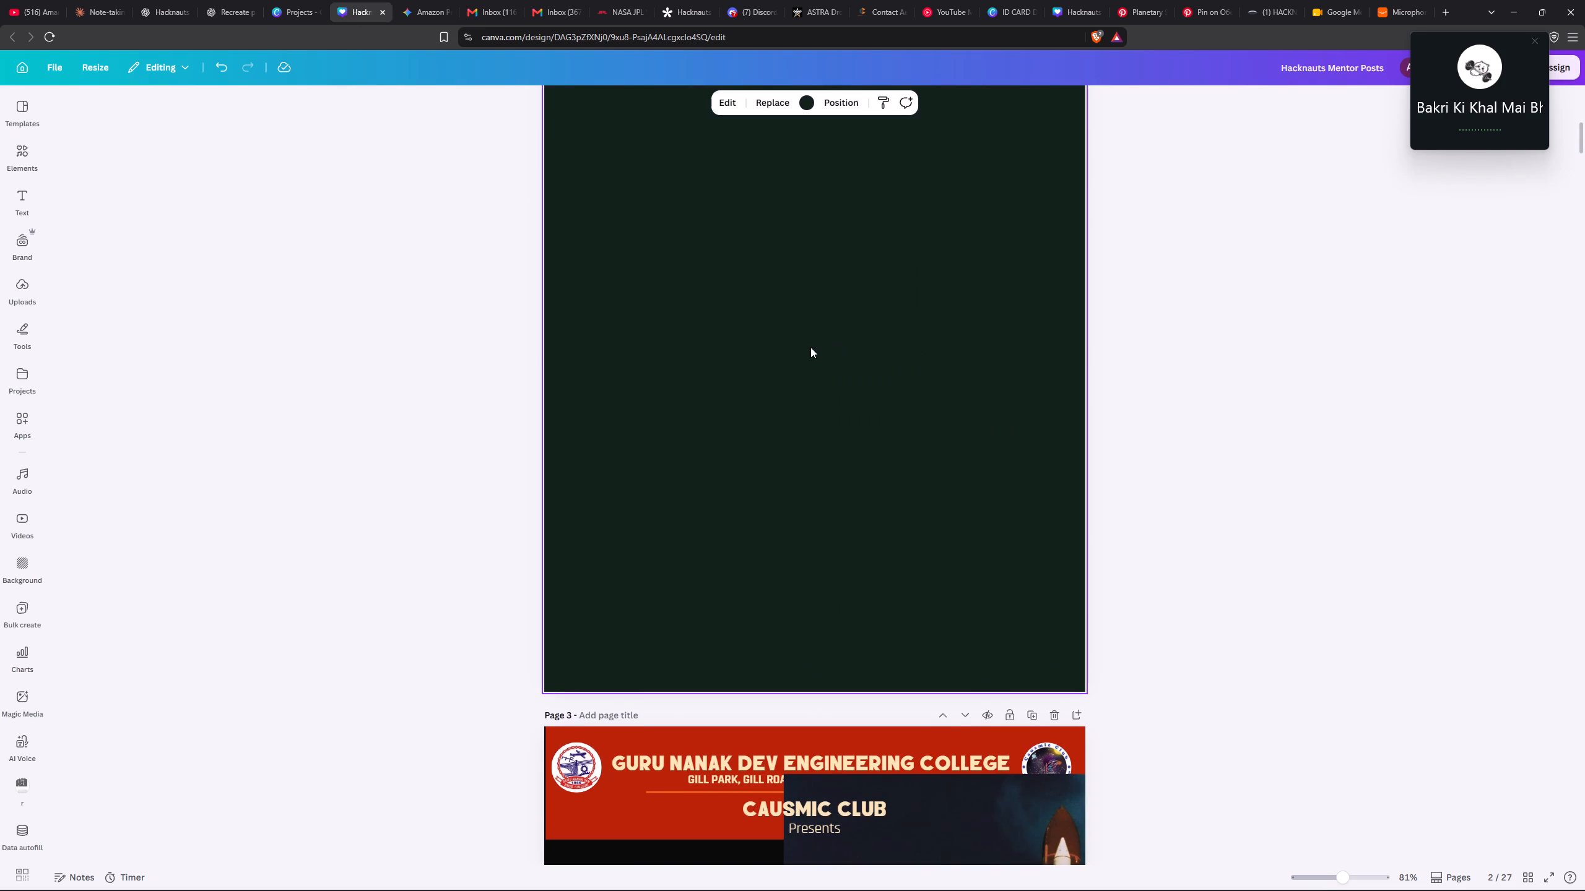
Paste the copied rocket scenery onto page 2 and scale and position it so it fills the whole page.
key(ctrl+v)
drag(801, 502, 768, 494)
scroll(759, 482, up, 2)
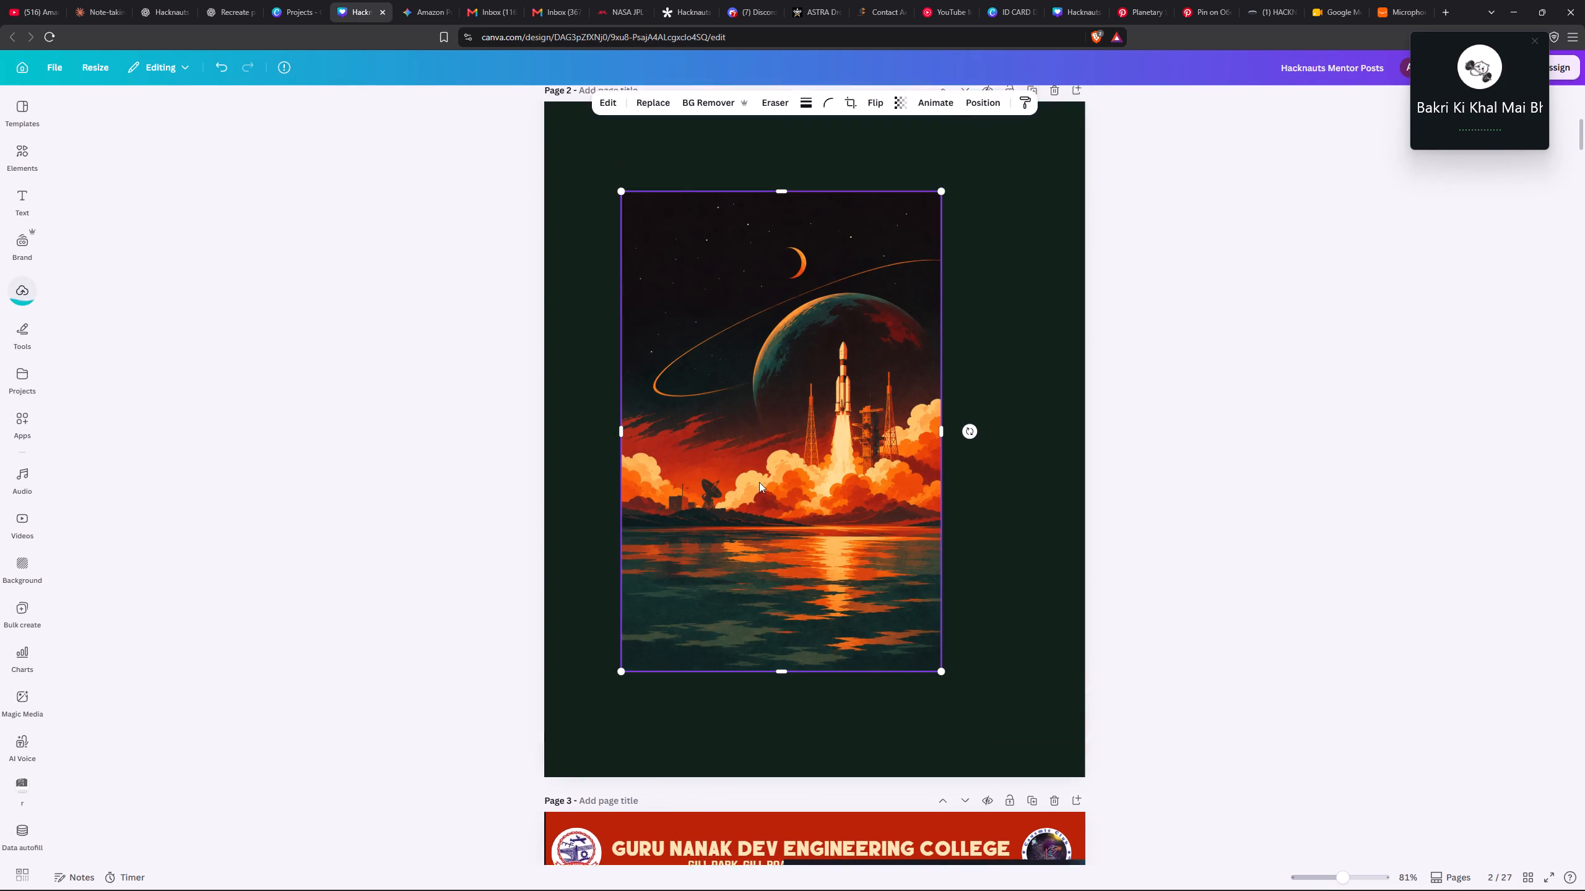
drag(759, 482, 677, 336)
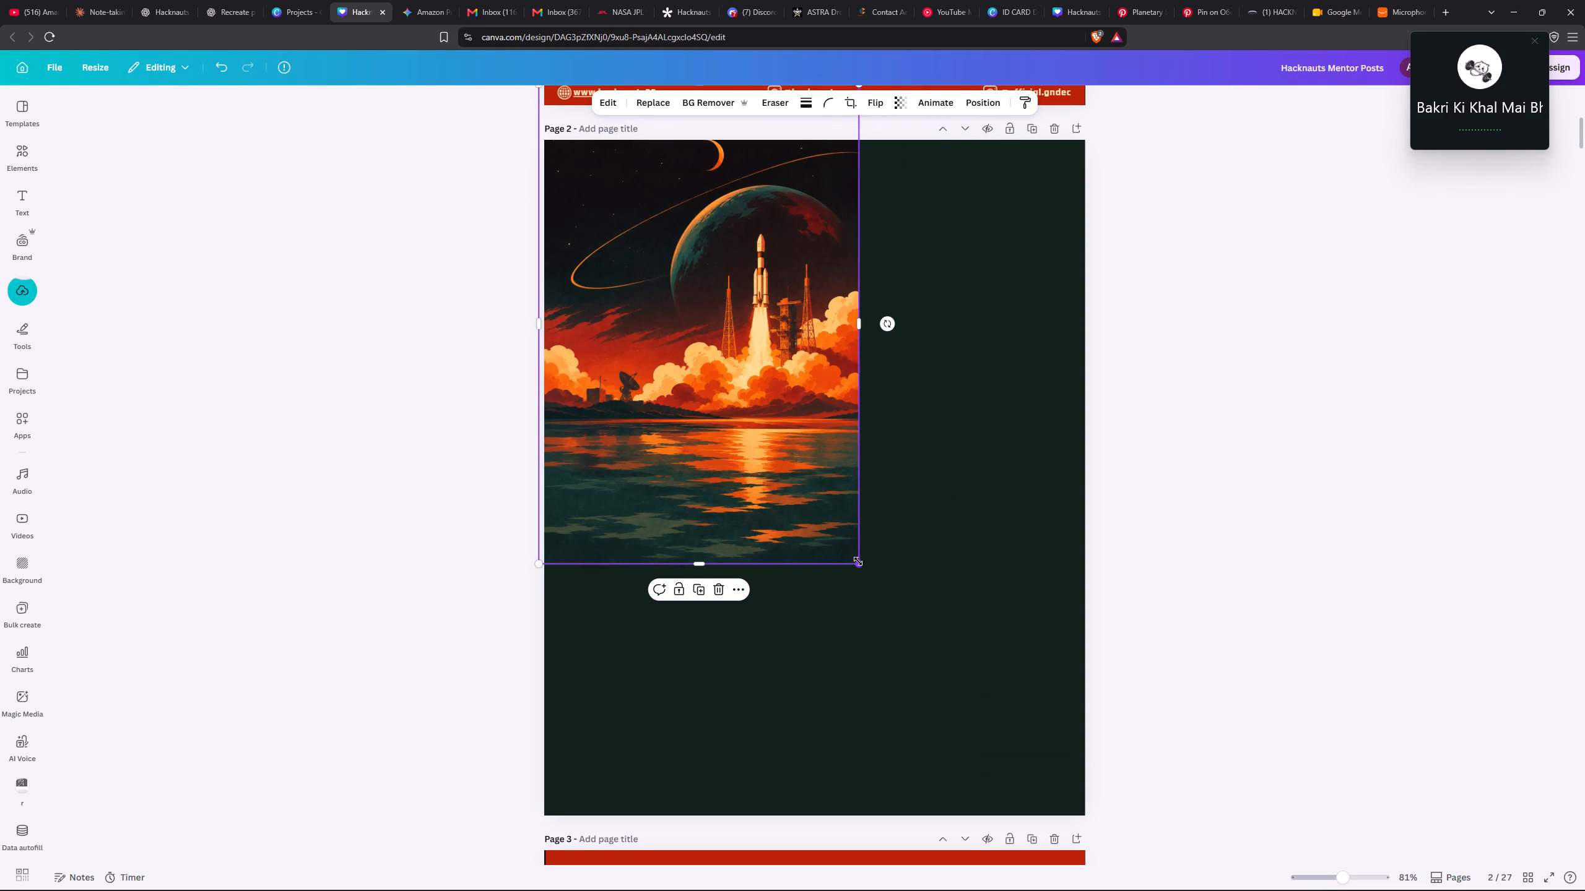
drag(858, 561, 1237, 799)
drag(536, 499, 545, 513)
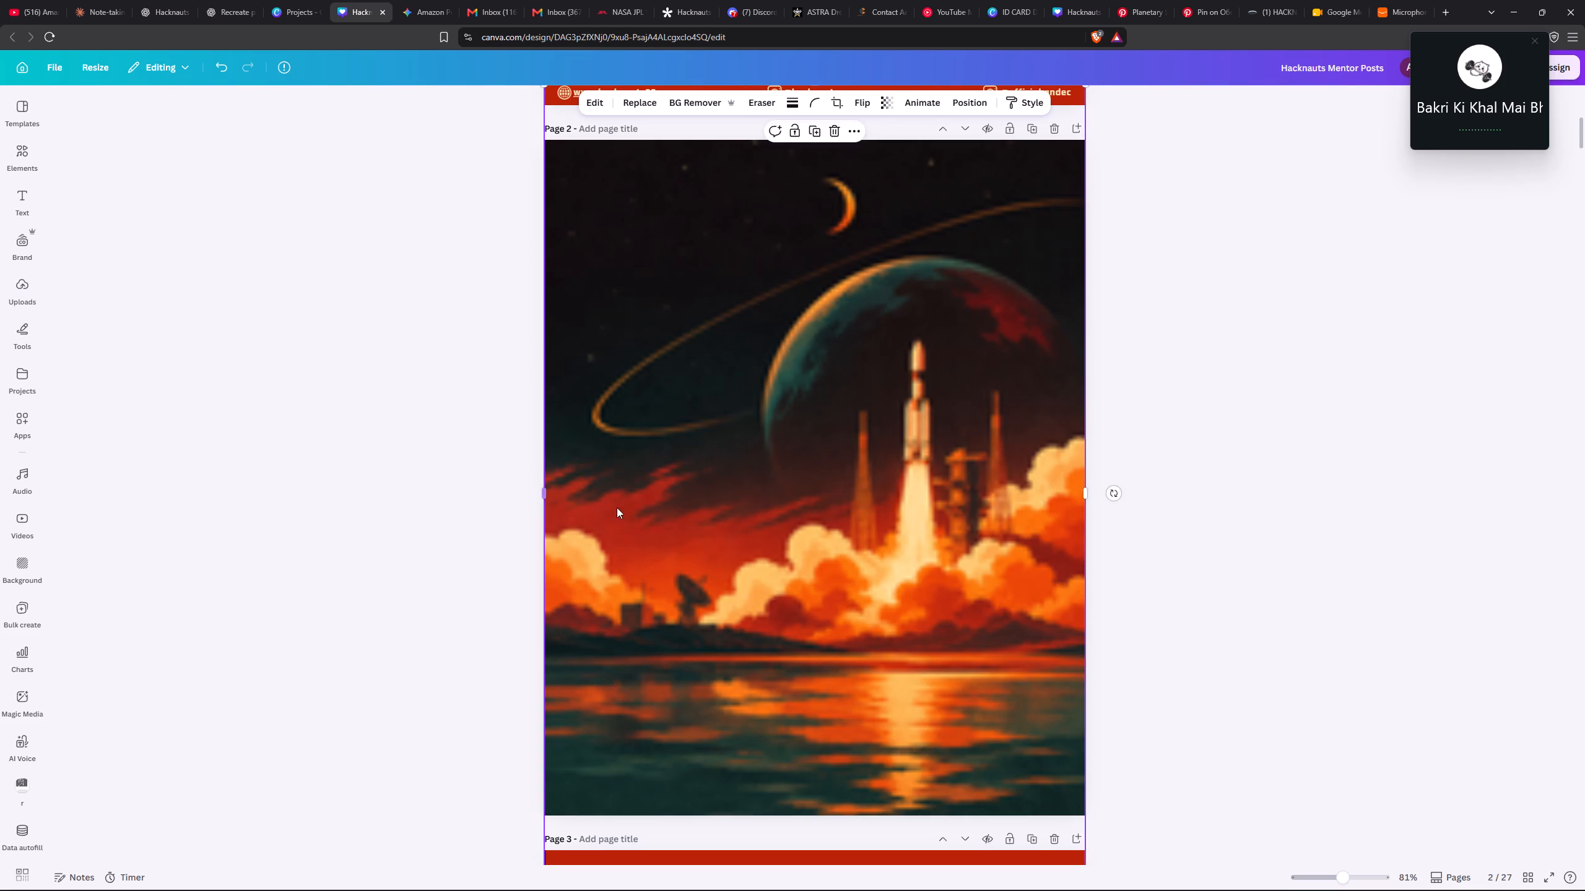
drag(758, 519, 758, 576)
scroll(1049, 464, up, 4)
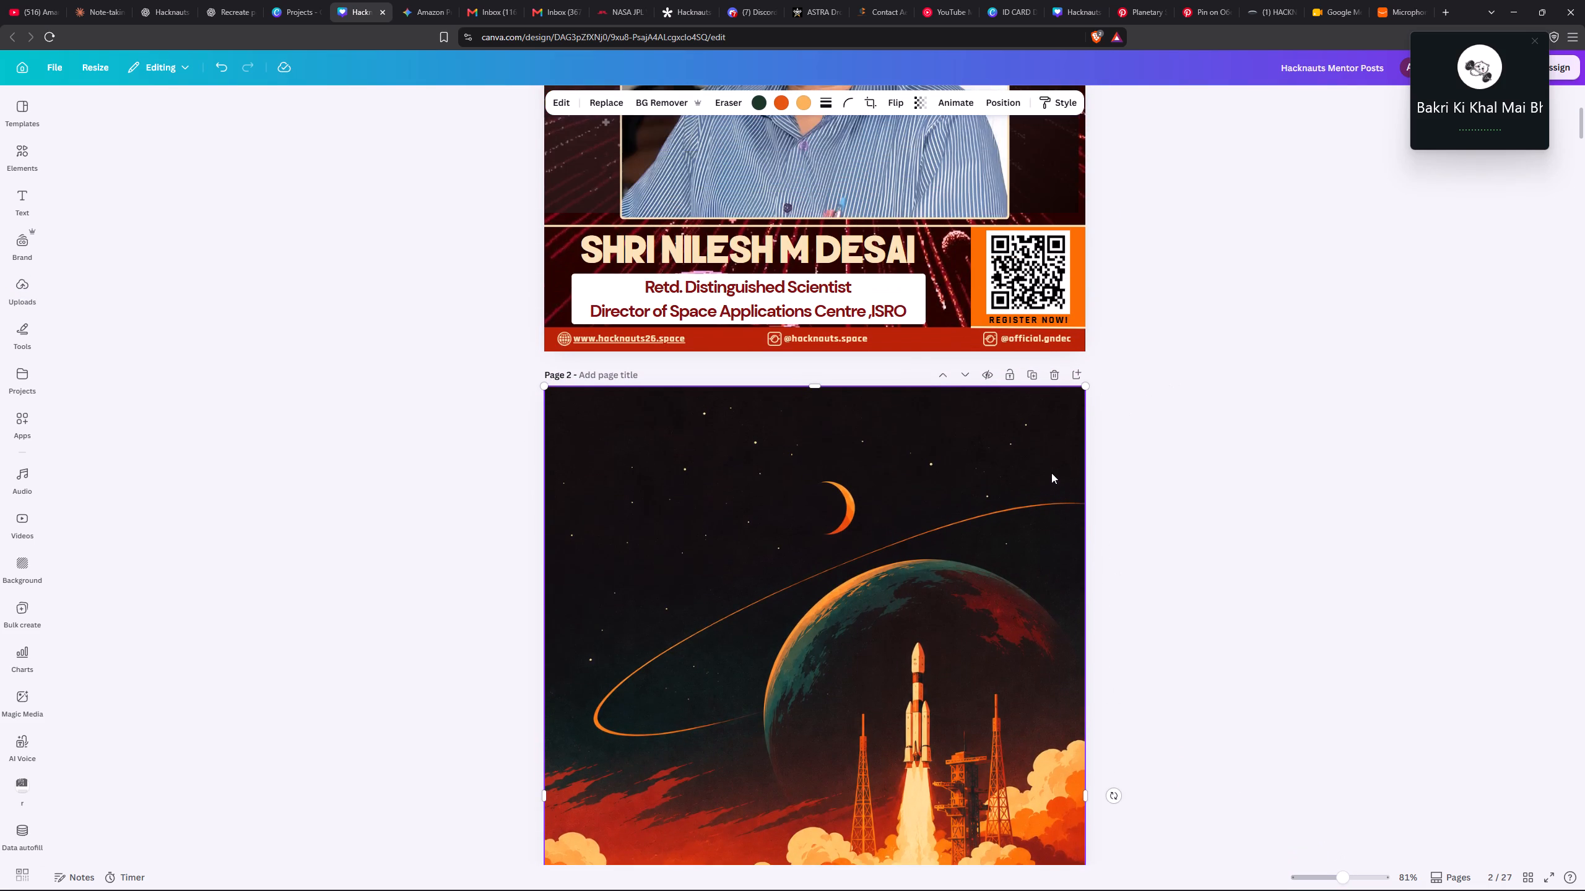
scroll(1030, 486, up, 5)
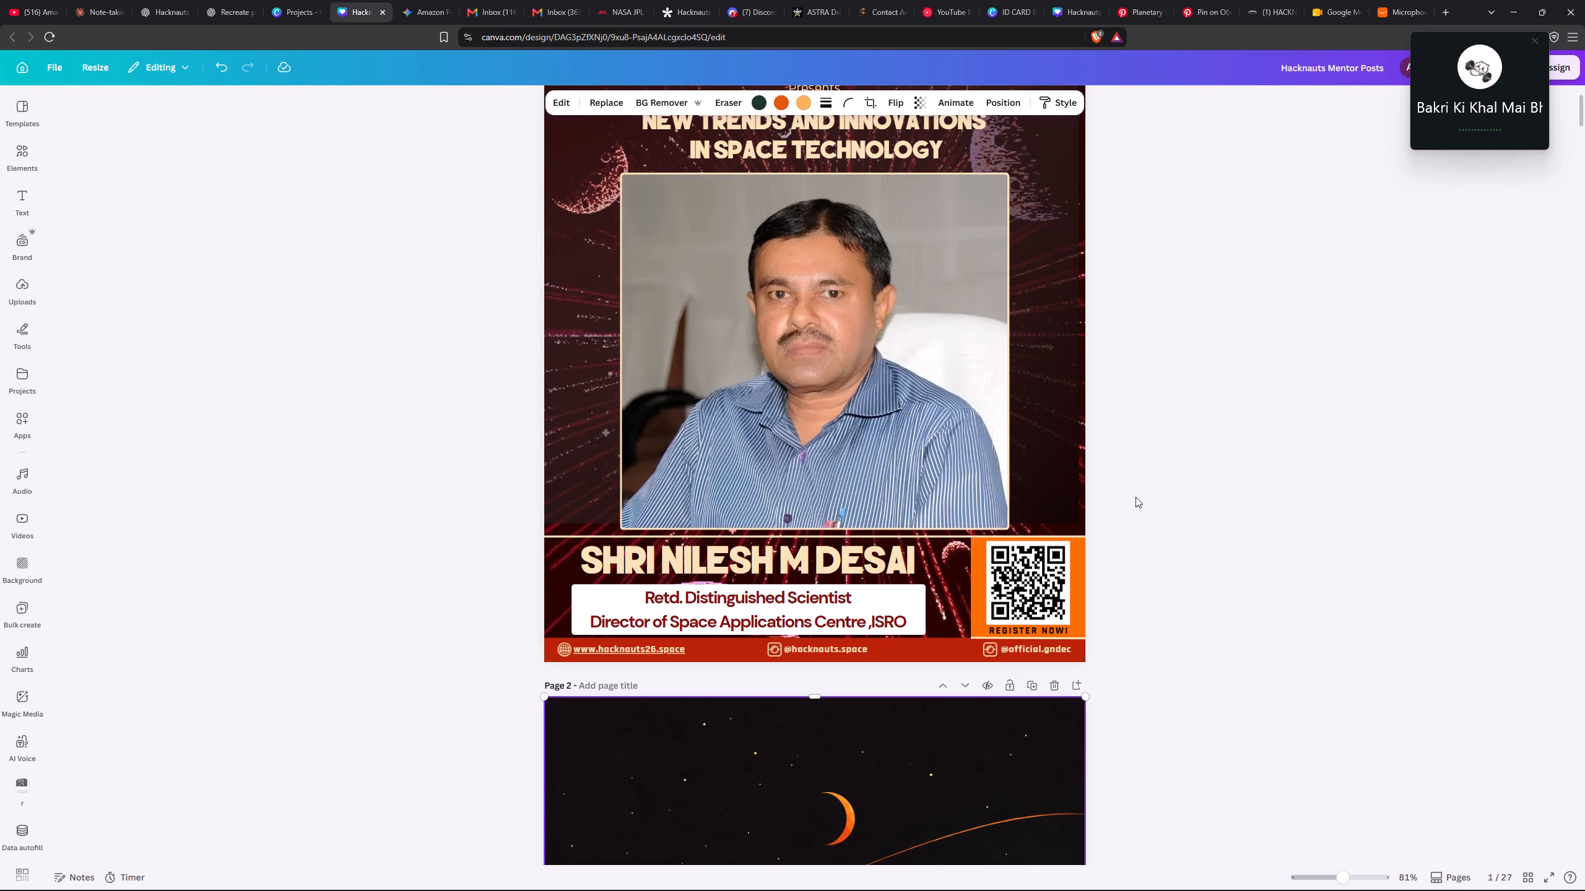
click(706, 657)
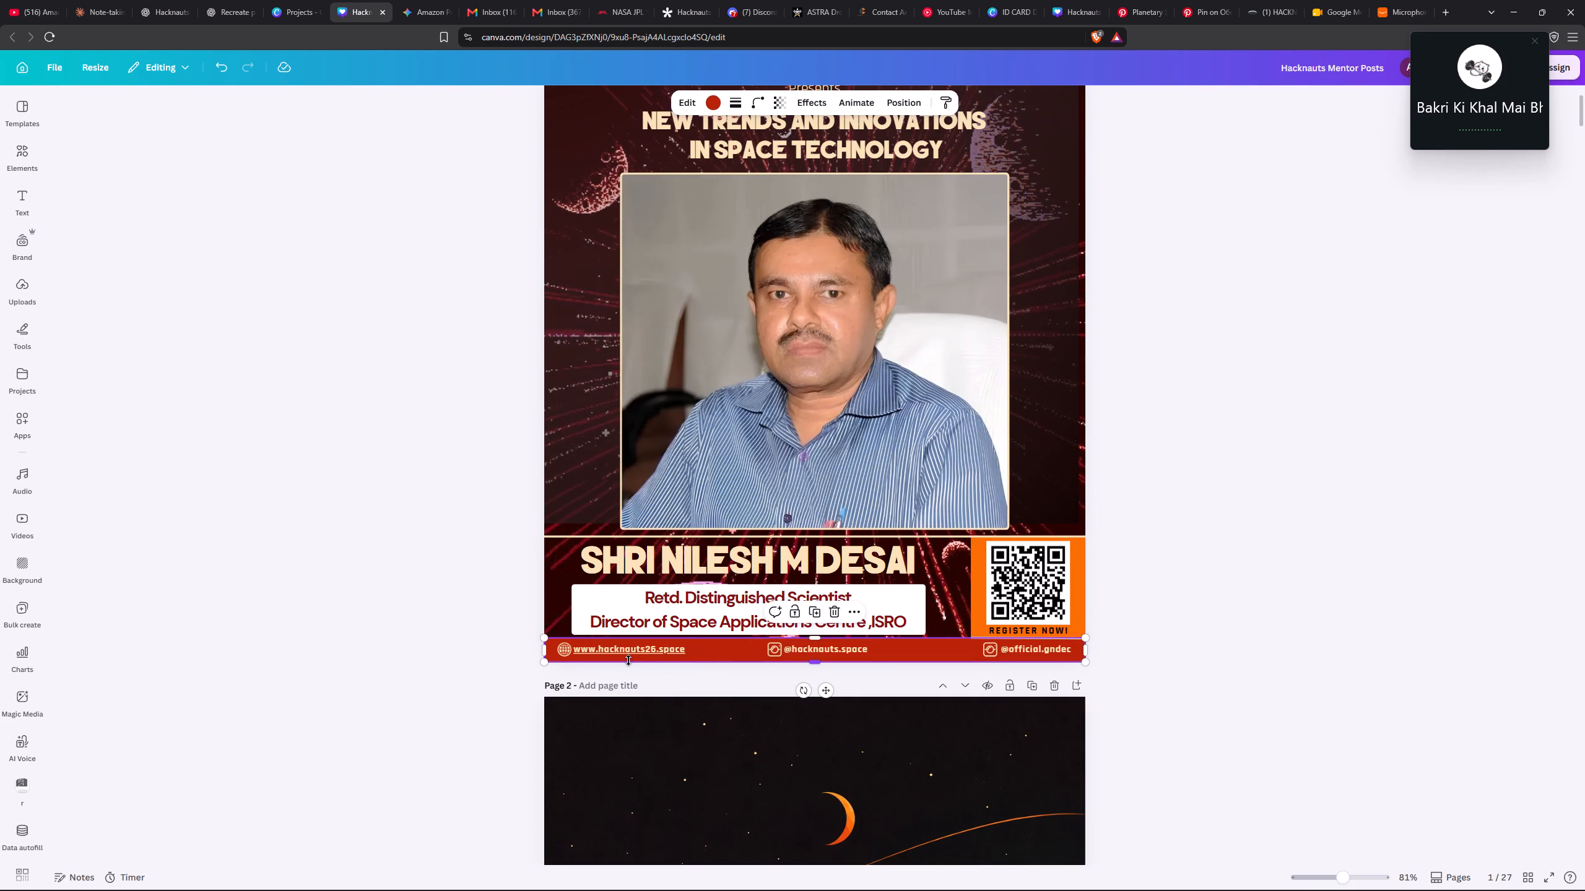
shift+click(635, 652)
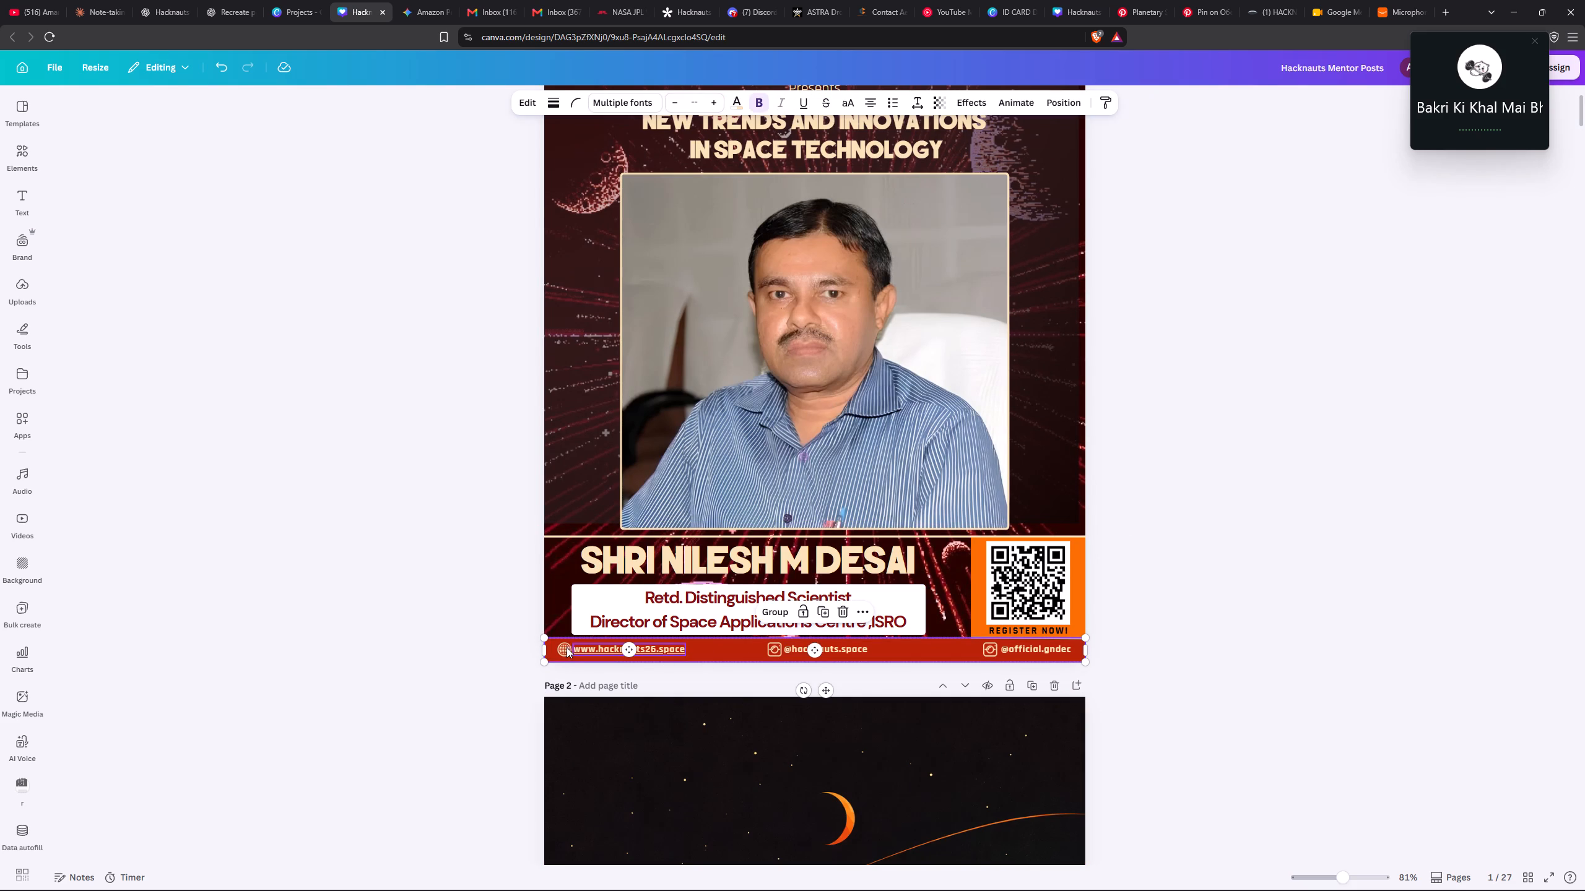
shift+click(567, 647)
shift+click(840, 648)
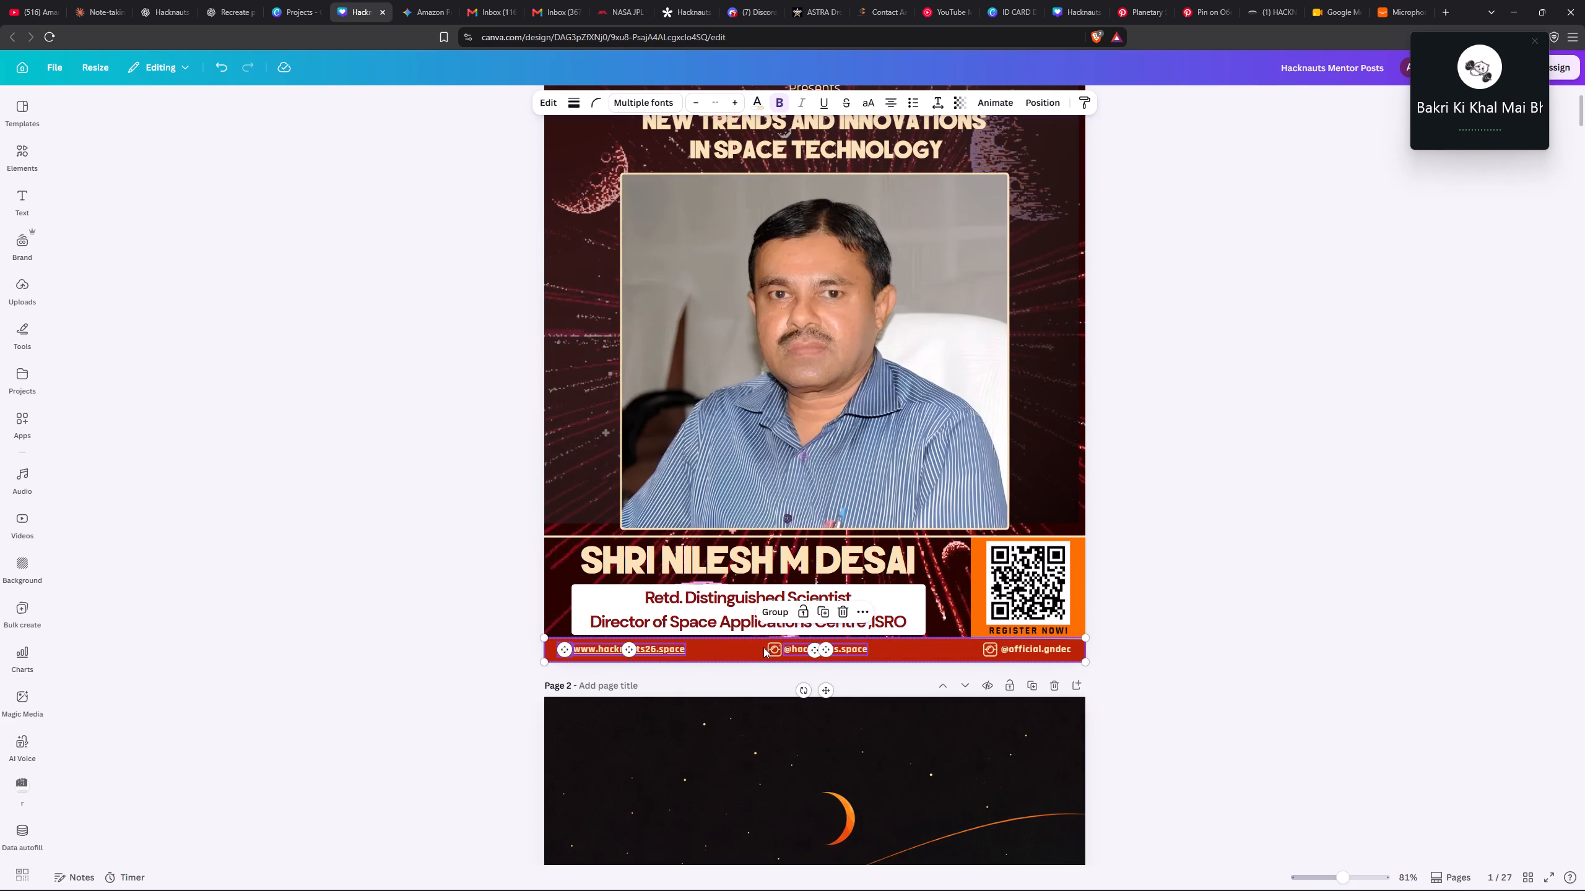
shift+click(773, 648)
shift+click(1036, 651)
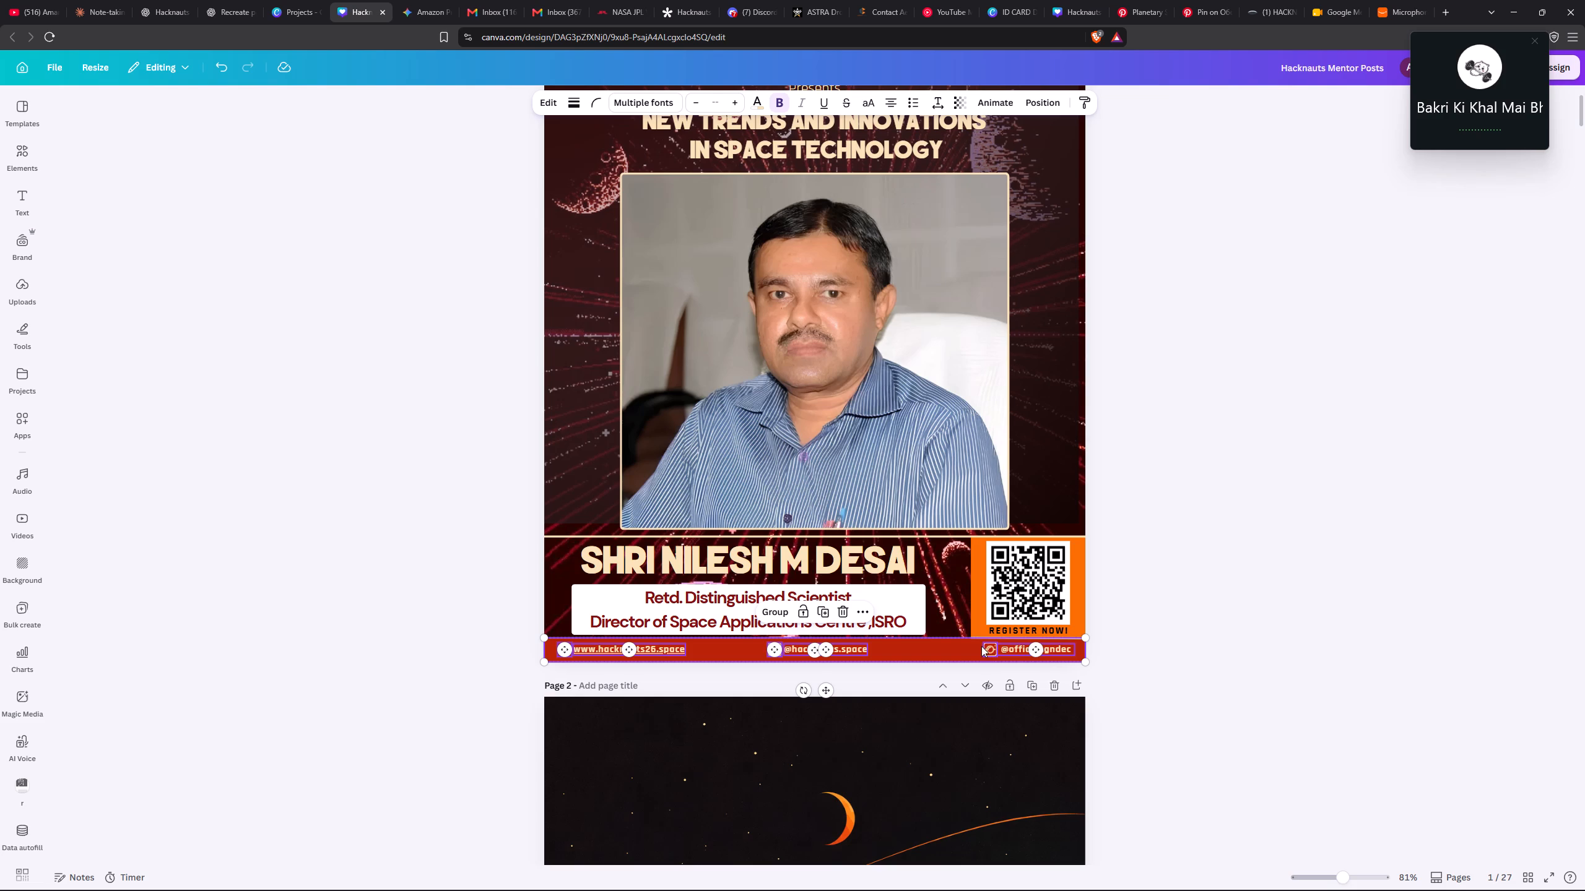
shift+click(986, 655)
key(ctrl+g)
Duplicate the grouped footer and place the copy along the bottom edge of page 2.
click(841, 608)
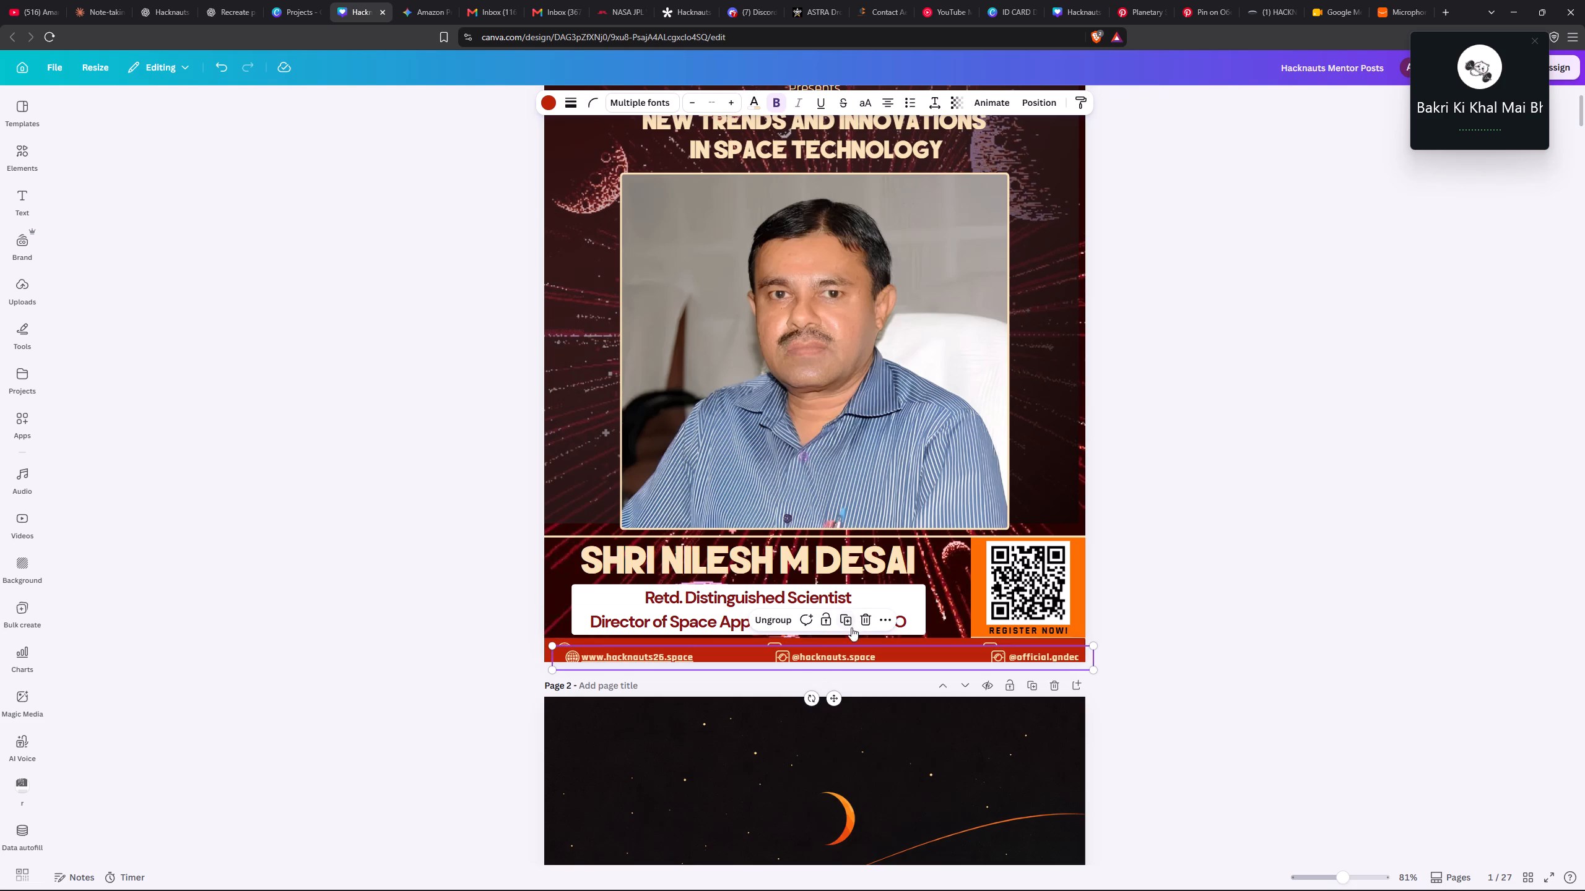
drag(894, 658, 900, 678)
scroll(893, 667, down, 11)
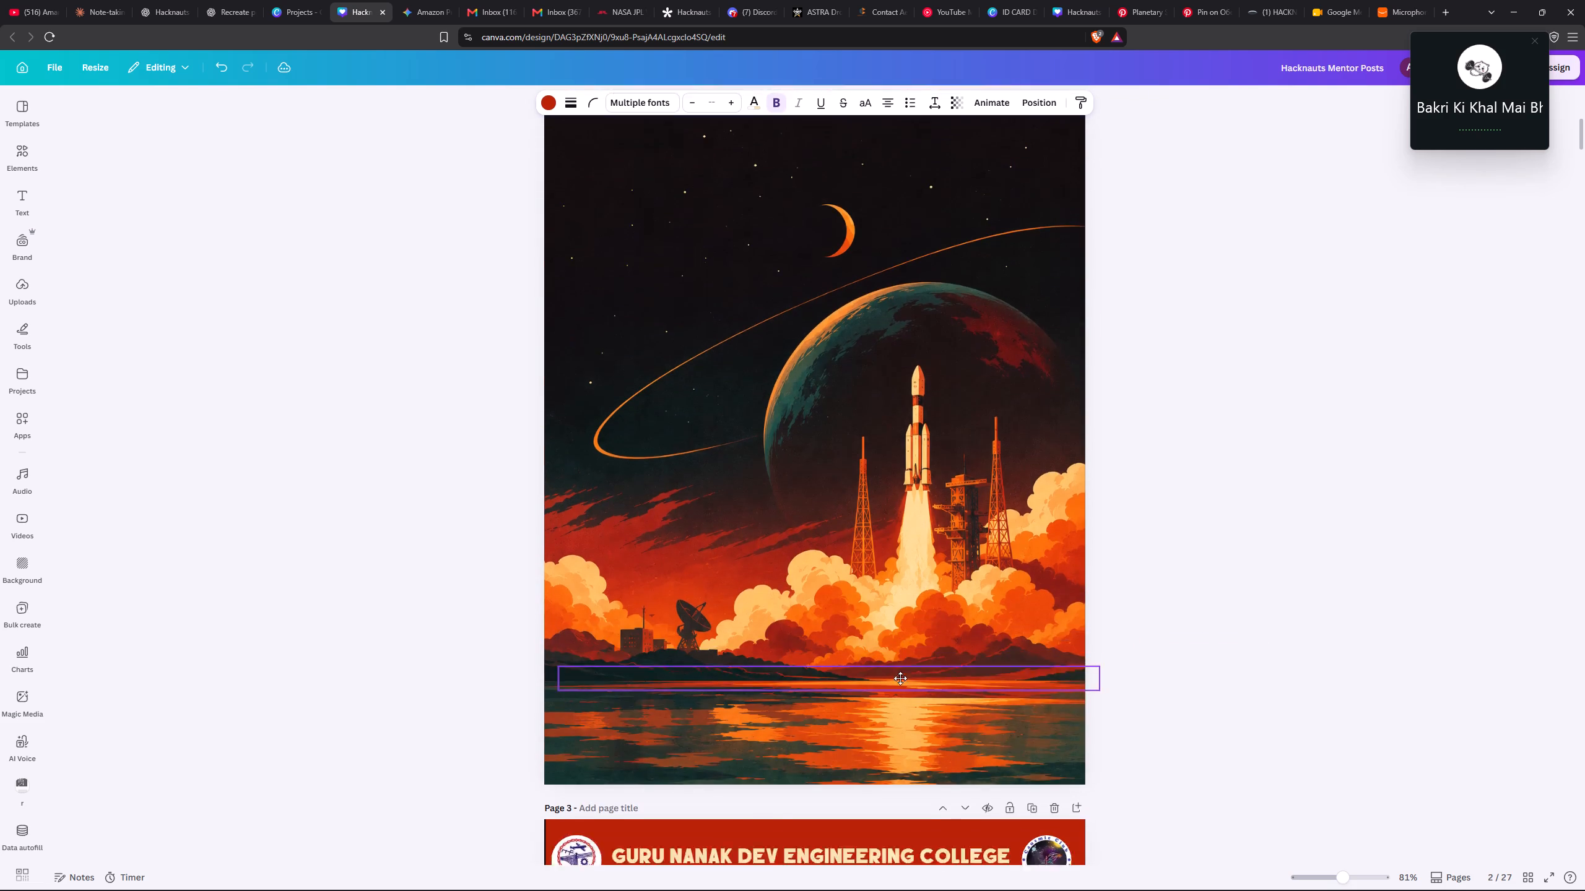
drag(900, 678, 885, 680)
click(1200, 606)
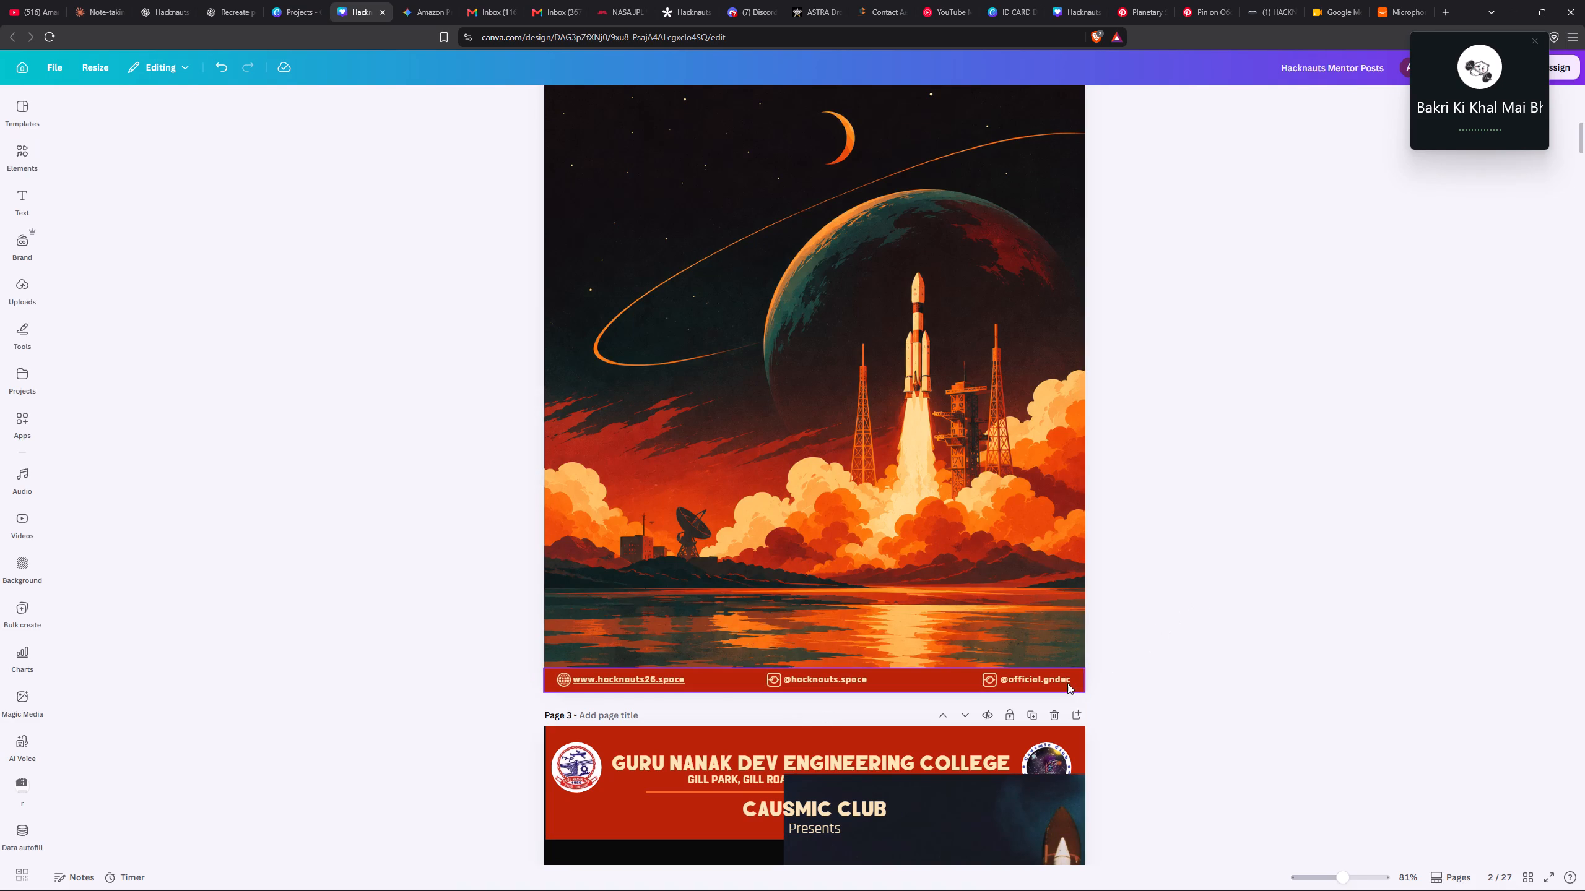
Enlarge the copied footer slightly so it spans the full width of page 2.
click(1077, 680)
click(1085, 671)
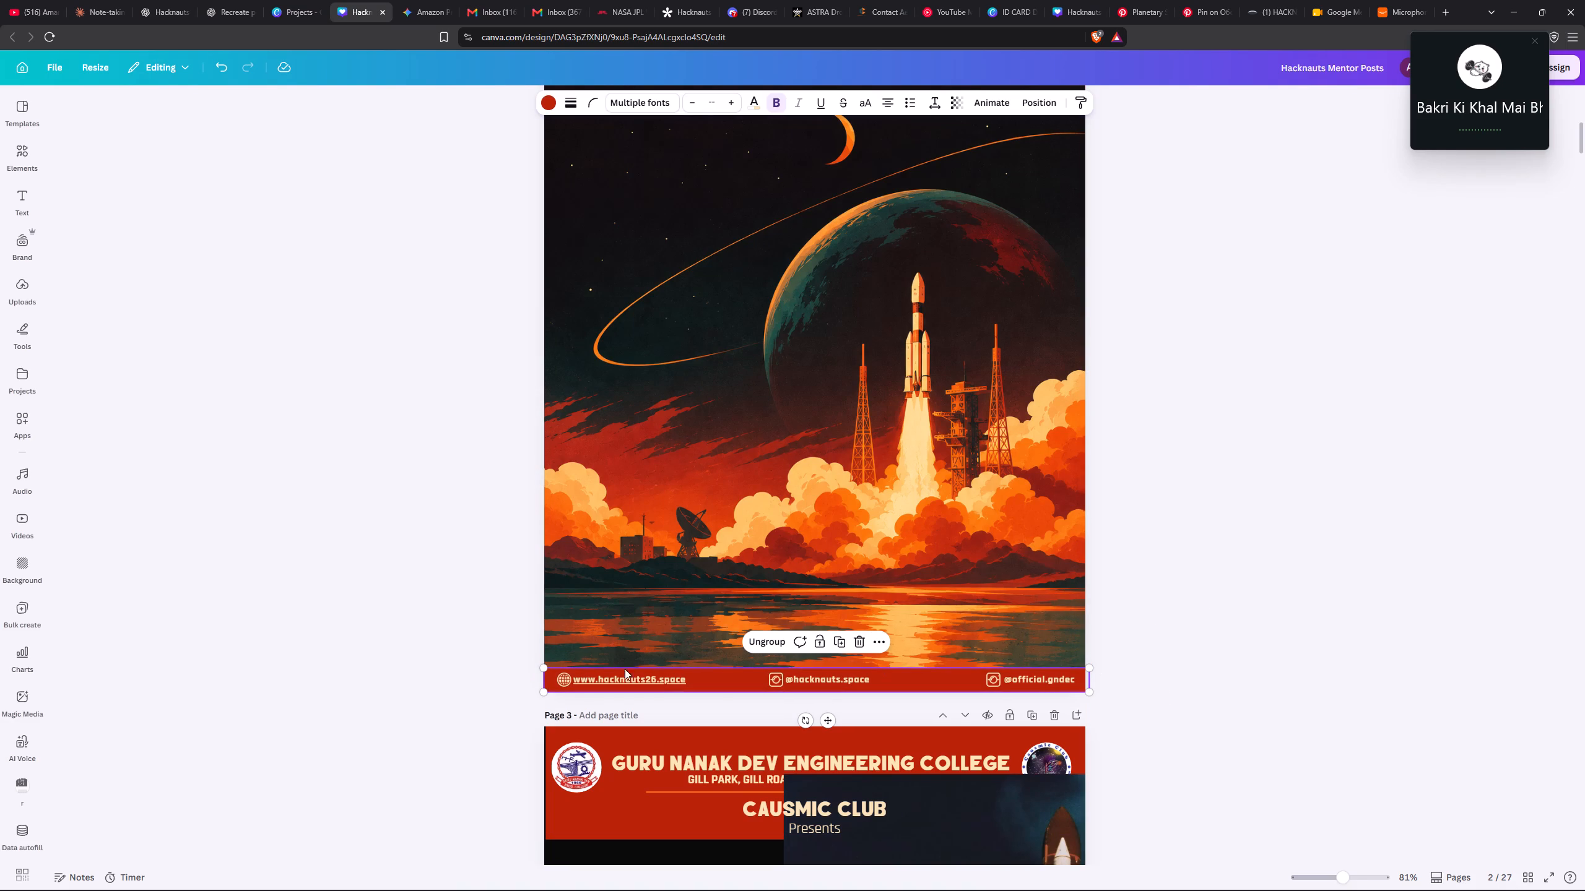
drag(547, 668, 538, 653)
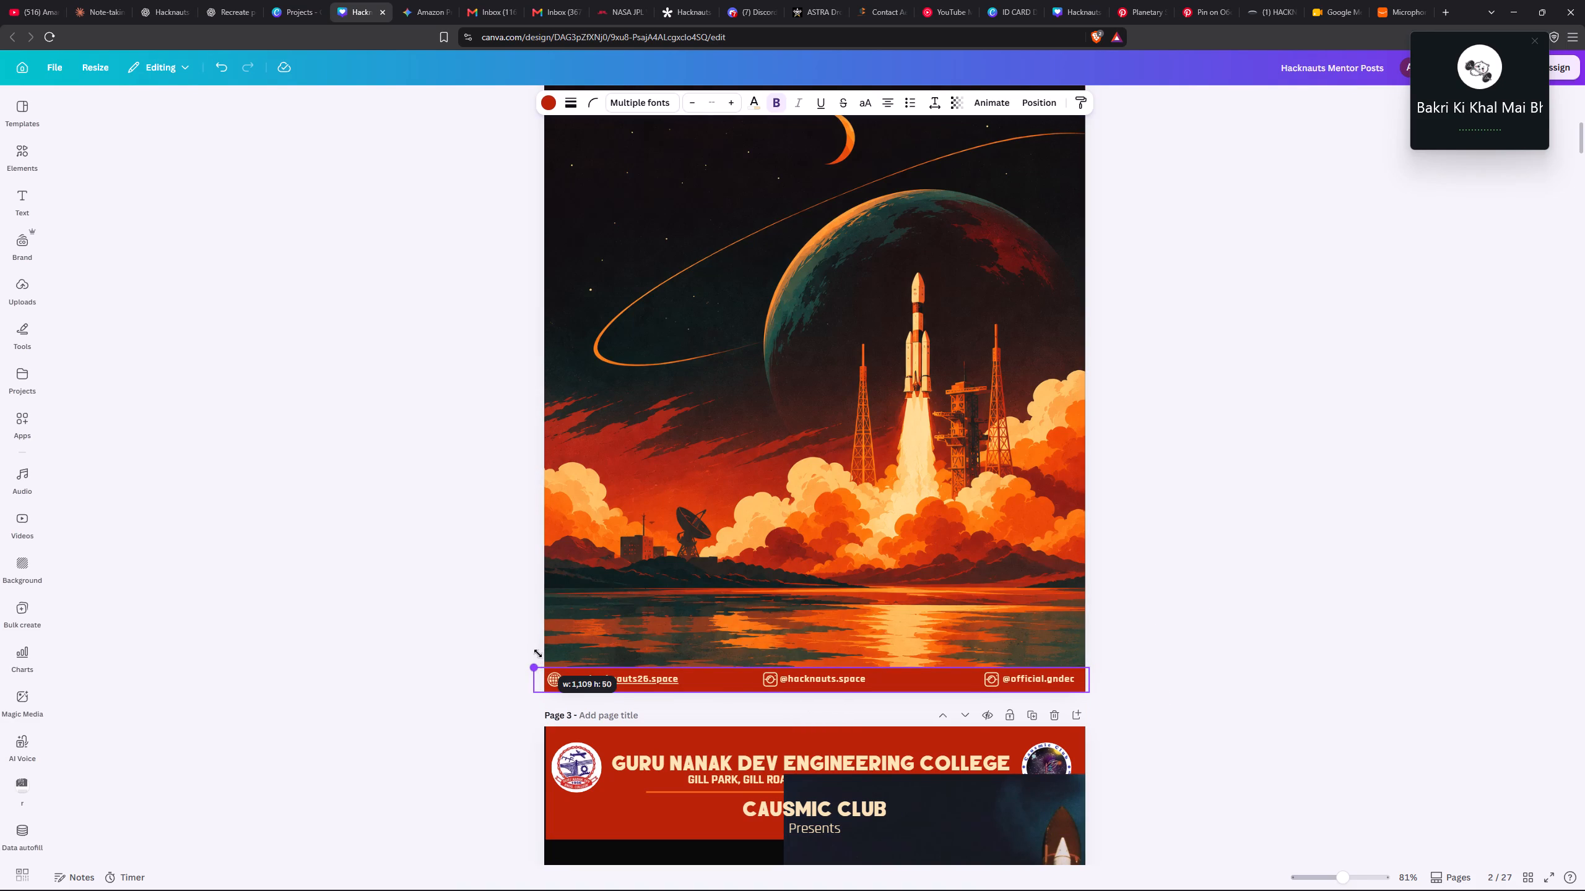
drag(538, 653, 548, 650)
click(1196, 587)
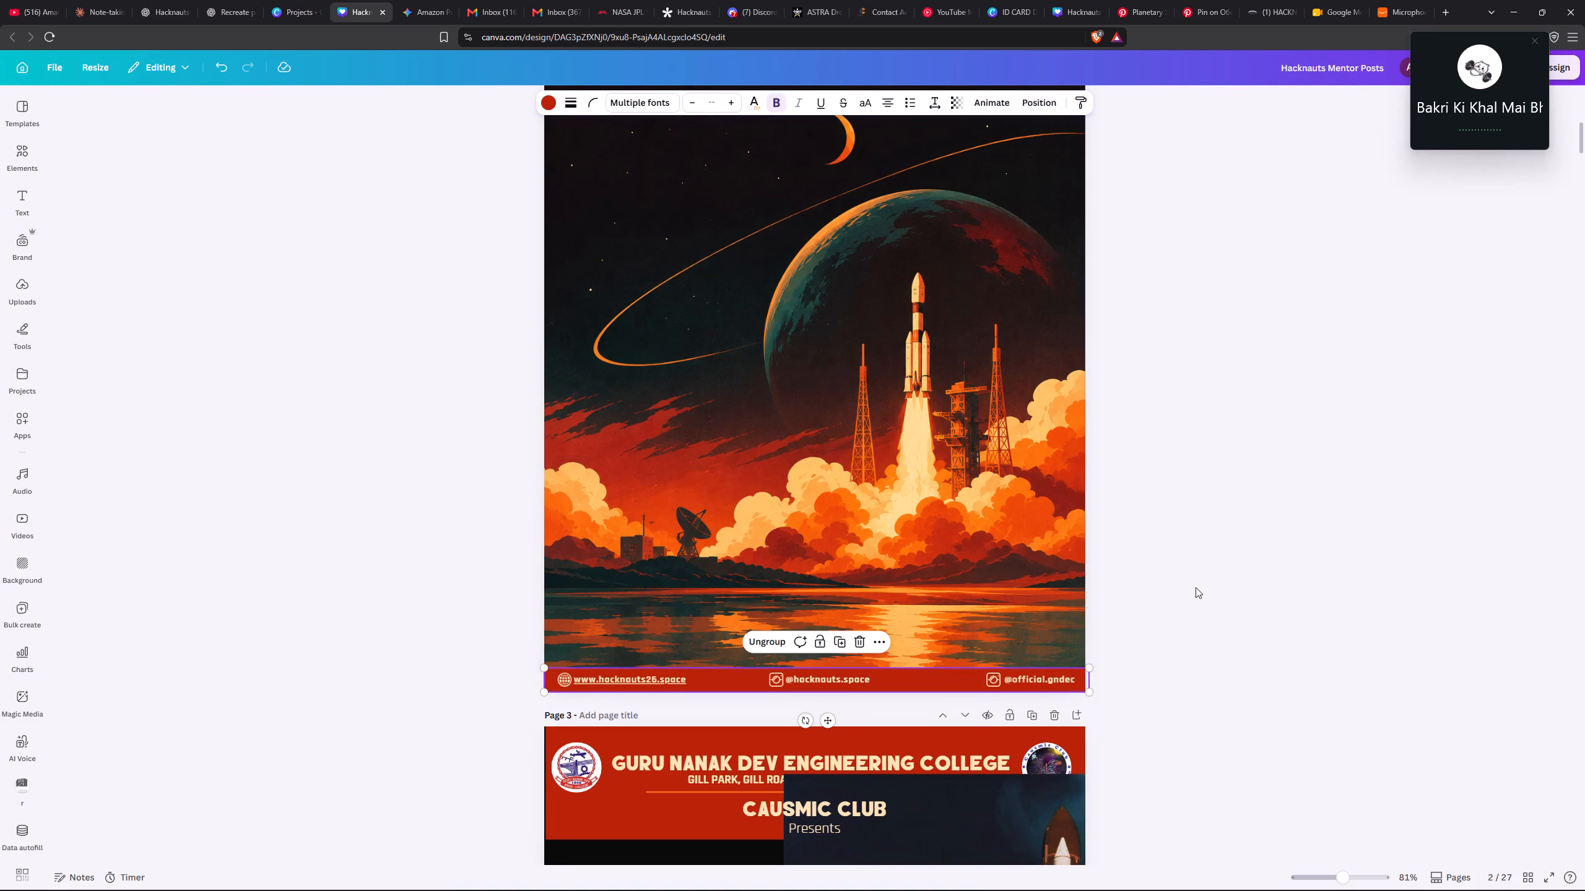
Duplicate page 1's QR code together with its orange backing box and REGISTER NOW! label.
scroll(1157, 578, up, 11)
scroll(1155, 554, down, 12)
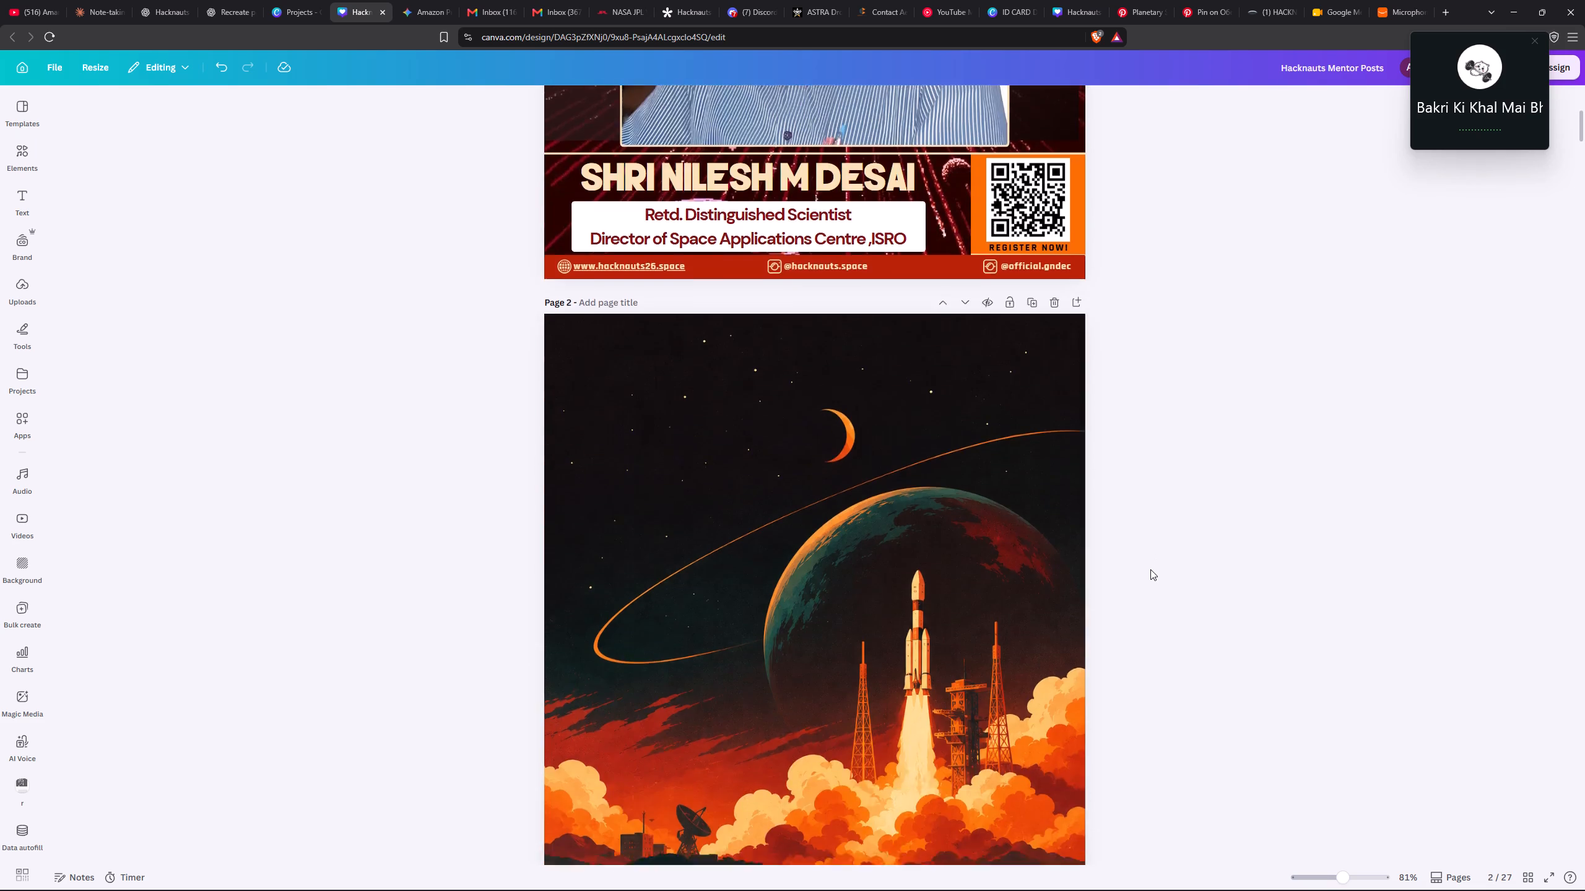
scroll(1150, 569, down, 1)
scroll(1150, 569, up, 14)
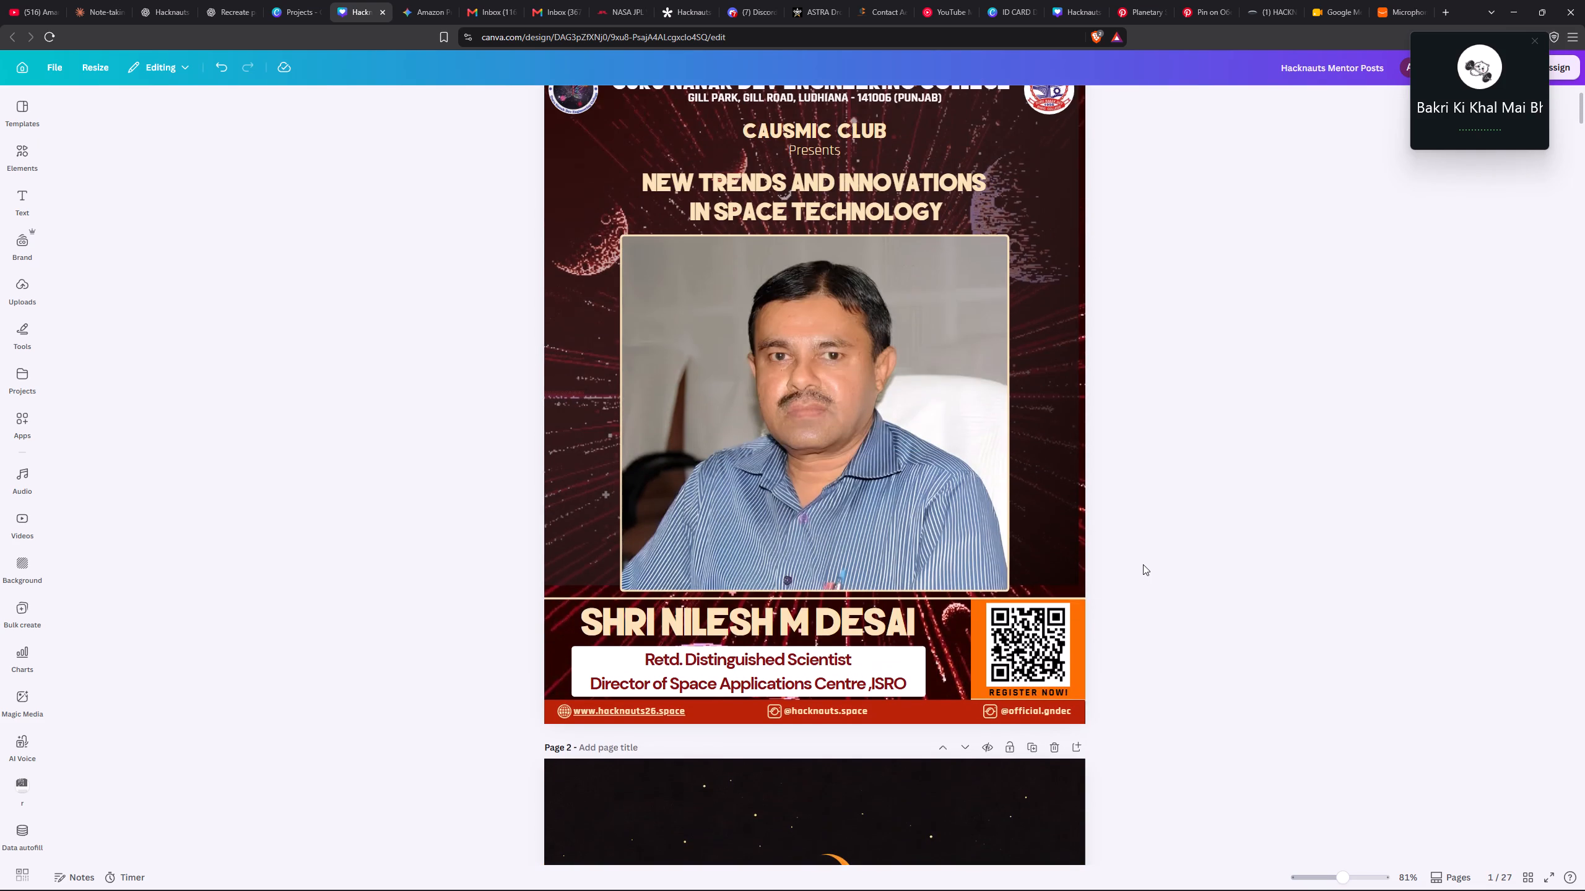
click(1023, 635)
click(1074, 674)
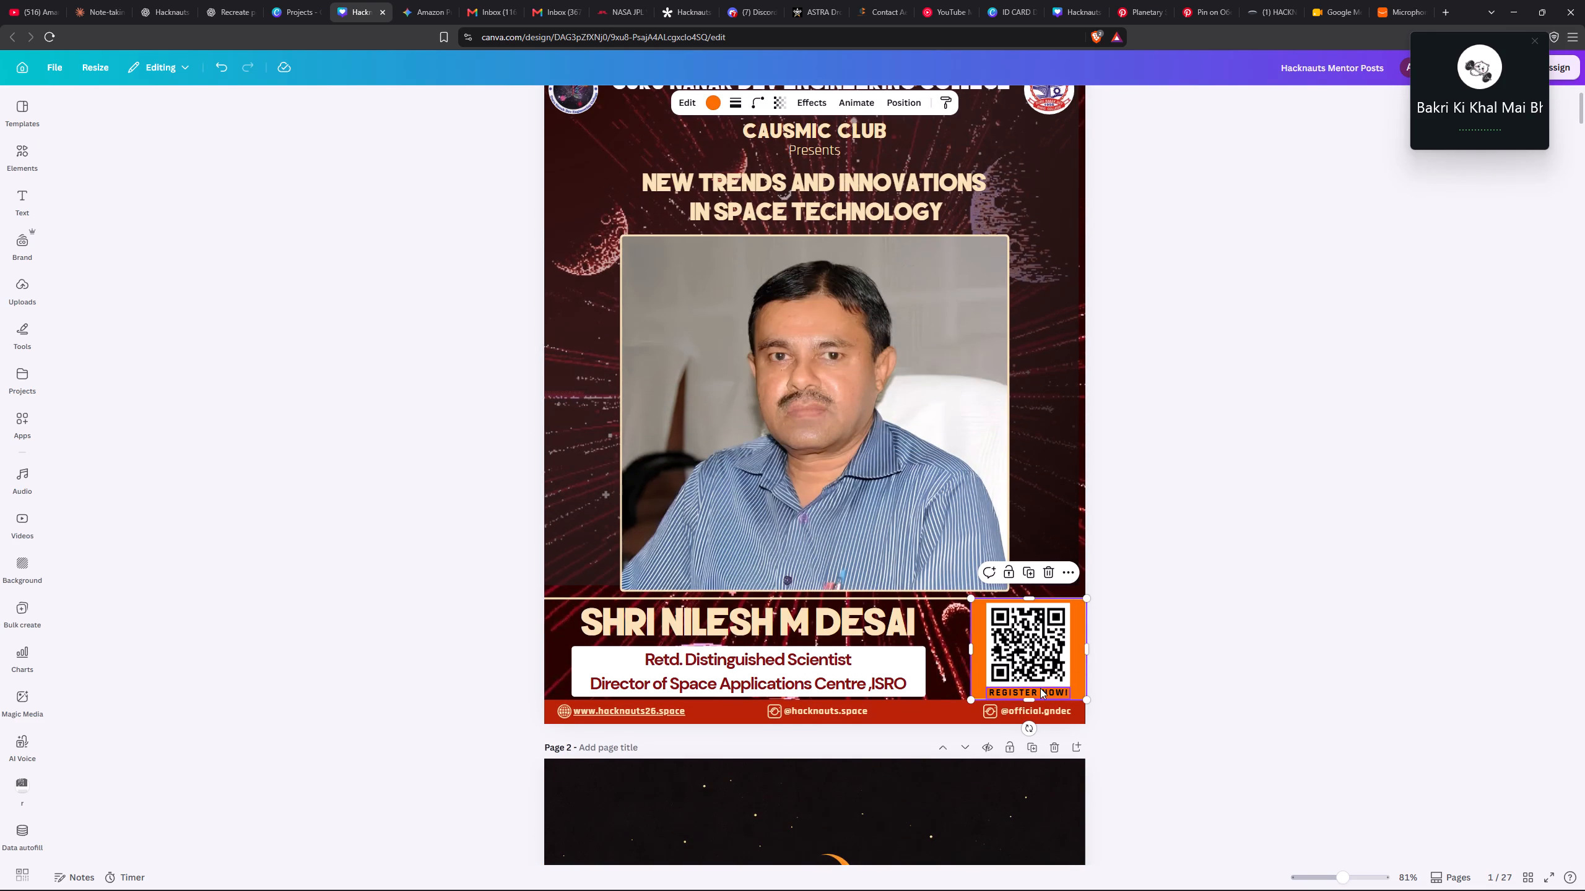
shift+click(1038, 689)
shift+click(1040, 643)
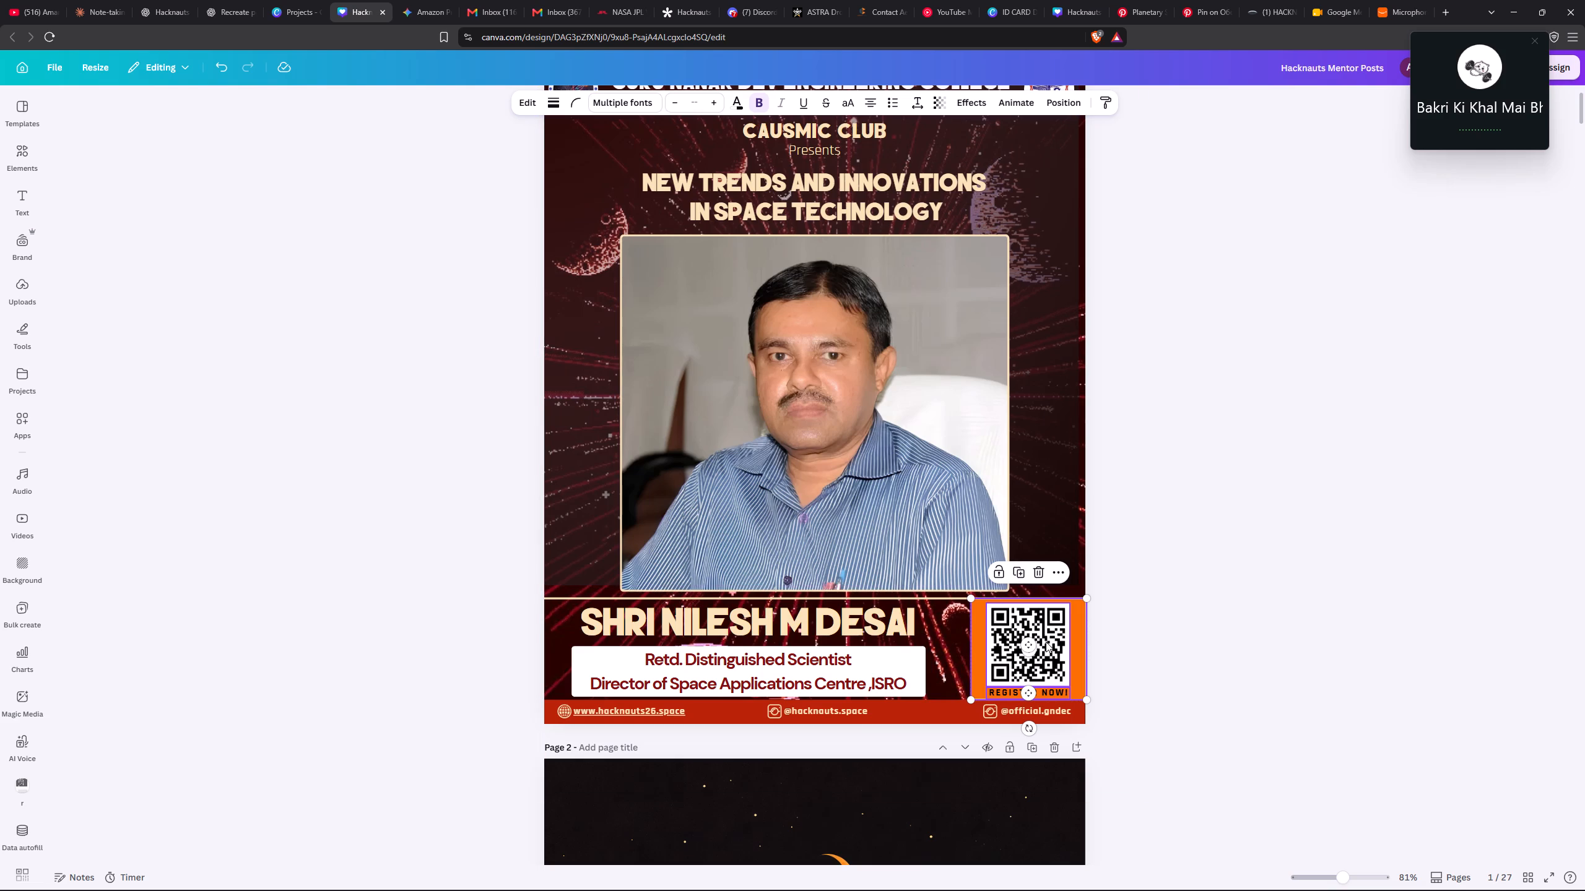
key(ctrl+g)
click(1016, 571)
Place the duplicated QR code block in the bottom-right corner of page 2, directly above the footer bar.
drag(1072, 660, 1066, 721)
scroll(1066, 718, down, 5)
drag(1066, 721, 1064, 740)
scroll(1070, 741, down, 5)
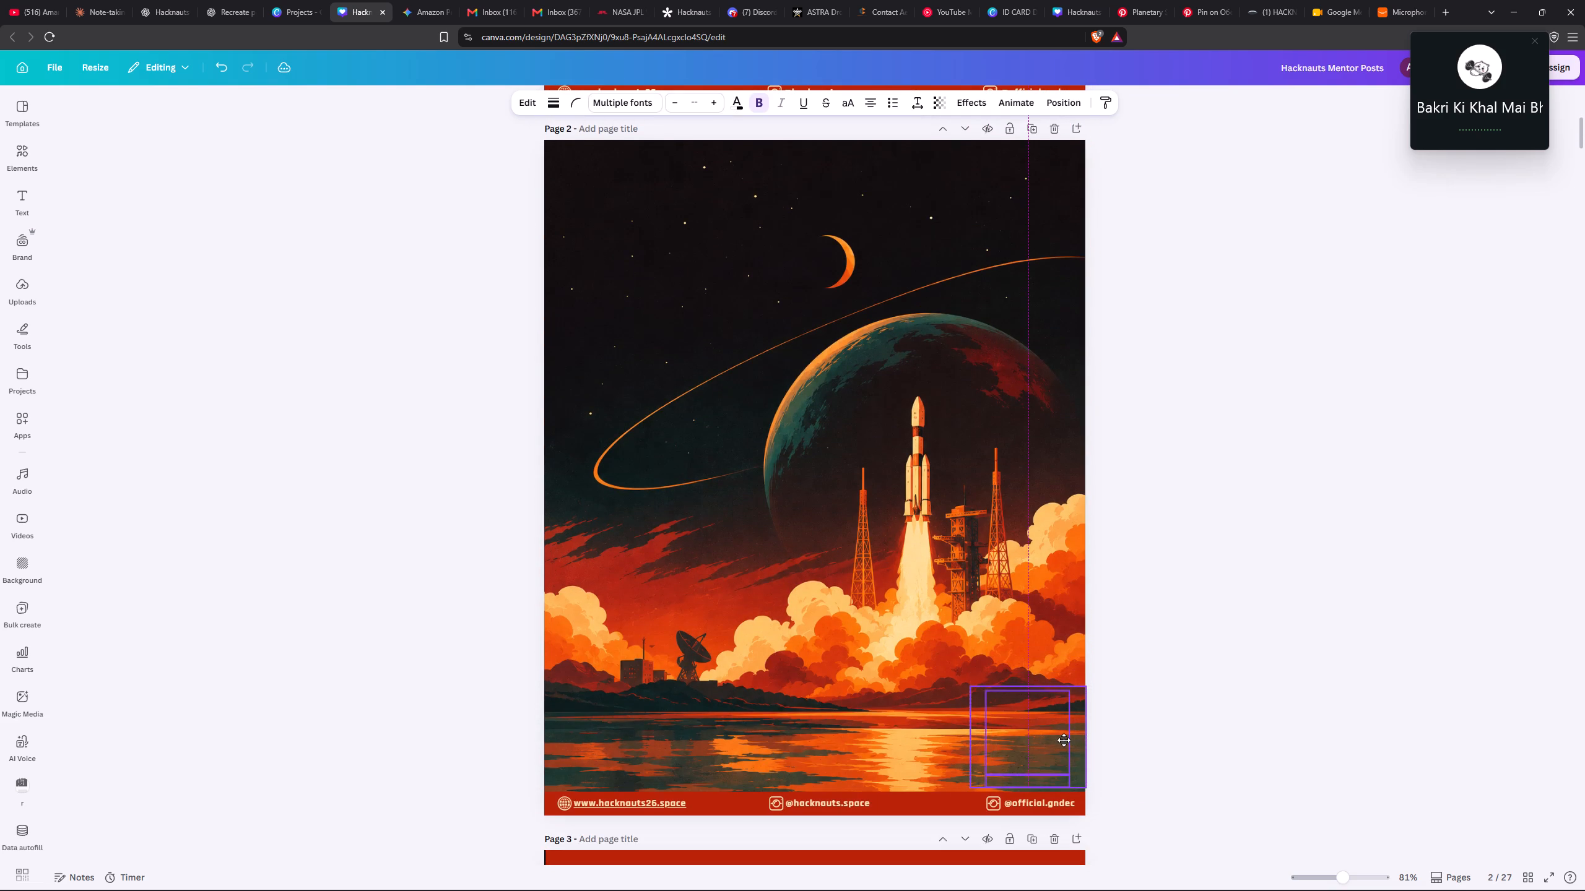
drag(1064, 740, 1062, 746)
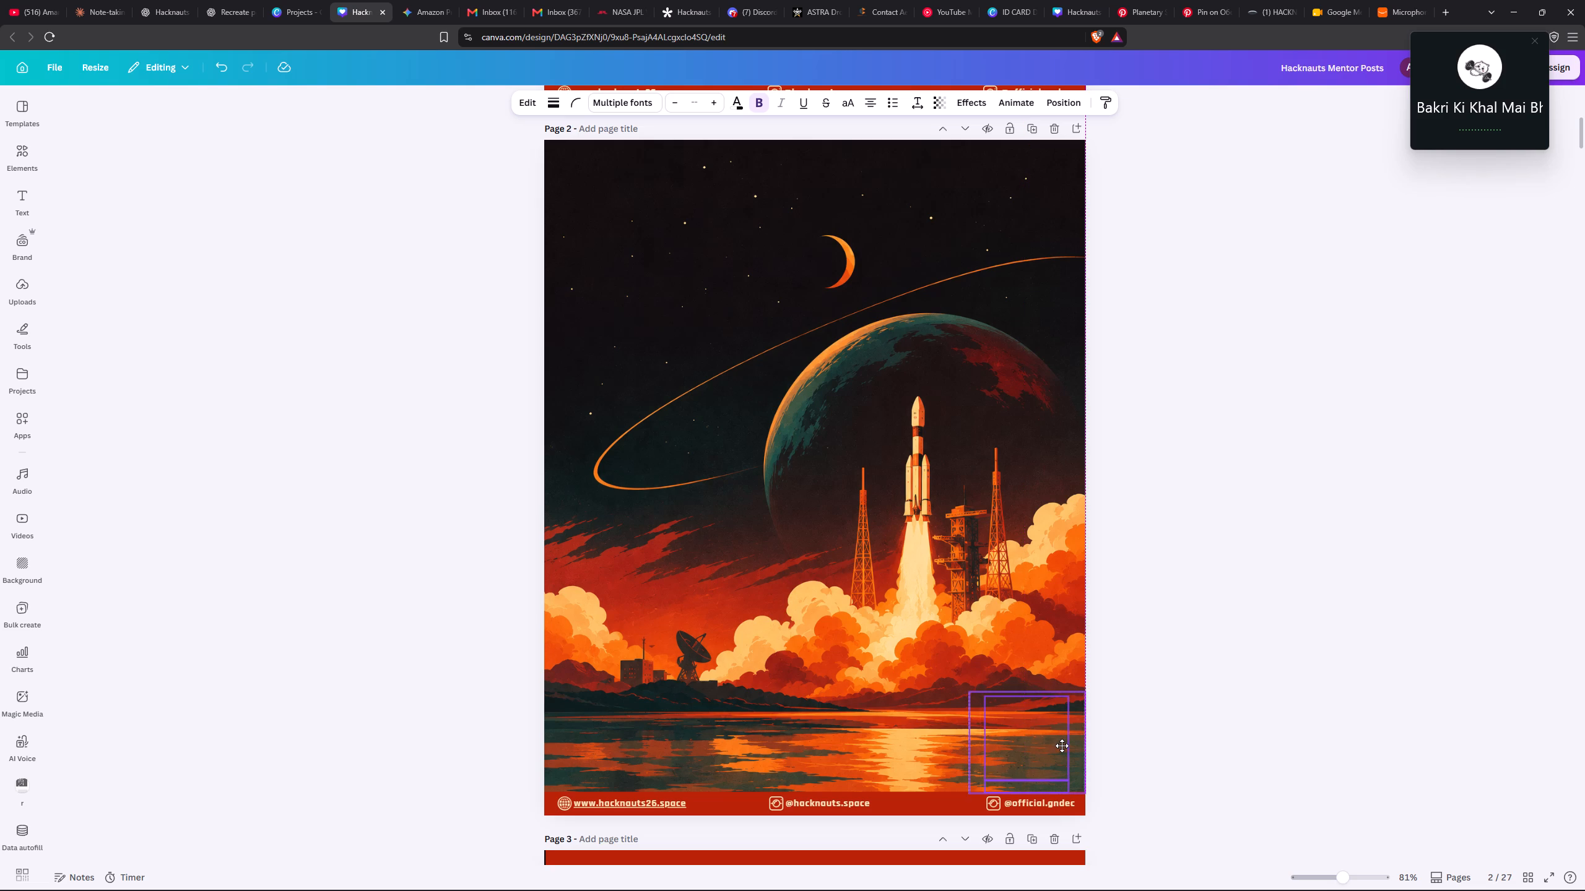
drag(1062, 746, 1062, 746)
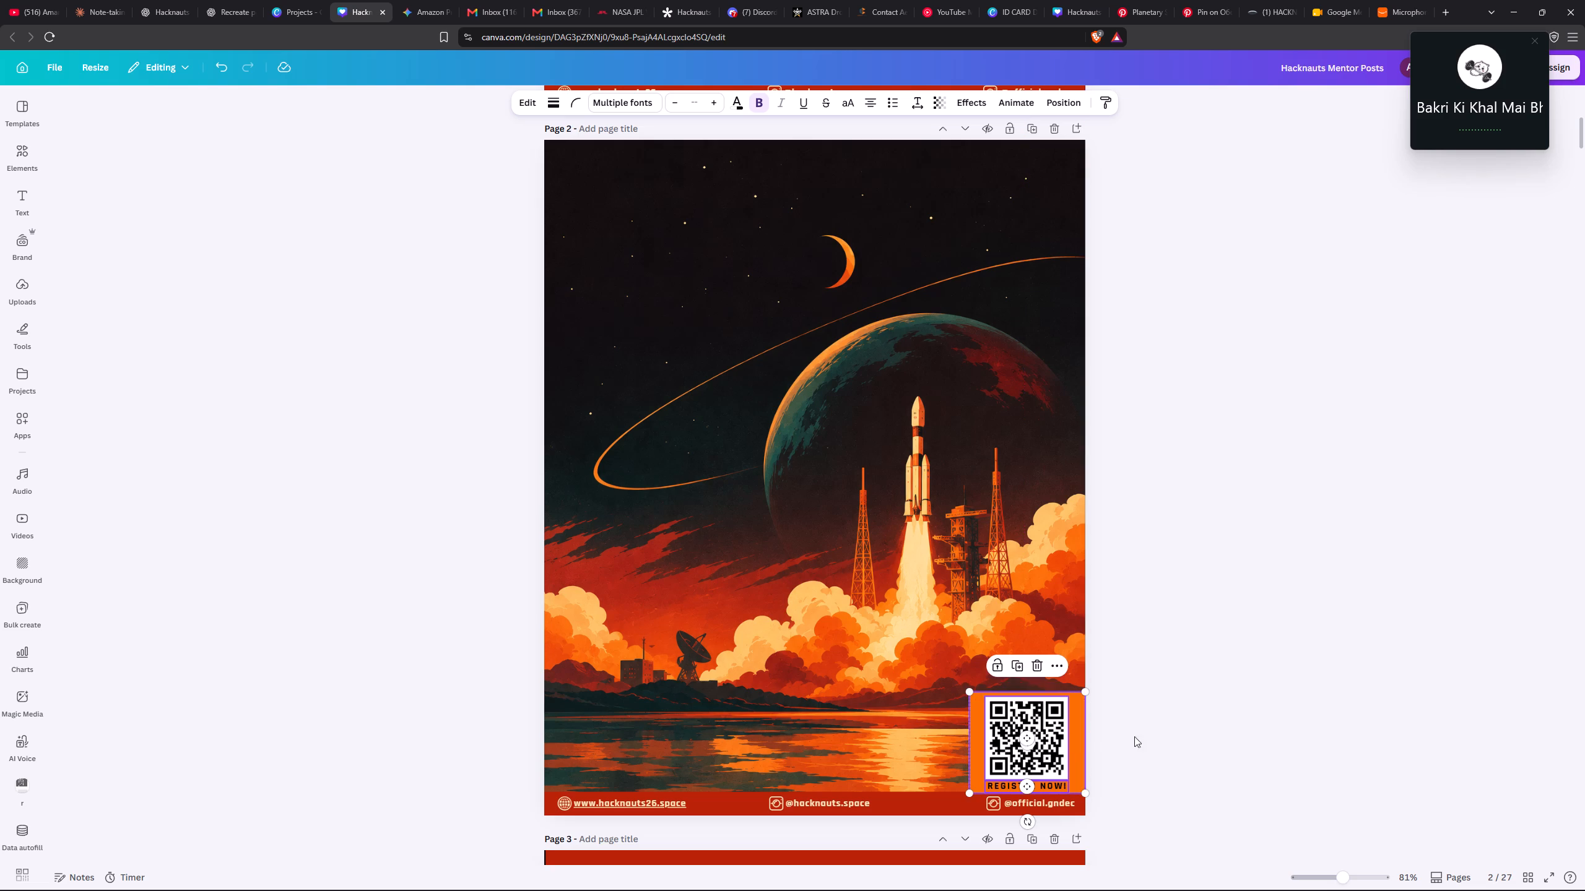
click(1147, 733)
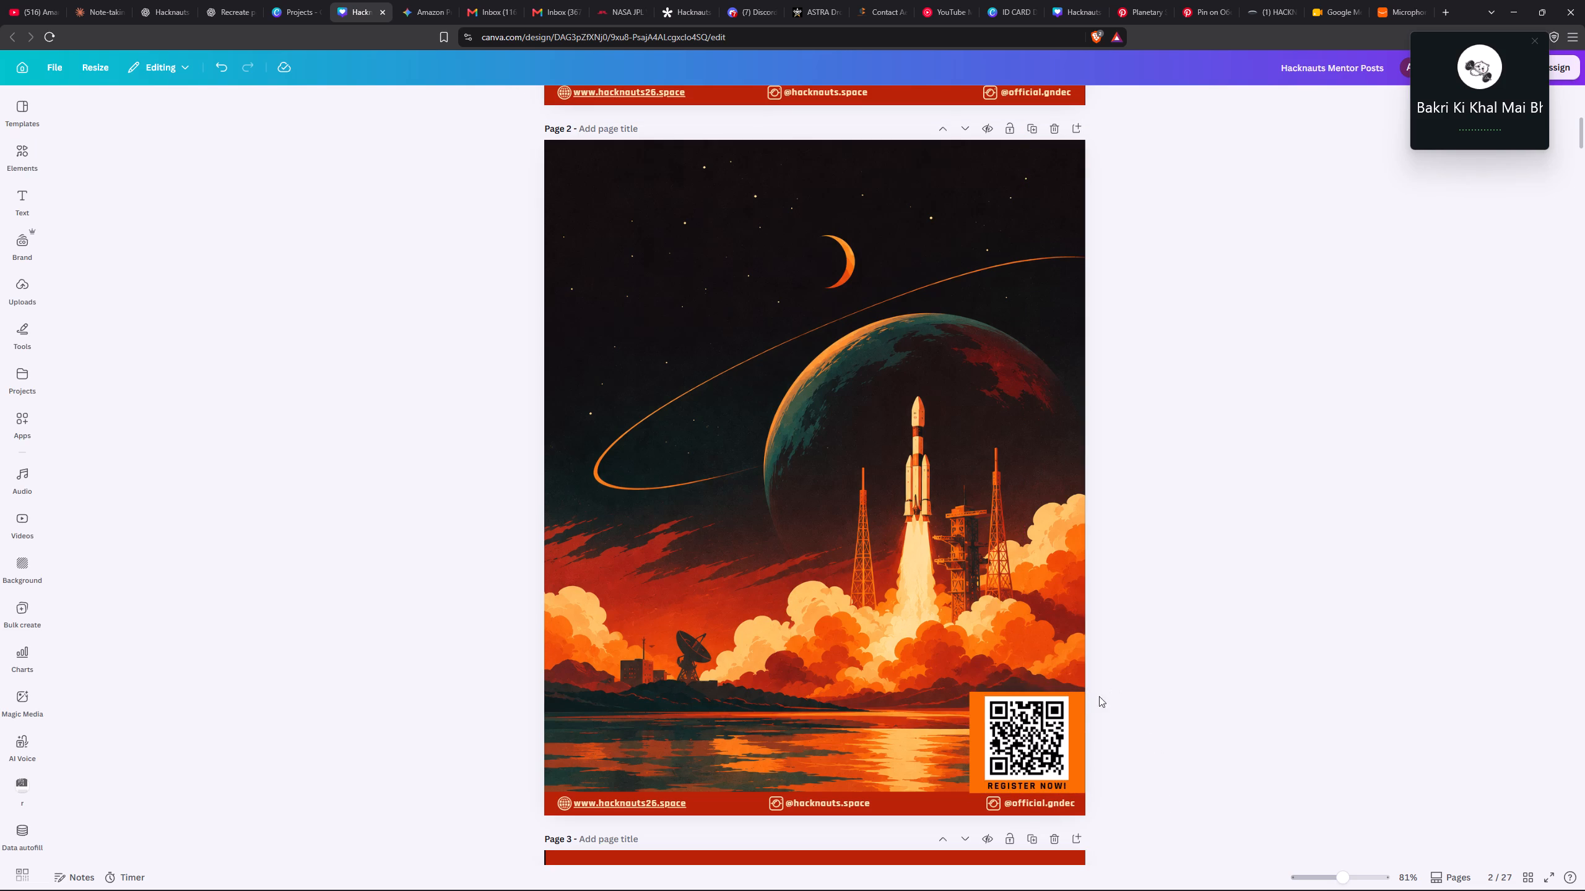
Recolour the orange box behind page 2's QR code to the design's light cream.
click(1084, 712)
click(715, 111)
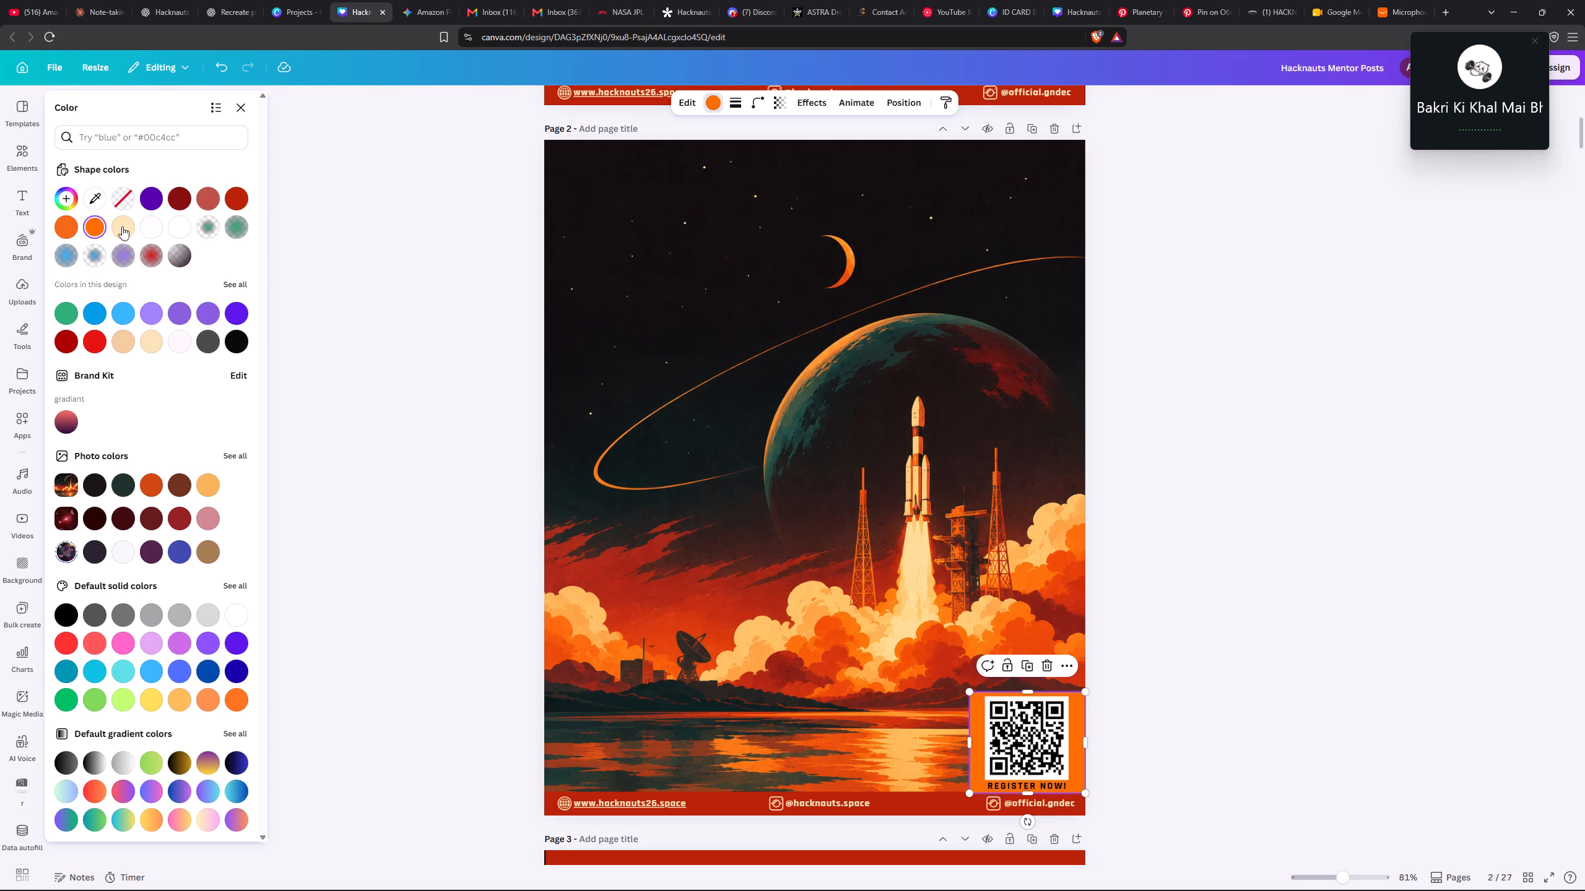
click(122, 226)
click(1189, 734)
click(1192, 731)
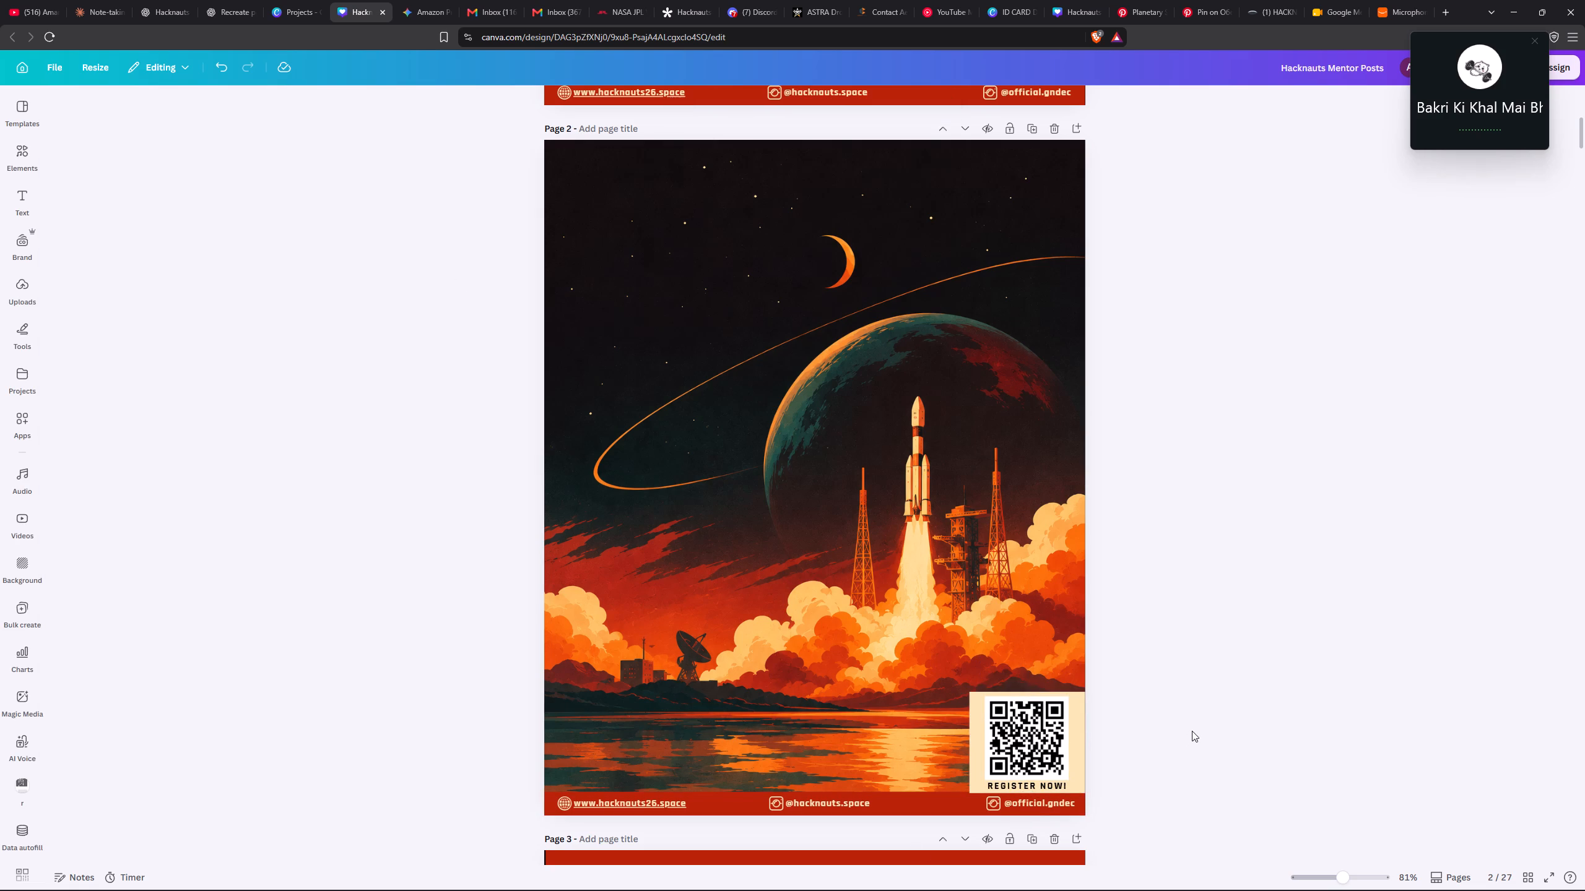
Extend the cream box behind page 2's QR code slightly upward from its top edge.
click(1053, 711)
click(1048, 710)
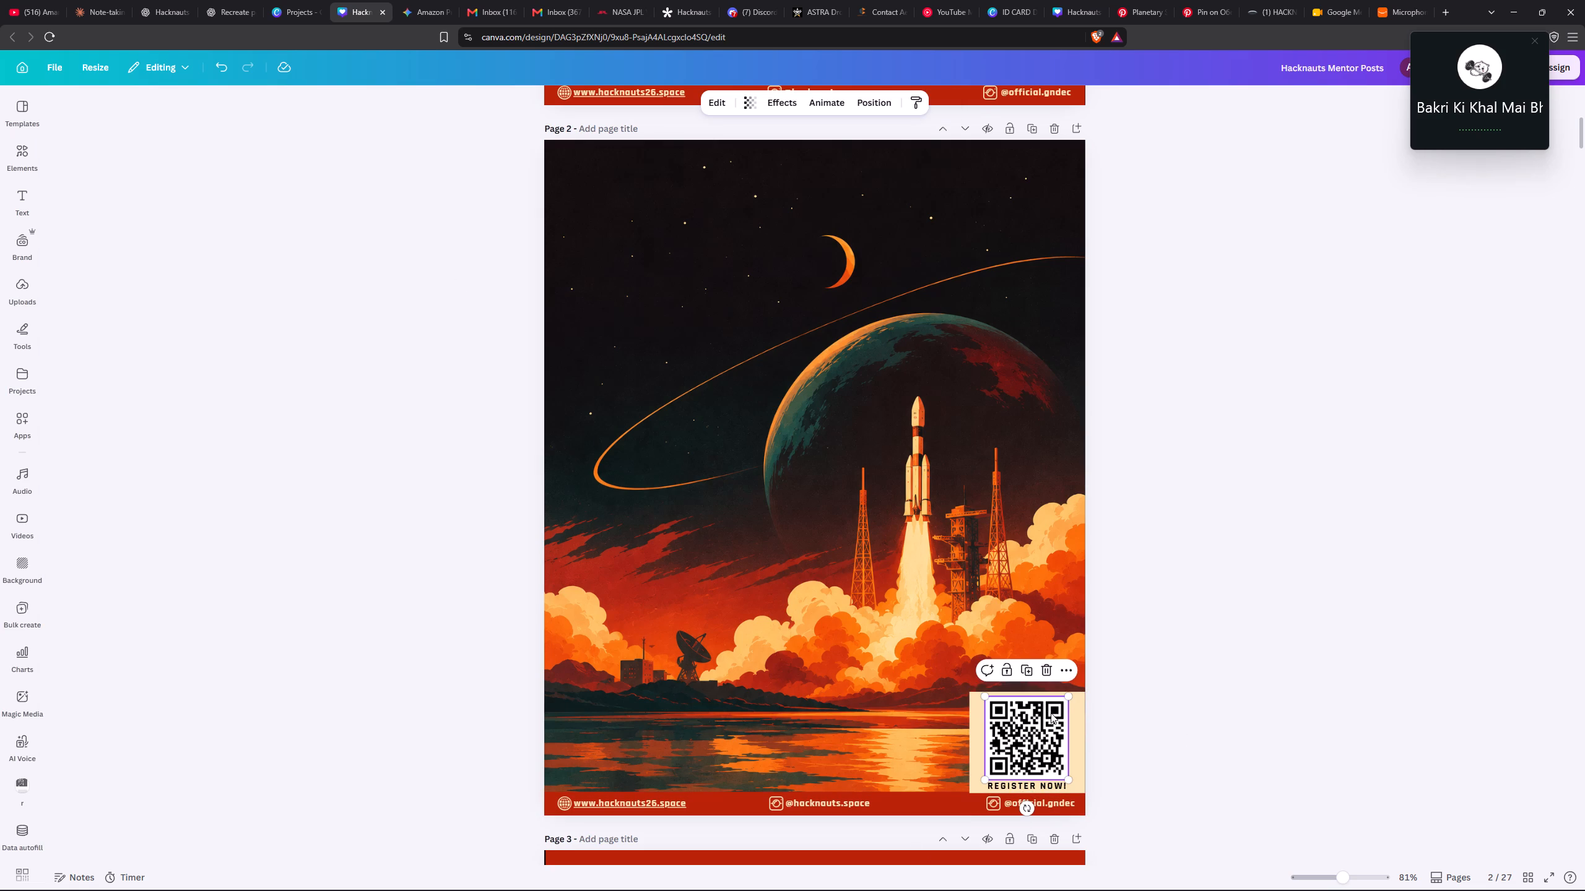
click(1082, 707)
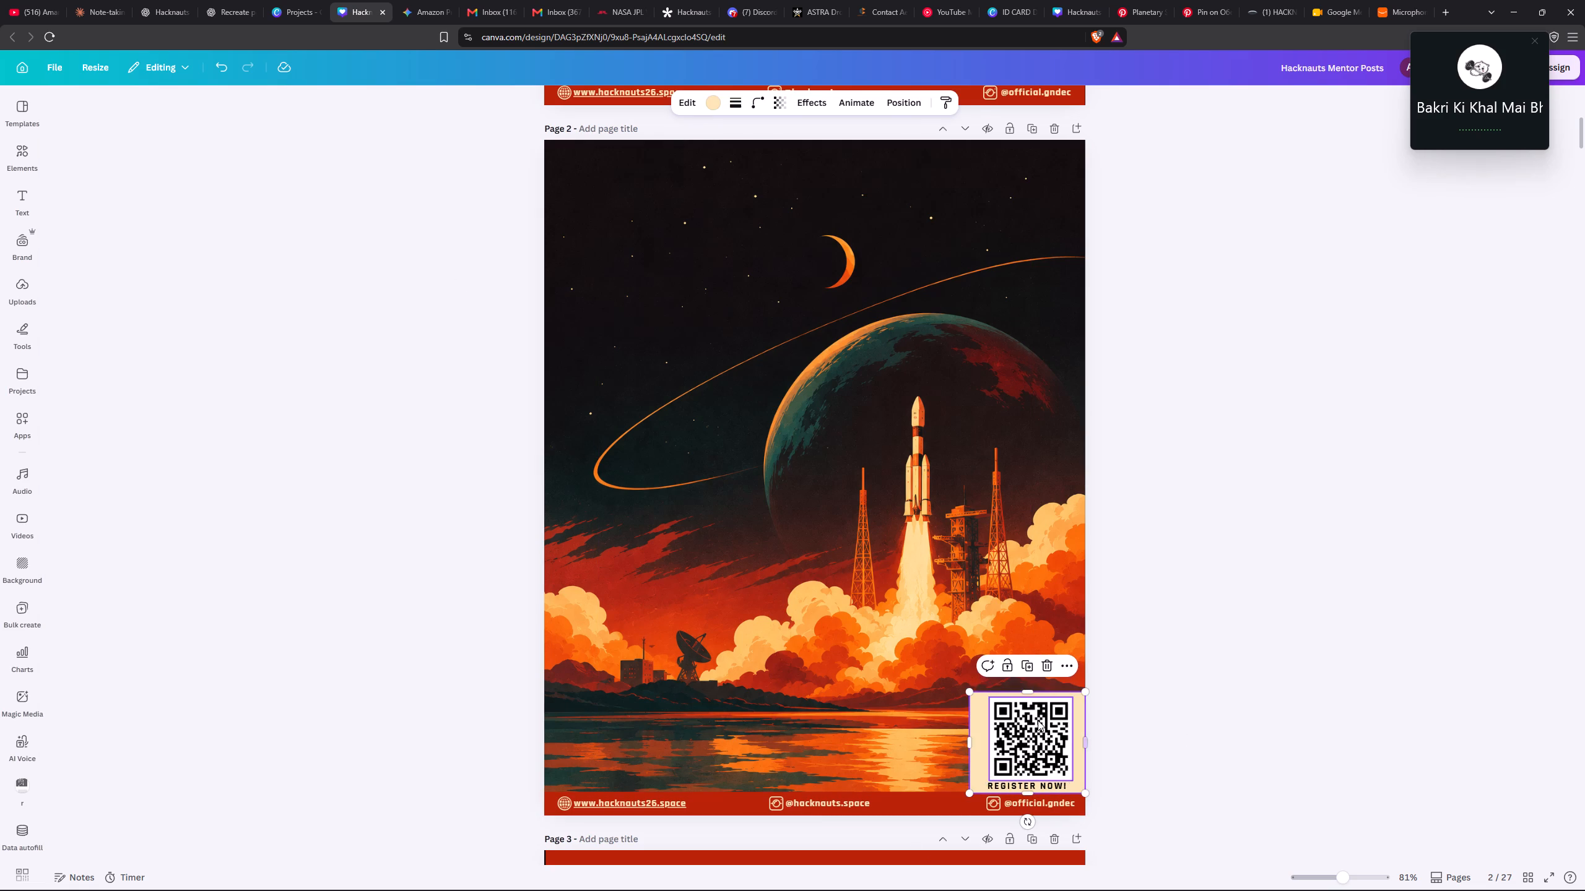
click(1038, 720)
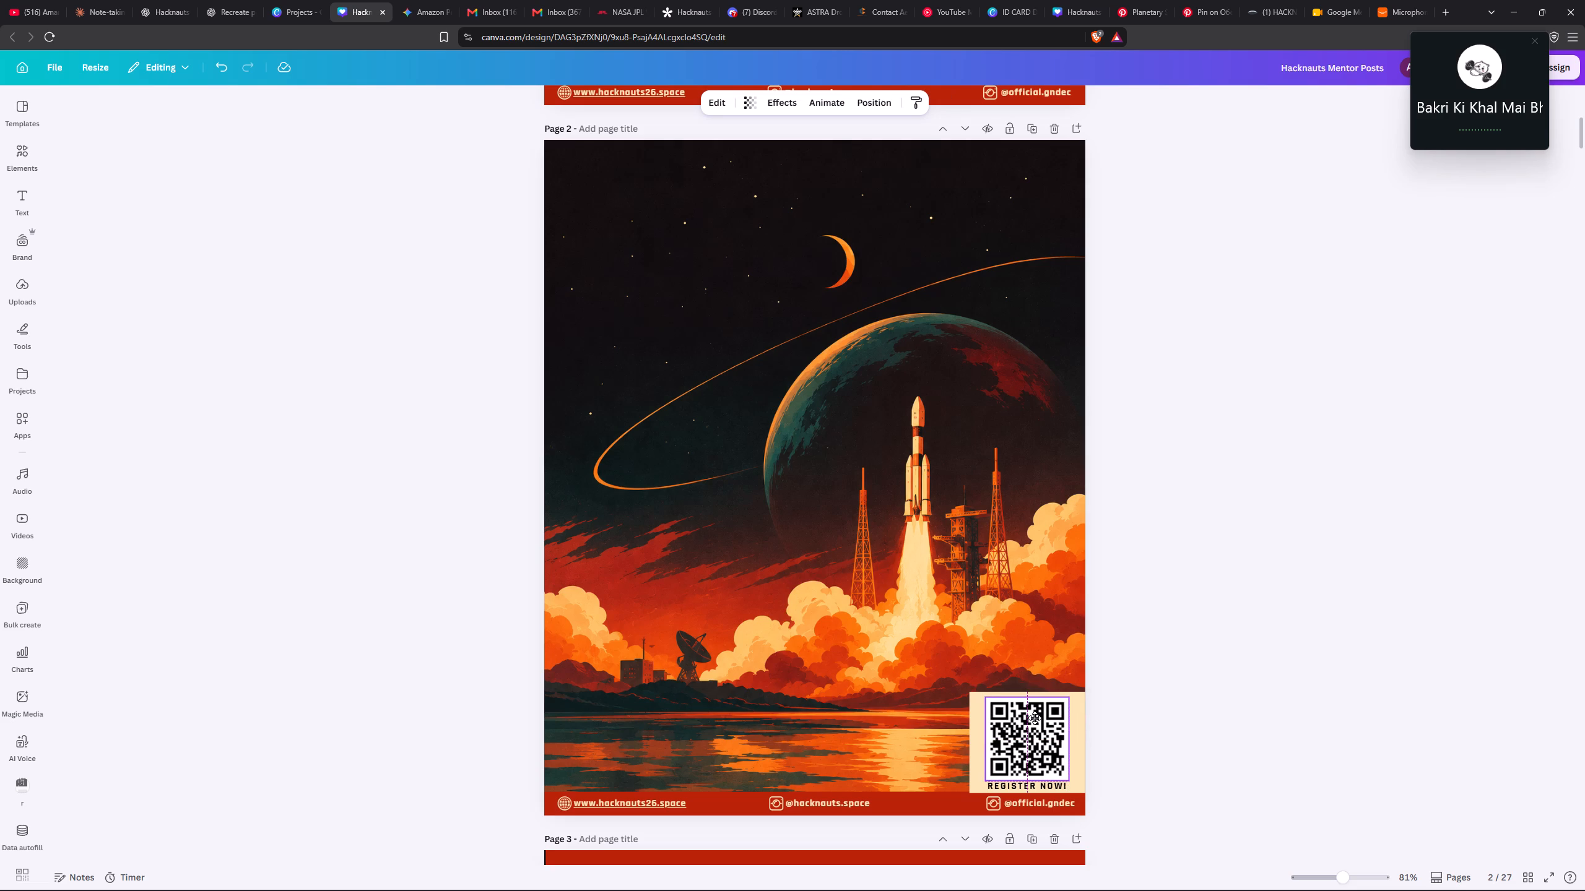
click(1076, 716)
click(1027, 690)
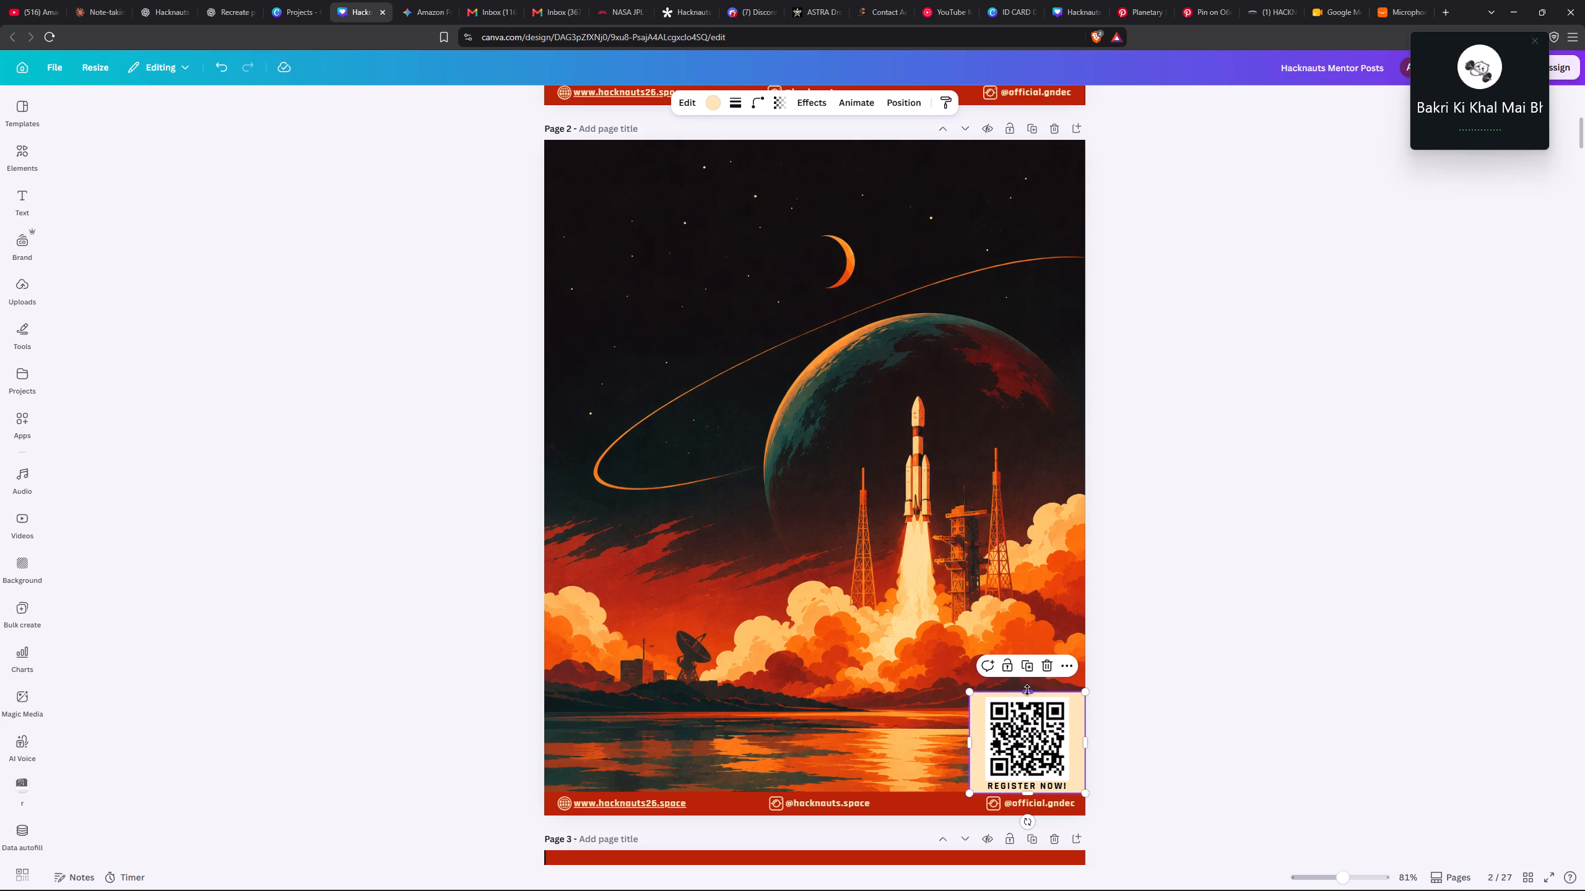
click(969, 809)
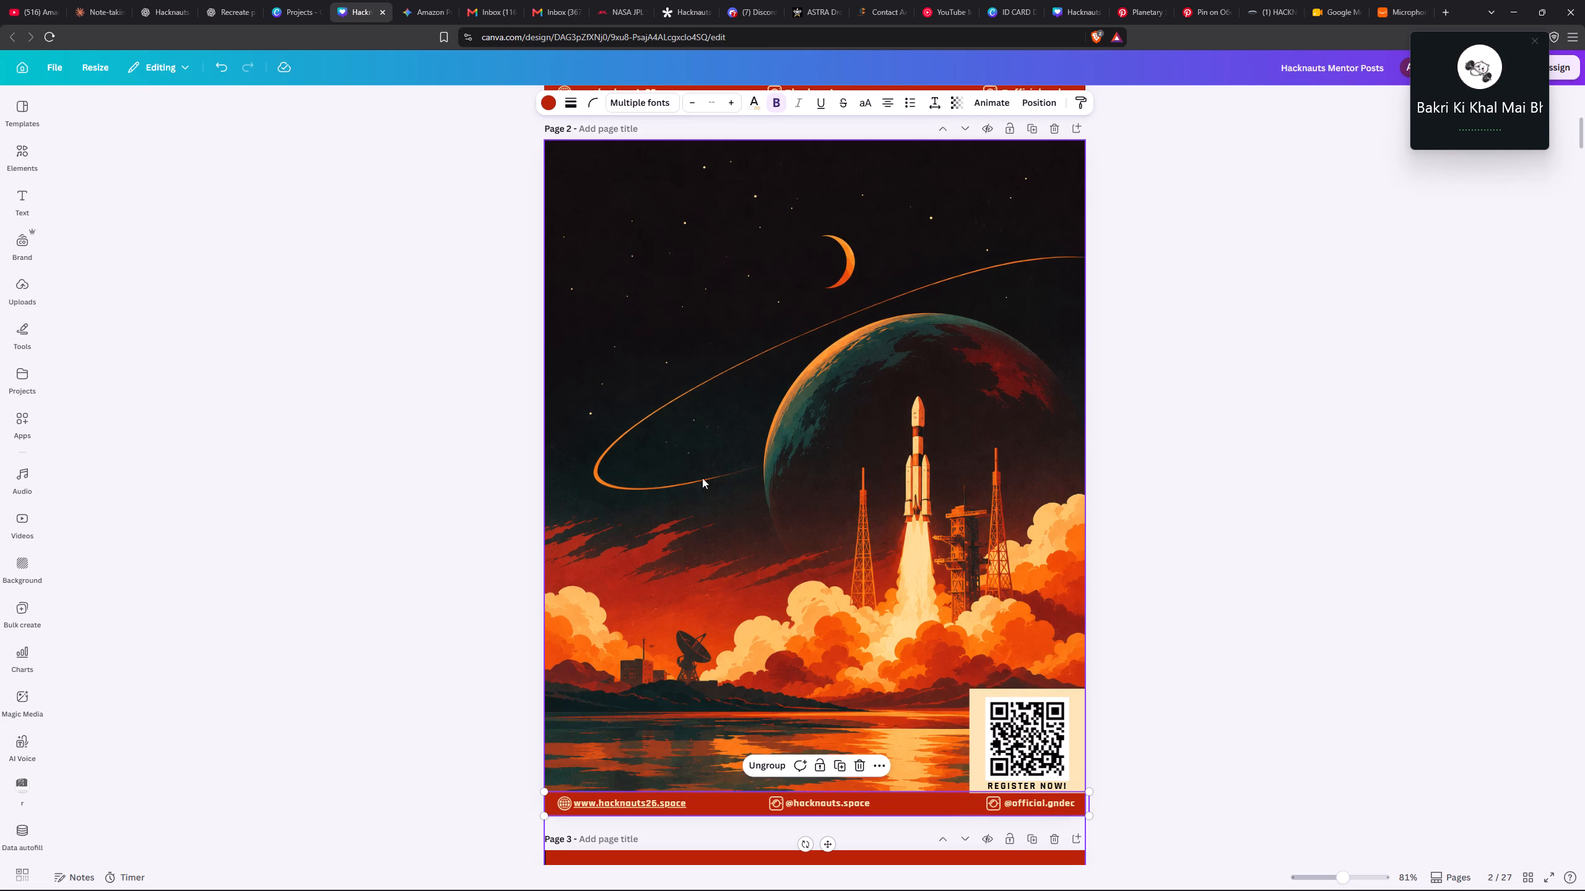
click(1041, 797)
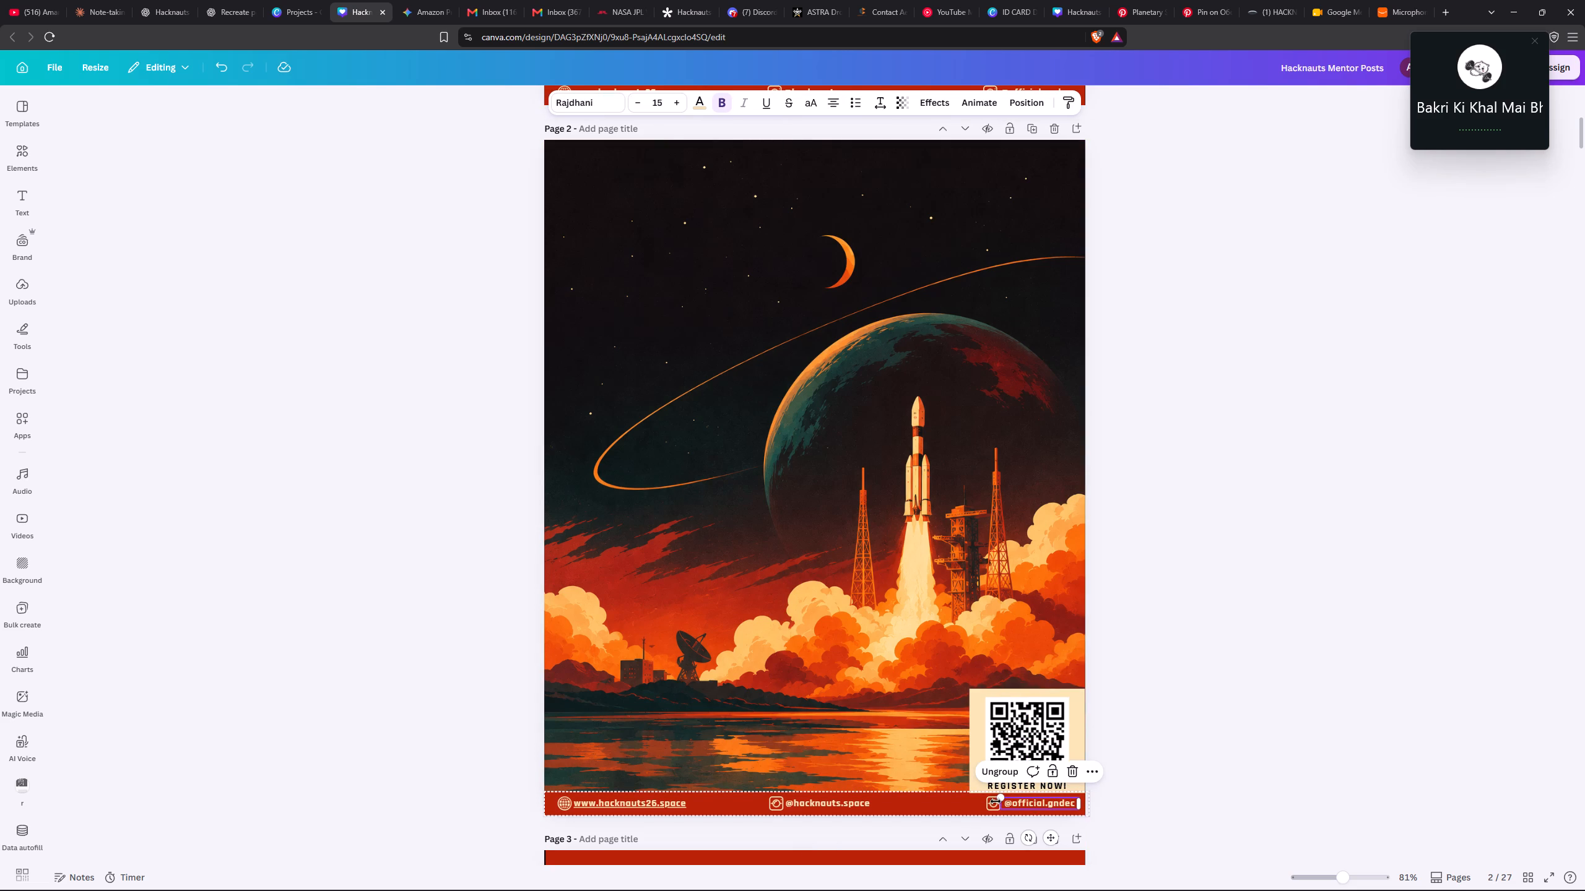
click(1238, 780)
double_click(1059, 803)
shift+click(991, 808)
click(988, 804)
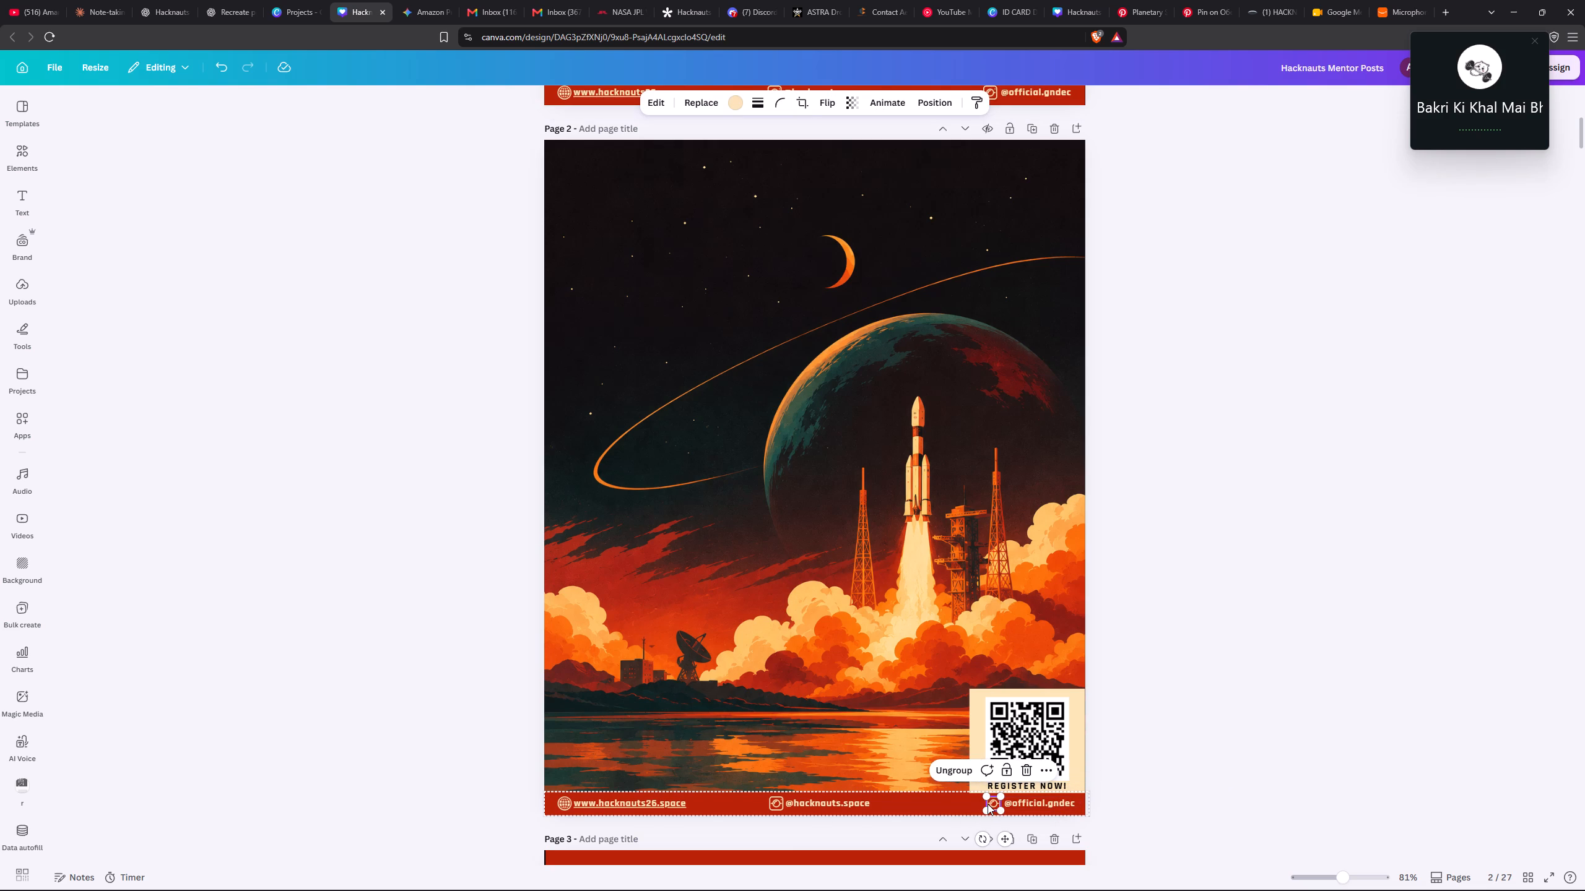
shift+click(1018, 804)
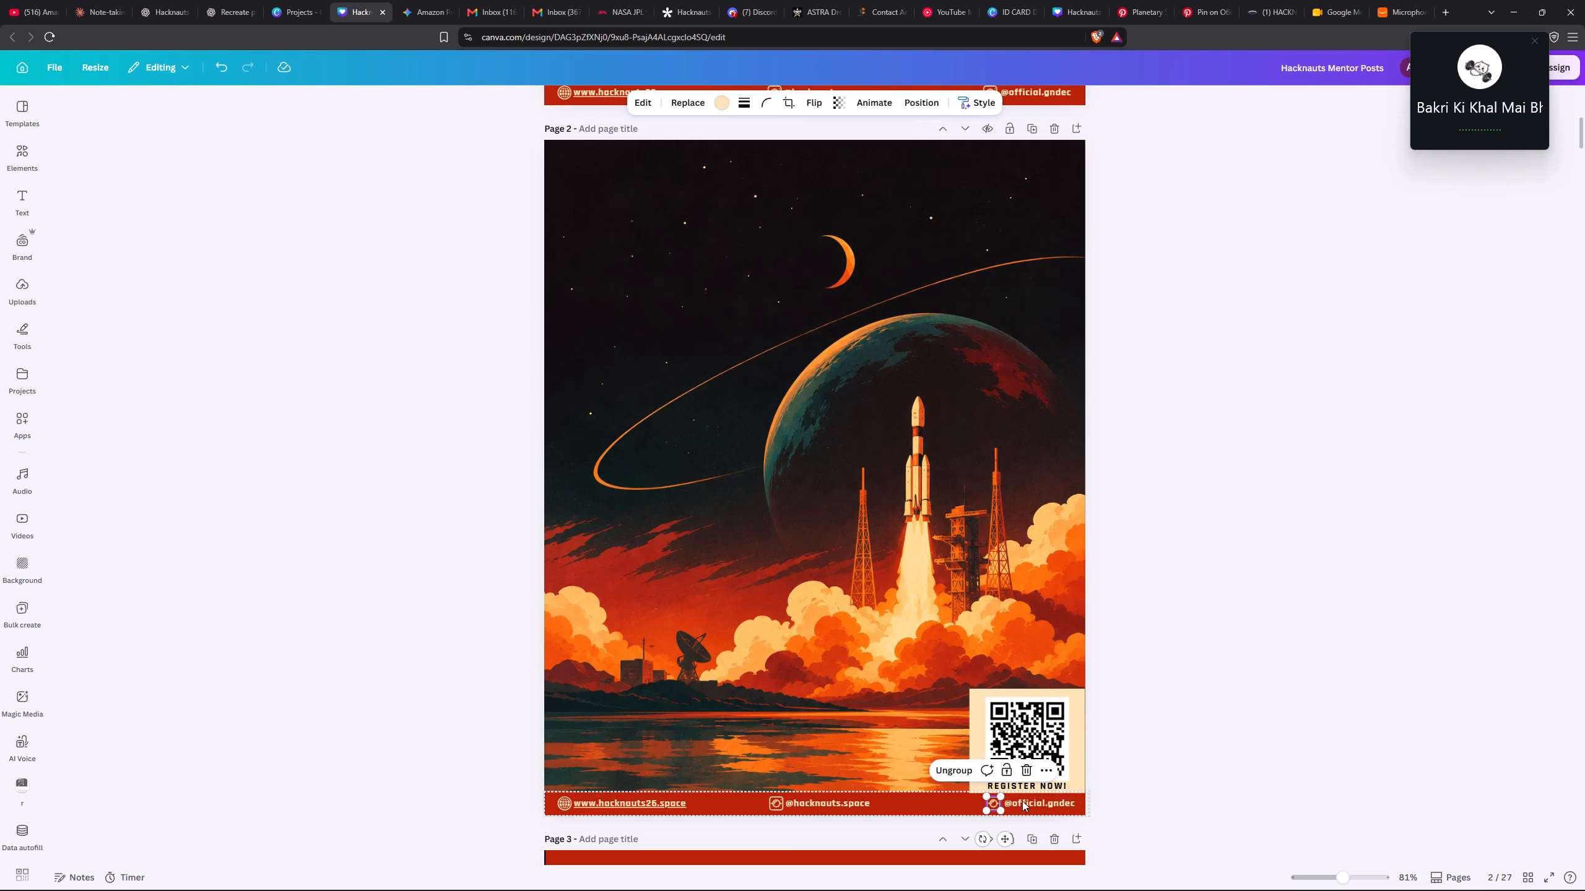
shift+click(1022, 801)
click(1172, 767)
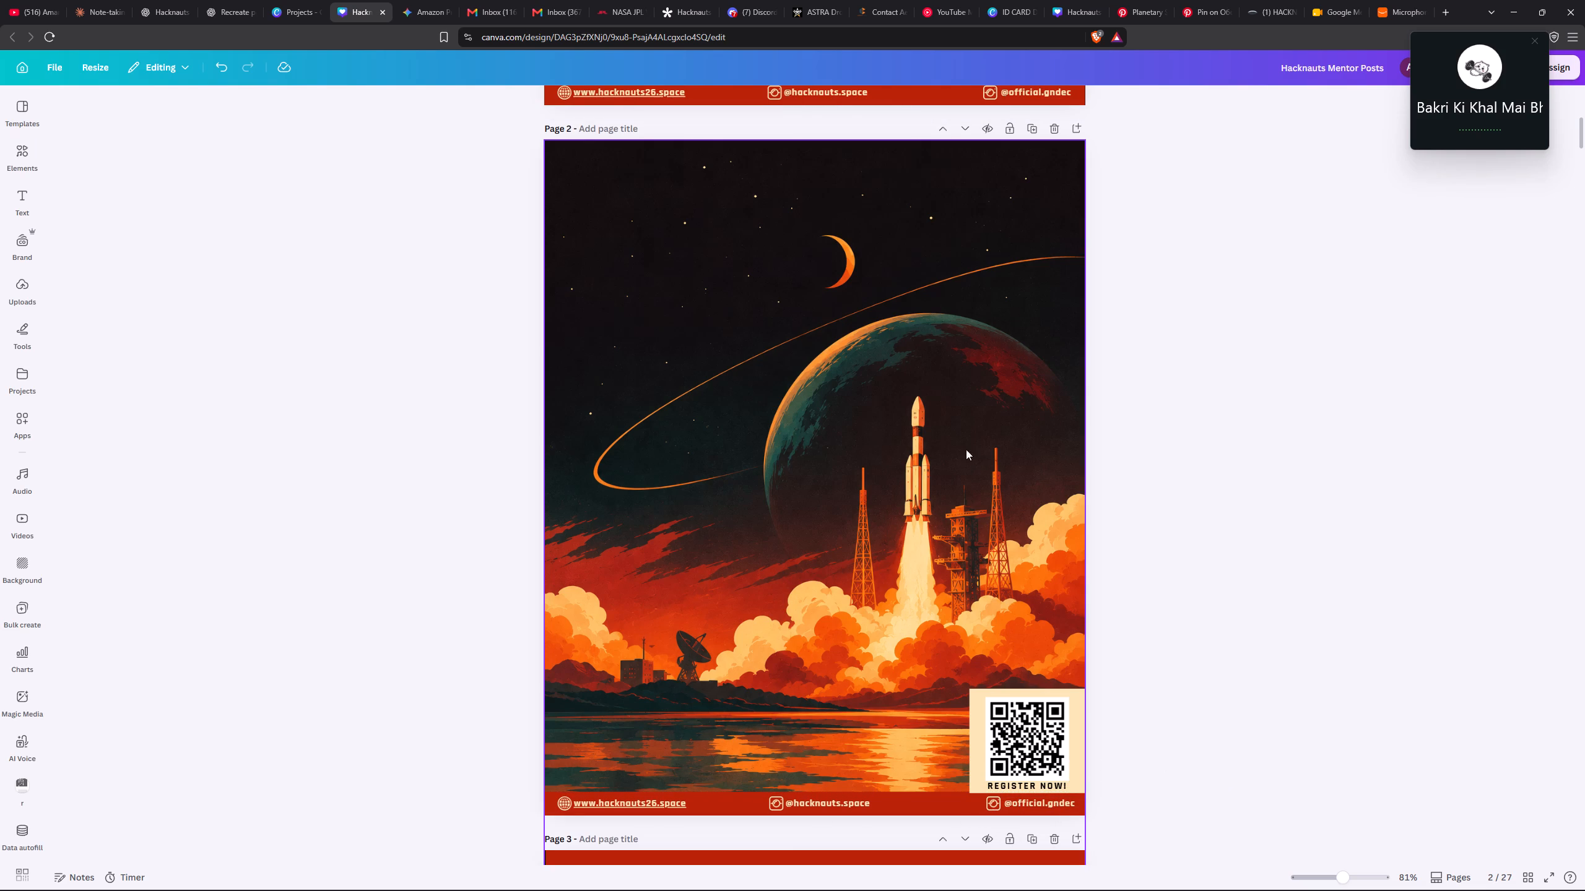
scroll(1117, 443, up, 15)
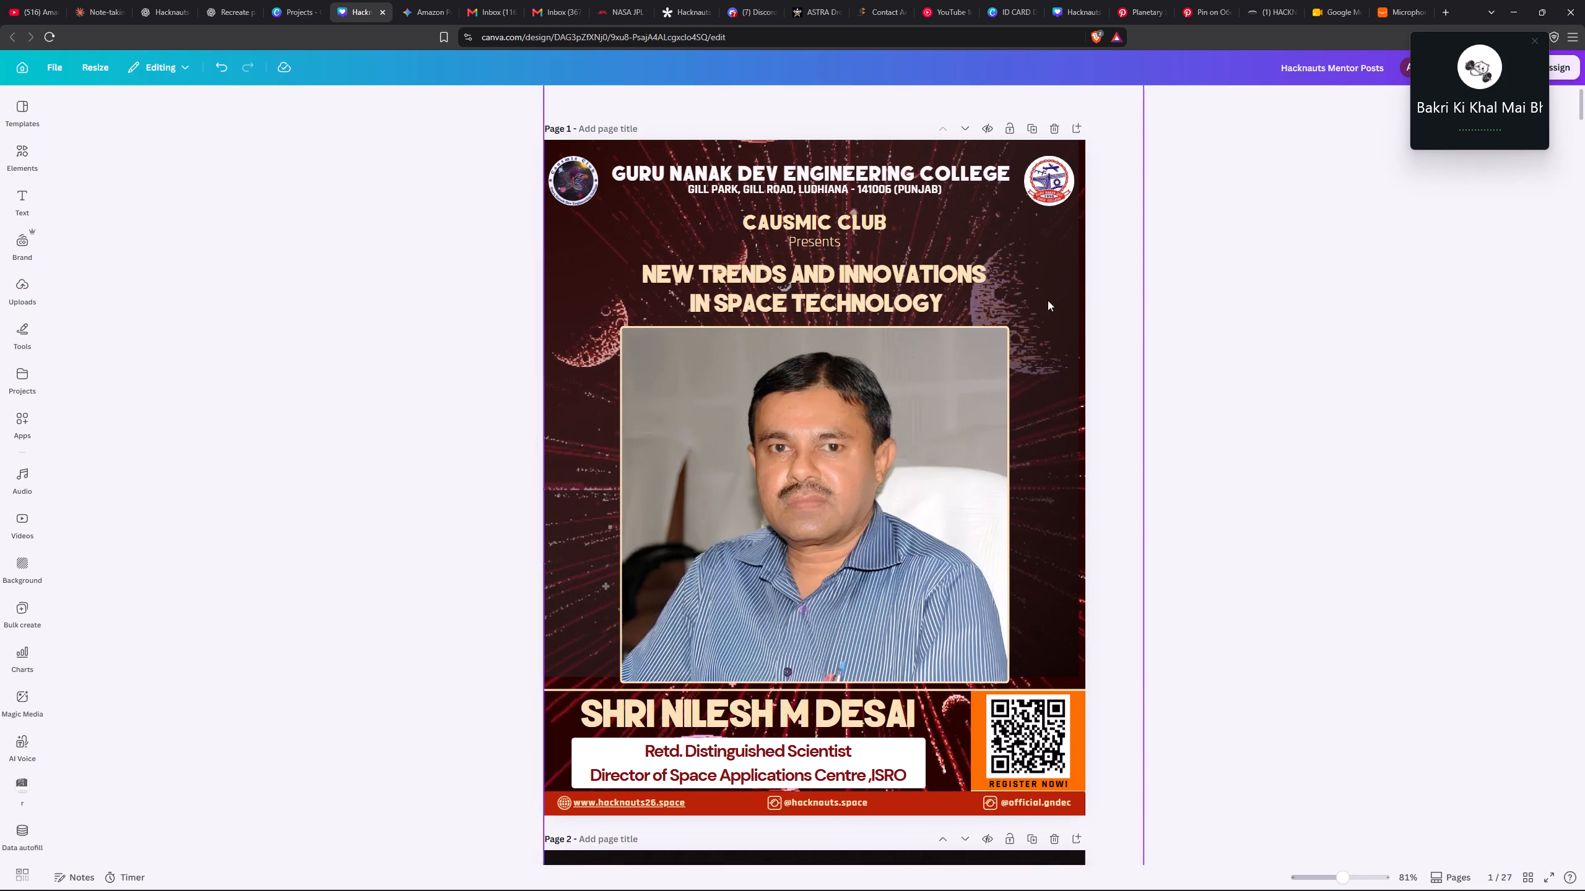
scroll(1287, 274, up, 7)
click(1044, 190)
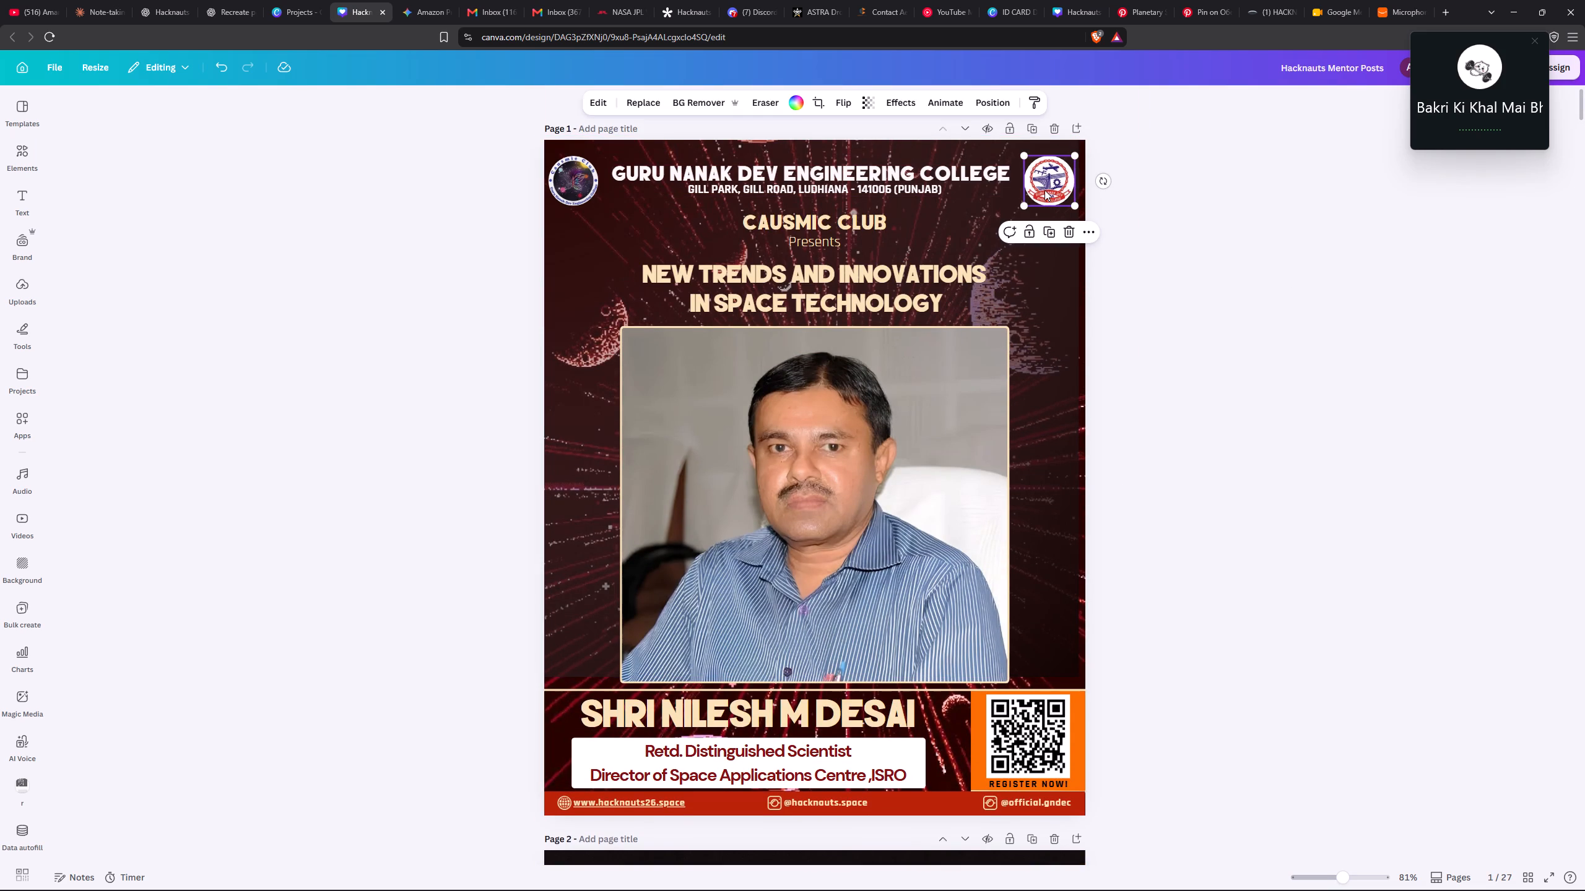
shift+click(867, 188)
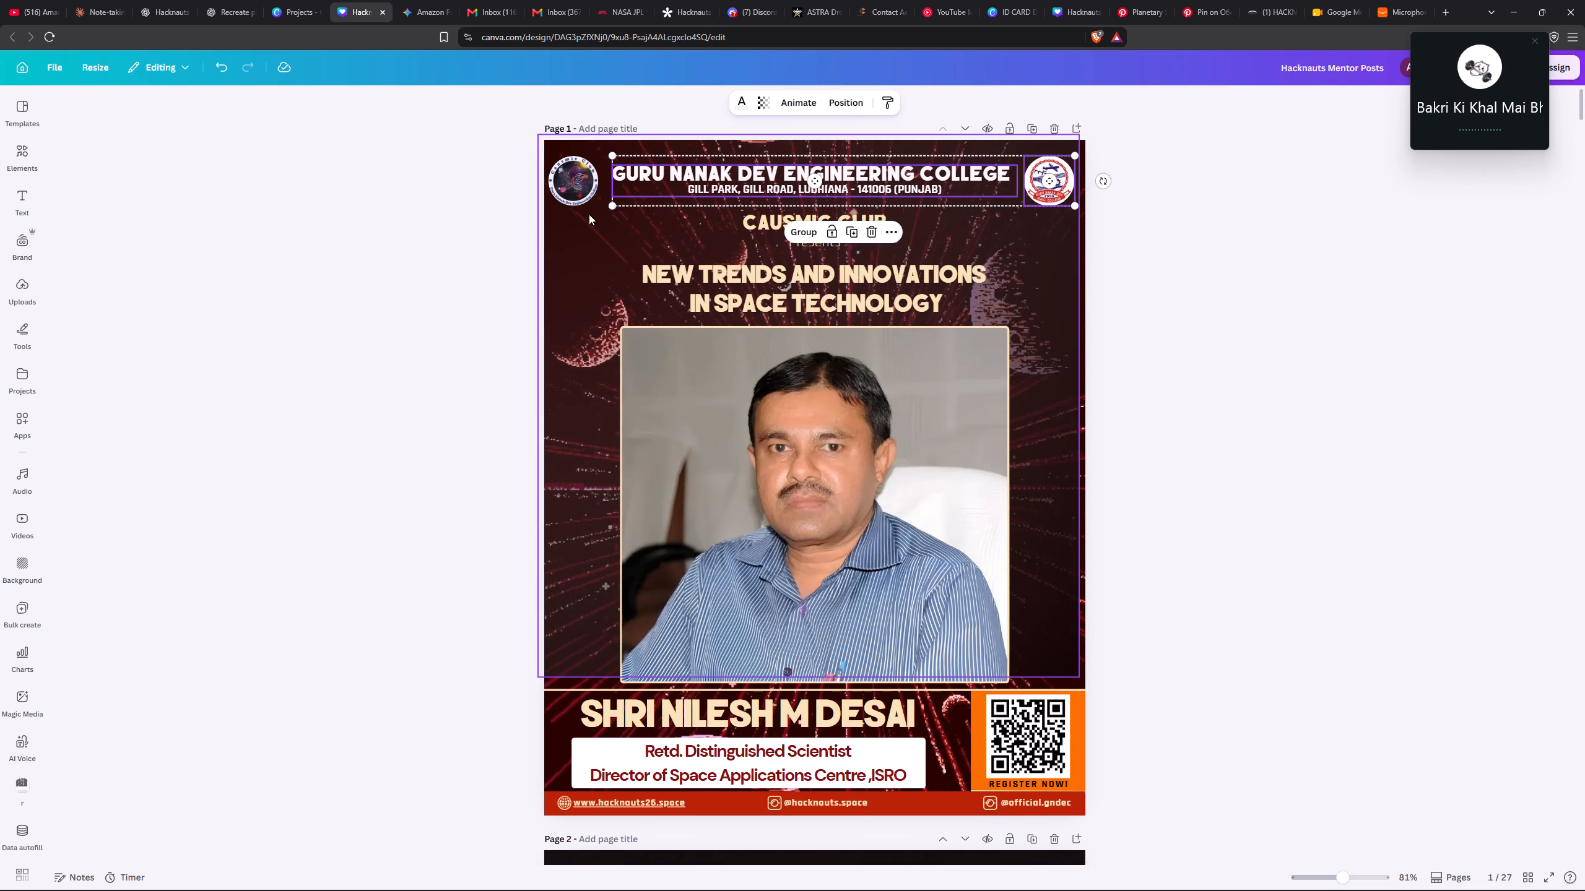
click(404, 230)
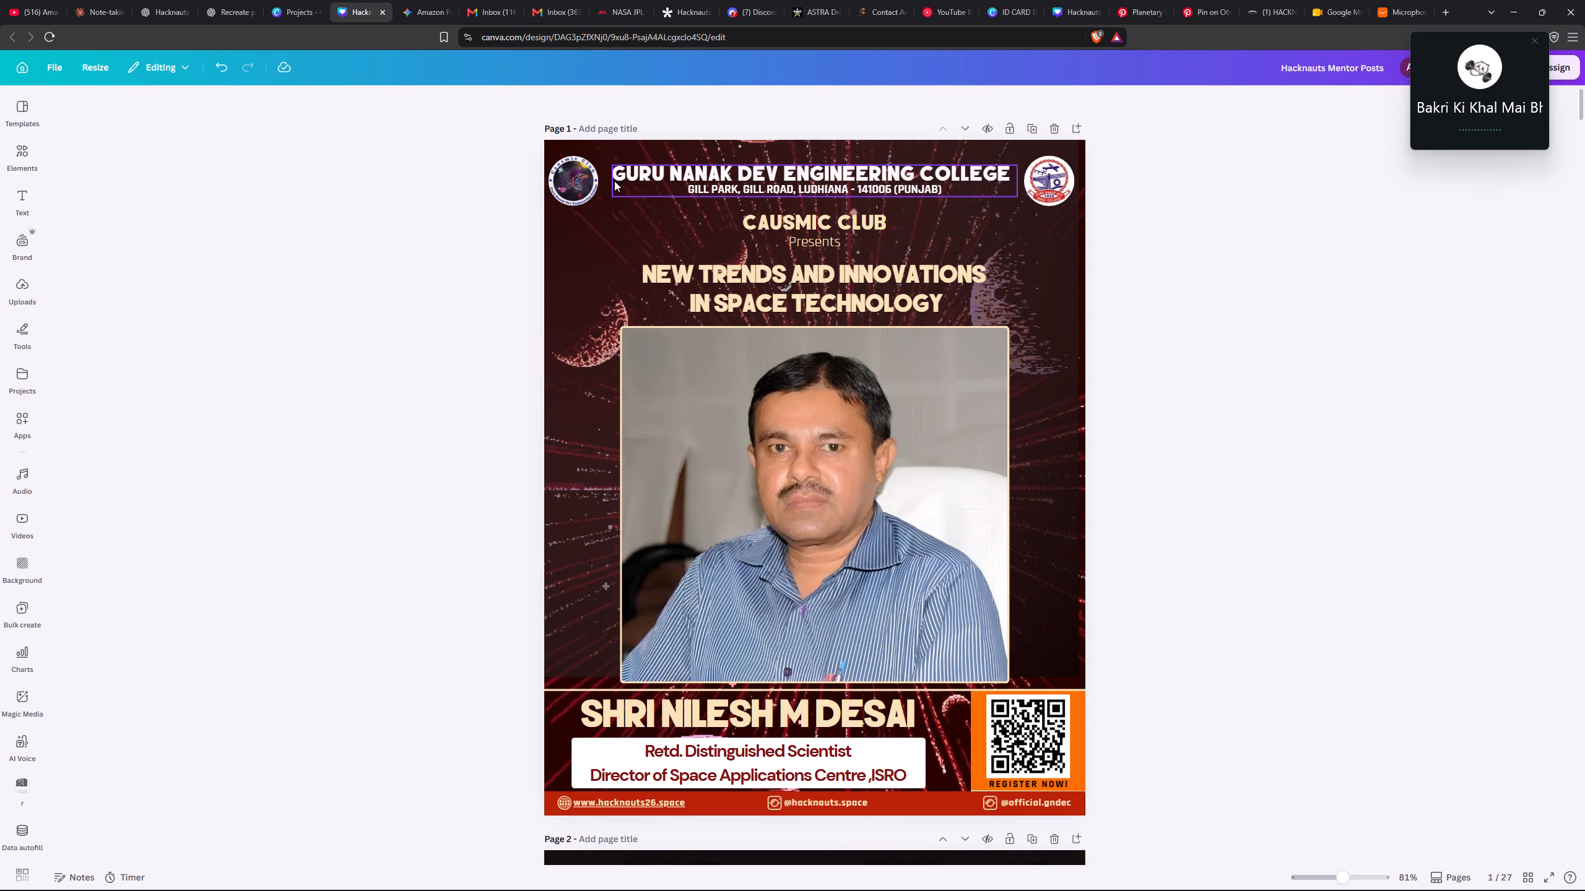
Shift the large dark overlay shape on page 1 downward.
click(614, 181)
click(597, 200)
drag(590, 231, 586, 324)
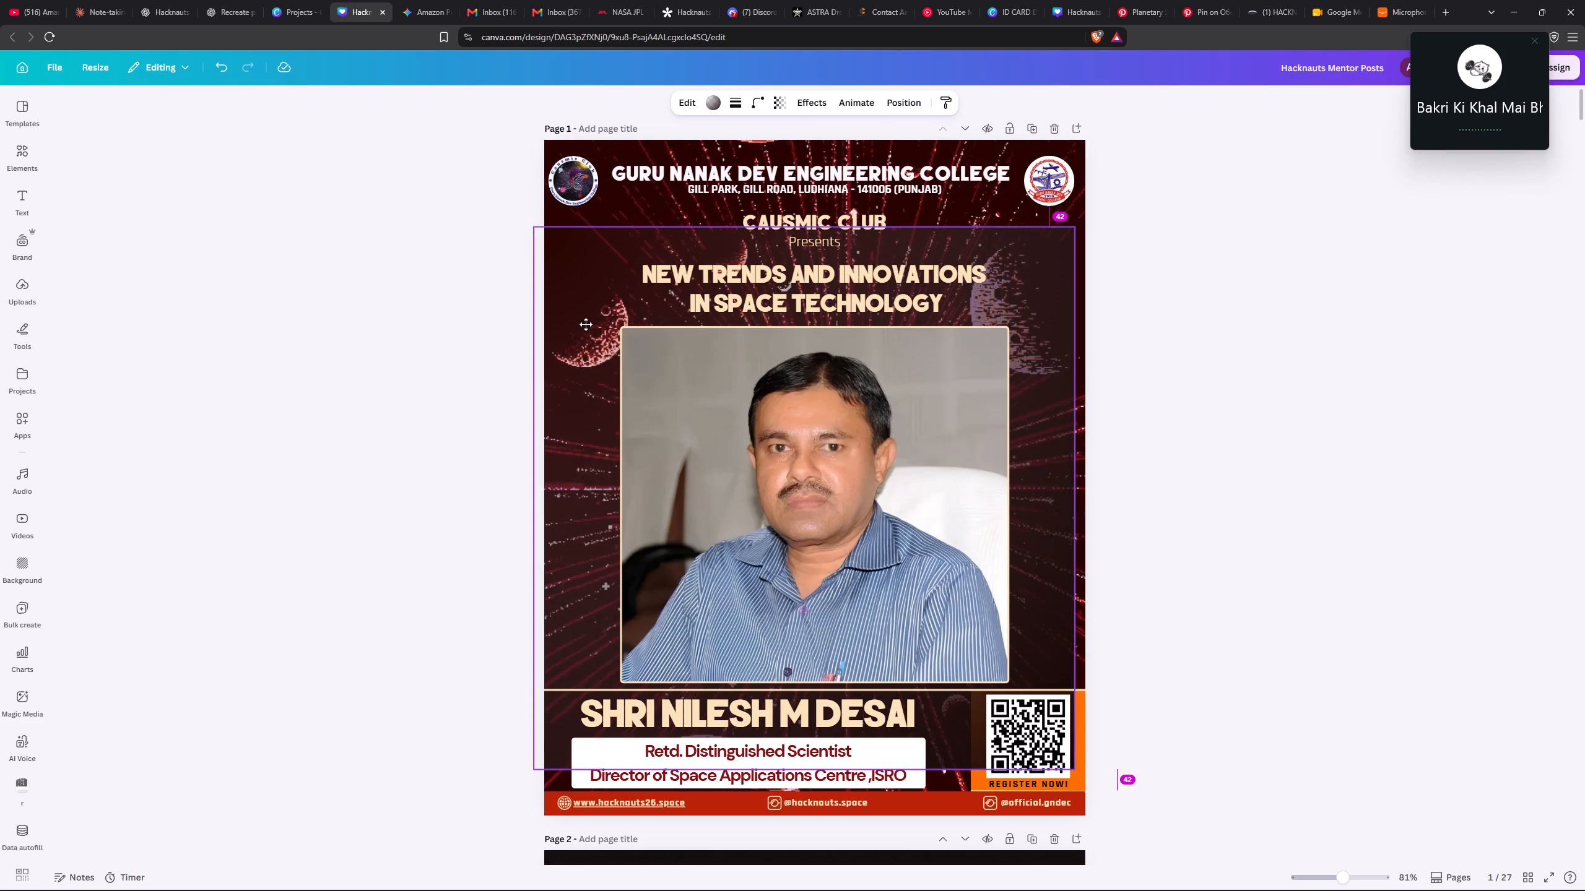
drag(586, 324, 603, 313)
Copy page 1's college name and address header with both logos onto page 2, centred across the top.
click(573, 204)
shift+click(809, 174)
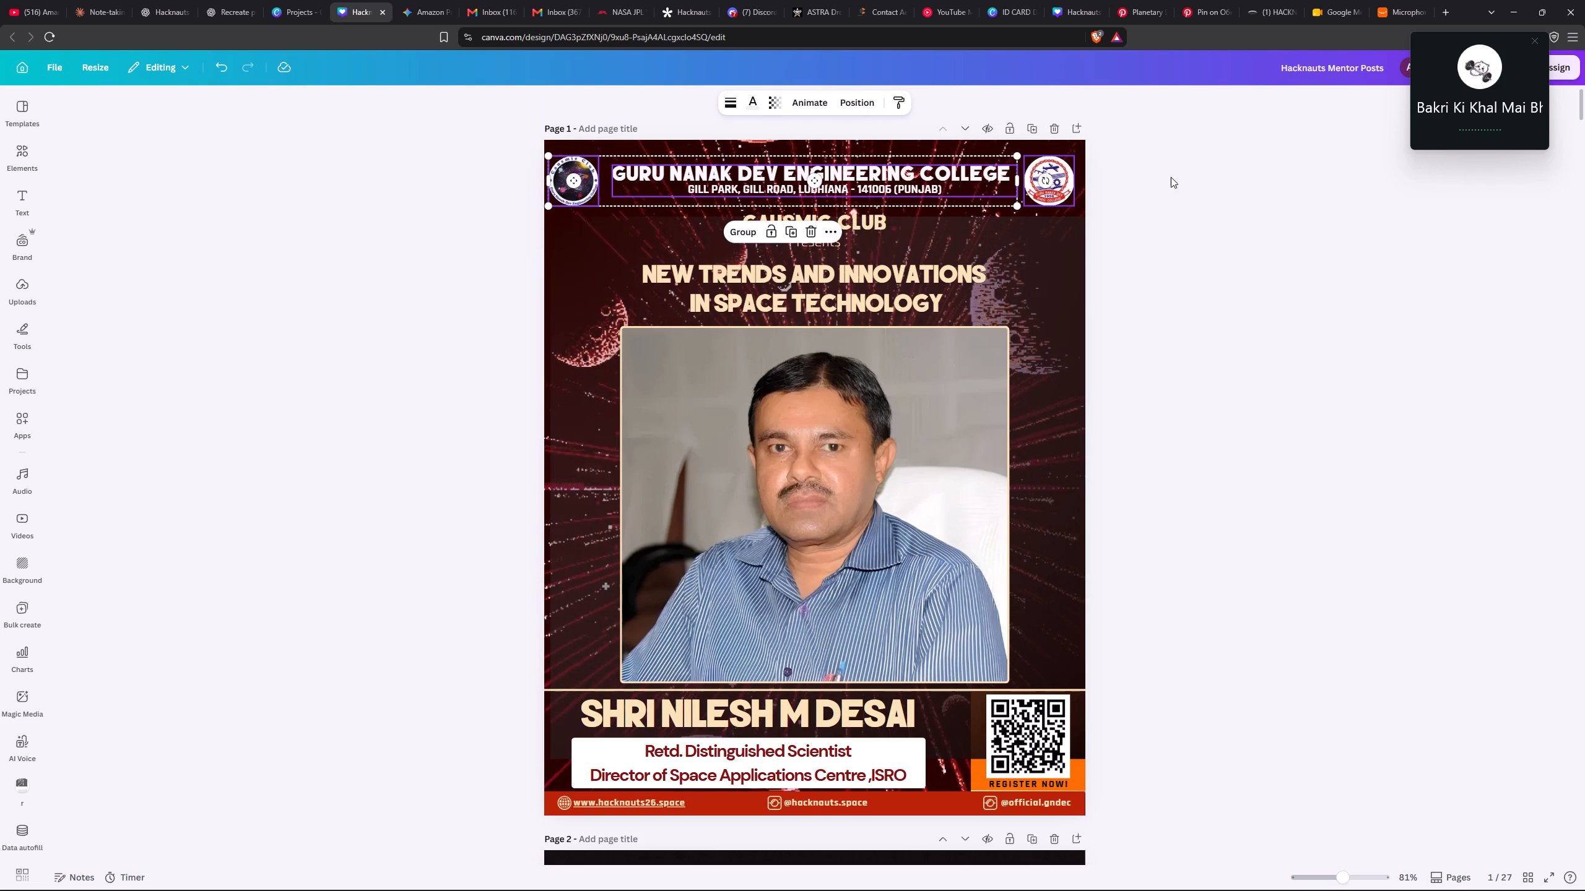
shift+click(1056, 177)
key(ctrl+c)
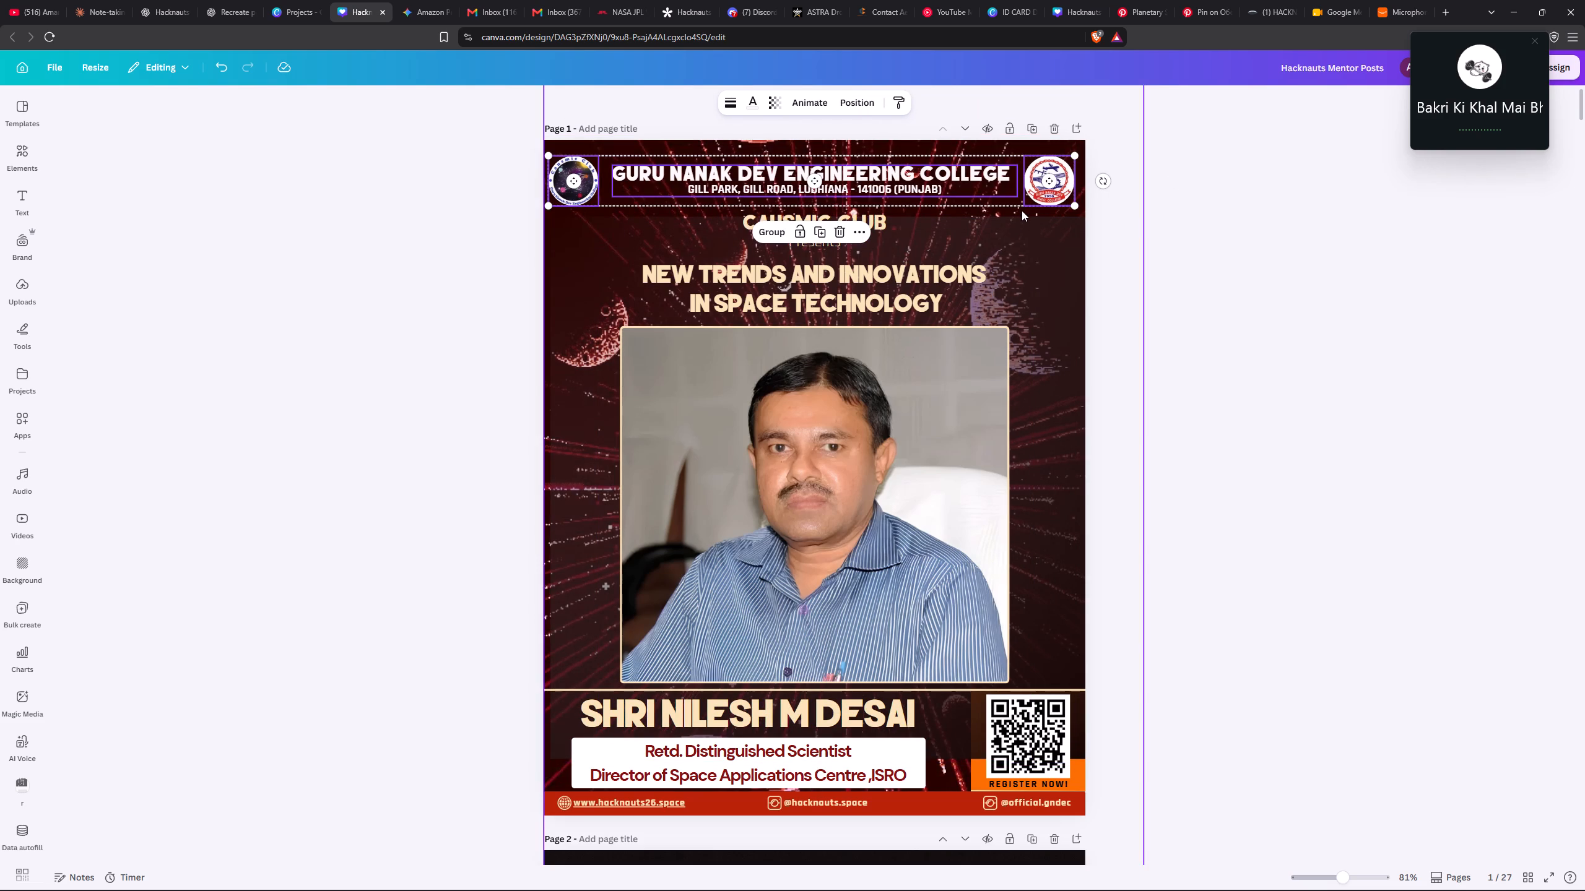
scroll(1026, 236, down, 8)
click(895, 324)
key(ctrl+v)
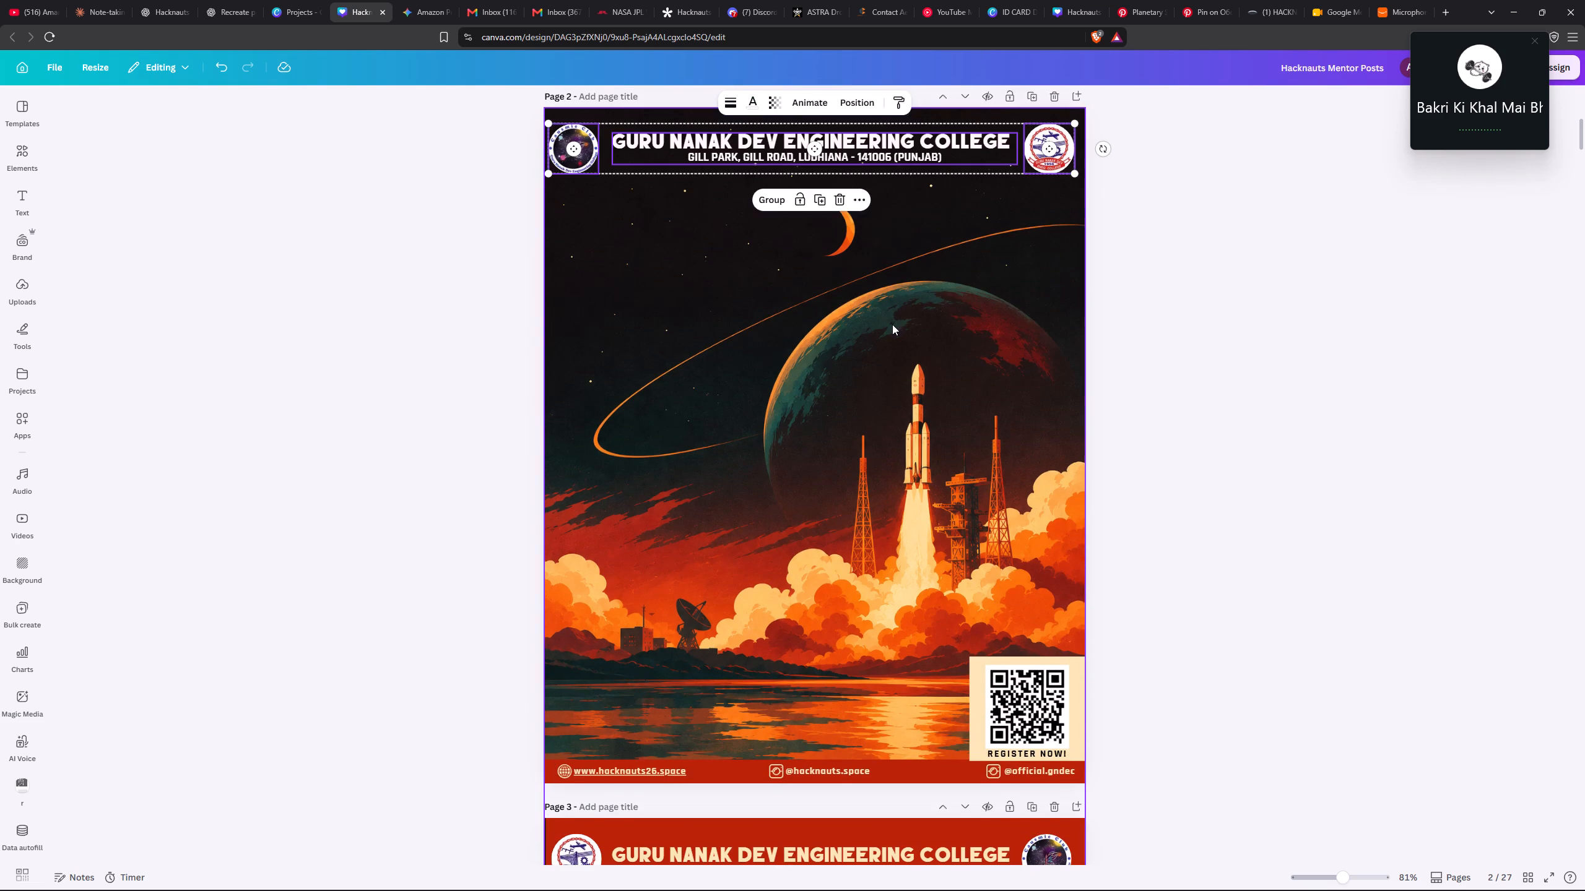
scroll(892, 324, up, 5)
click(957, 452)
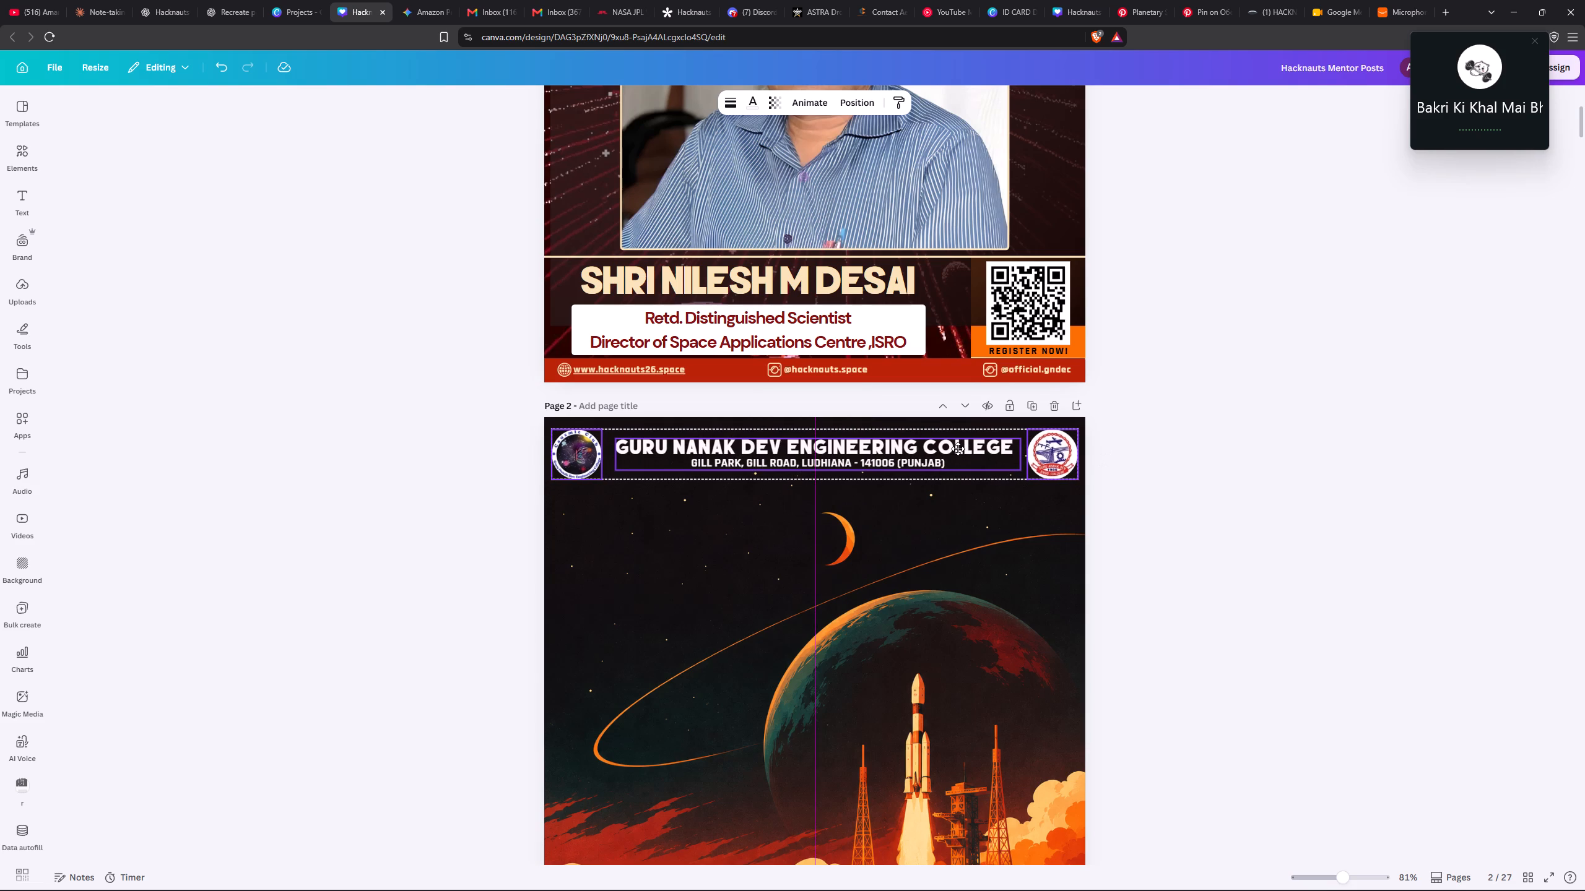
click(1249, 393)
Copy the CAUSMIC CLUB, Presents and NEW TRENDS AND INNOVATIONS IN SPACE TECHNOLOGY texts from page 1 onto page 2.
scroll(1247, 391, up, 5)
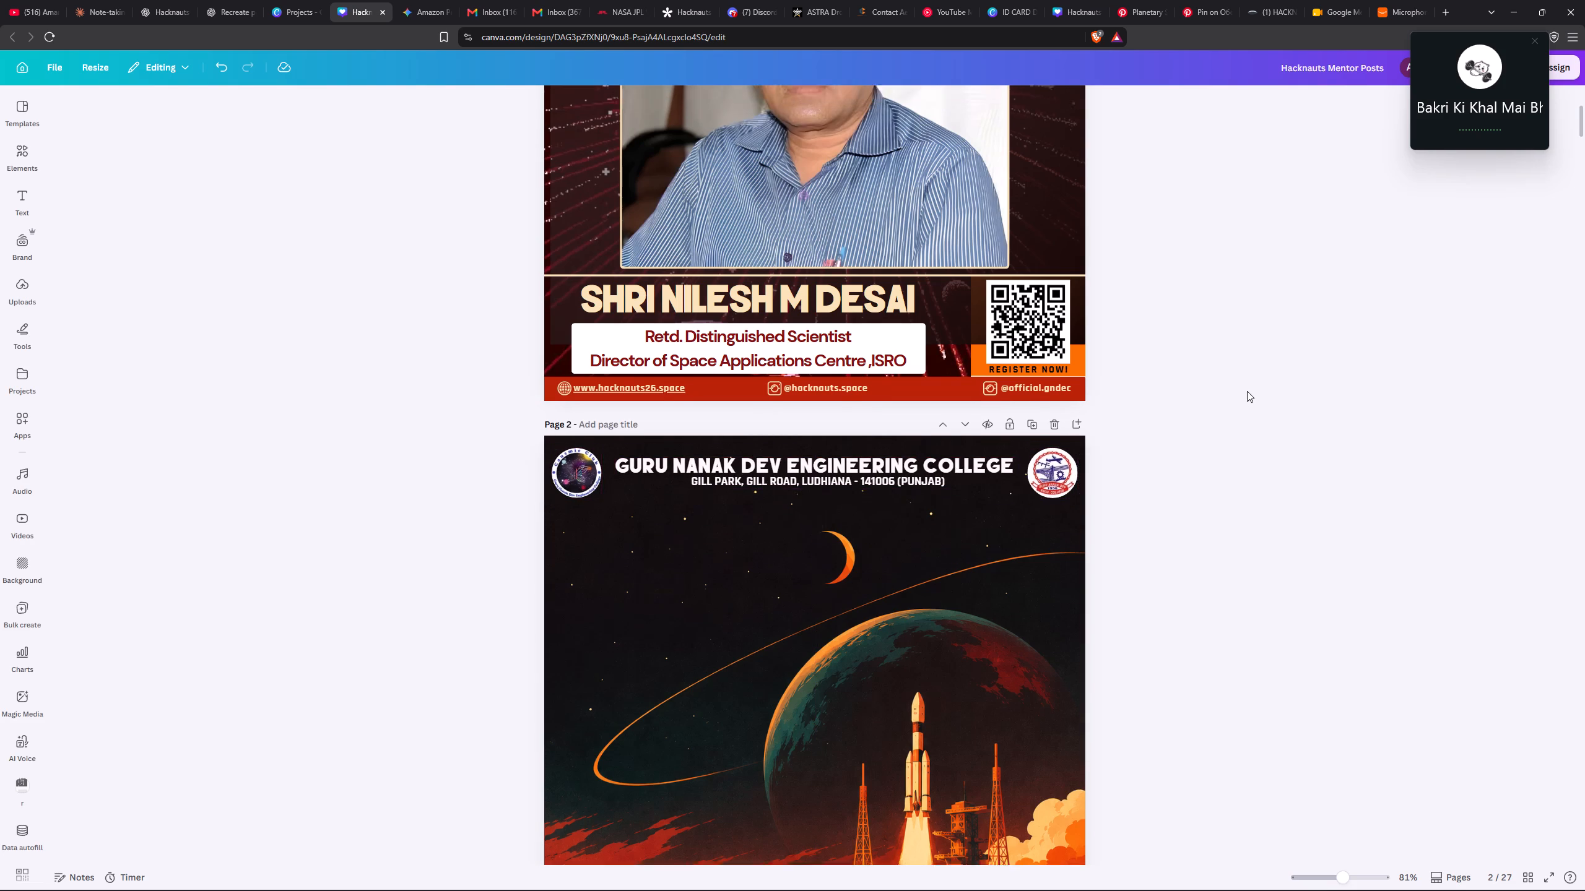
scroll(1247, 391, up, 1)
click(824, 157)
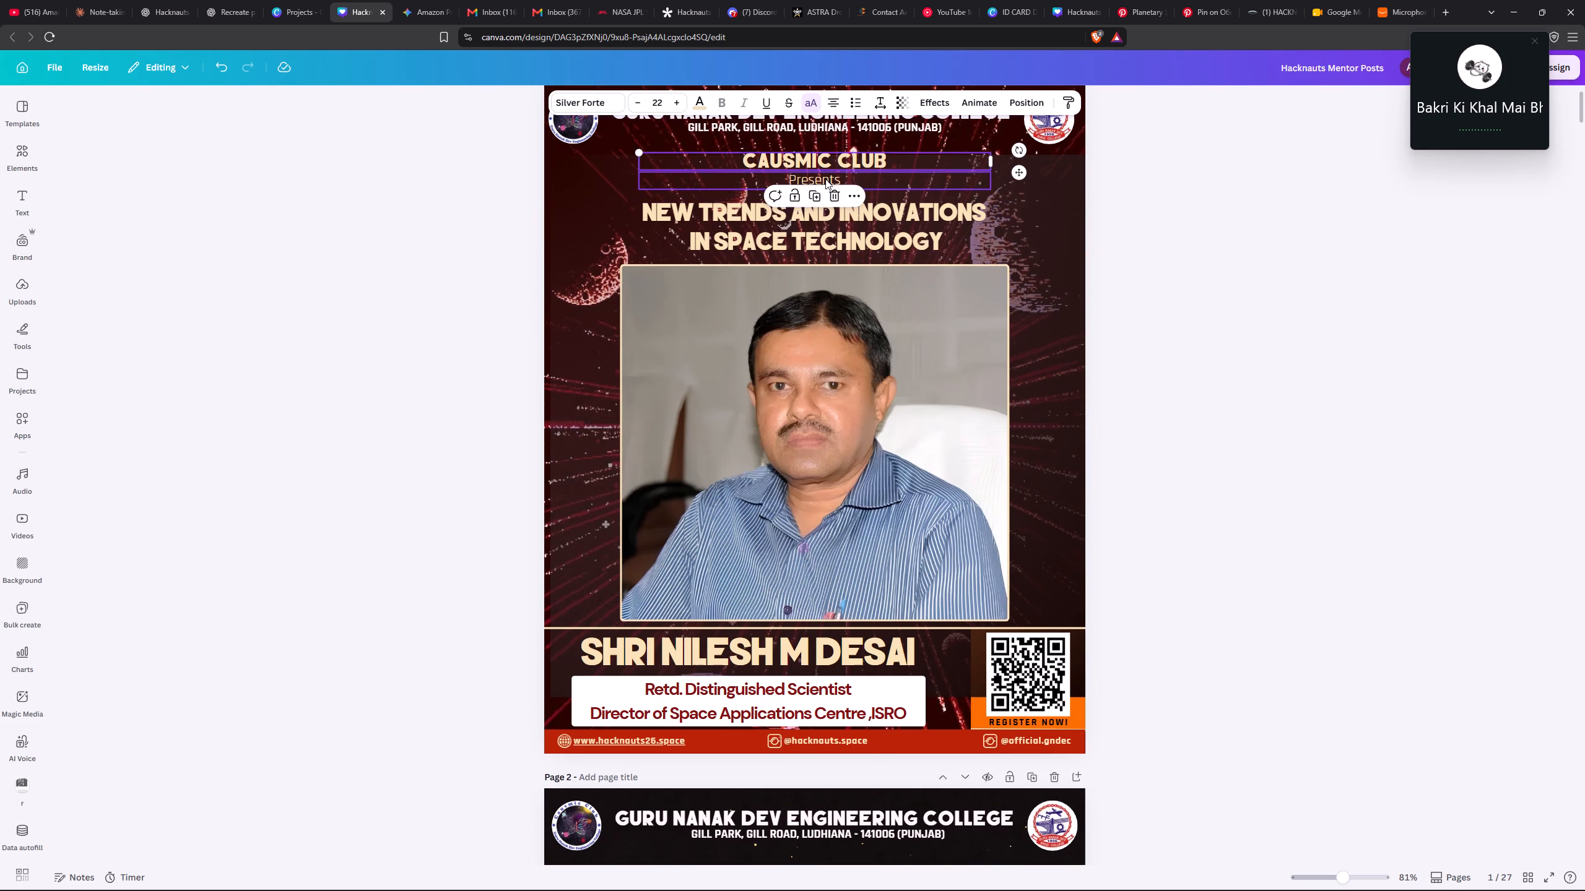
shift+click(825, 179)
shift+click(935, 217)
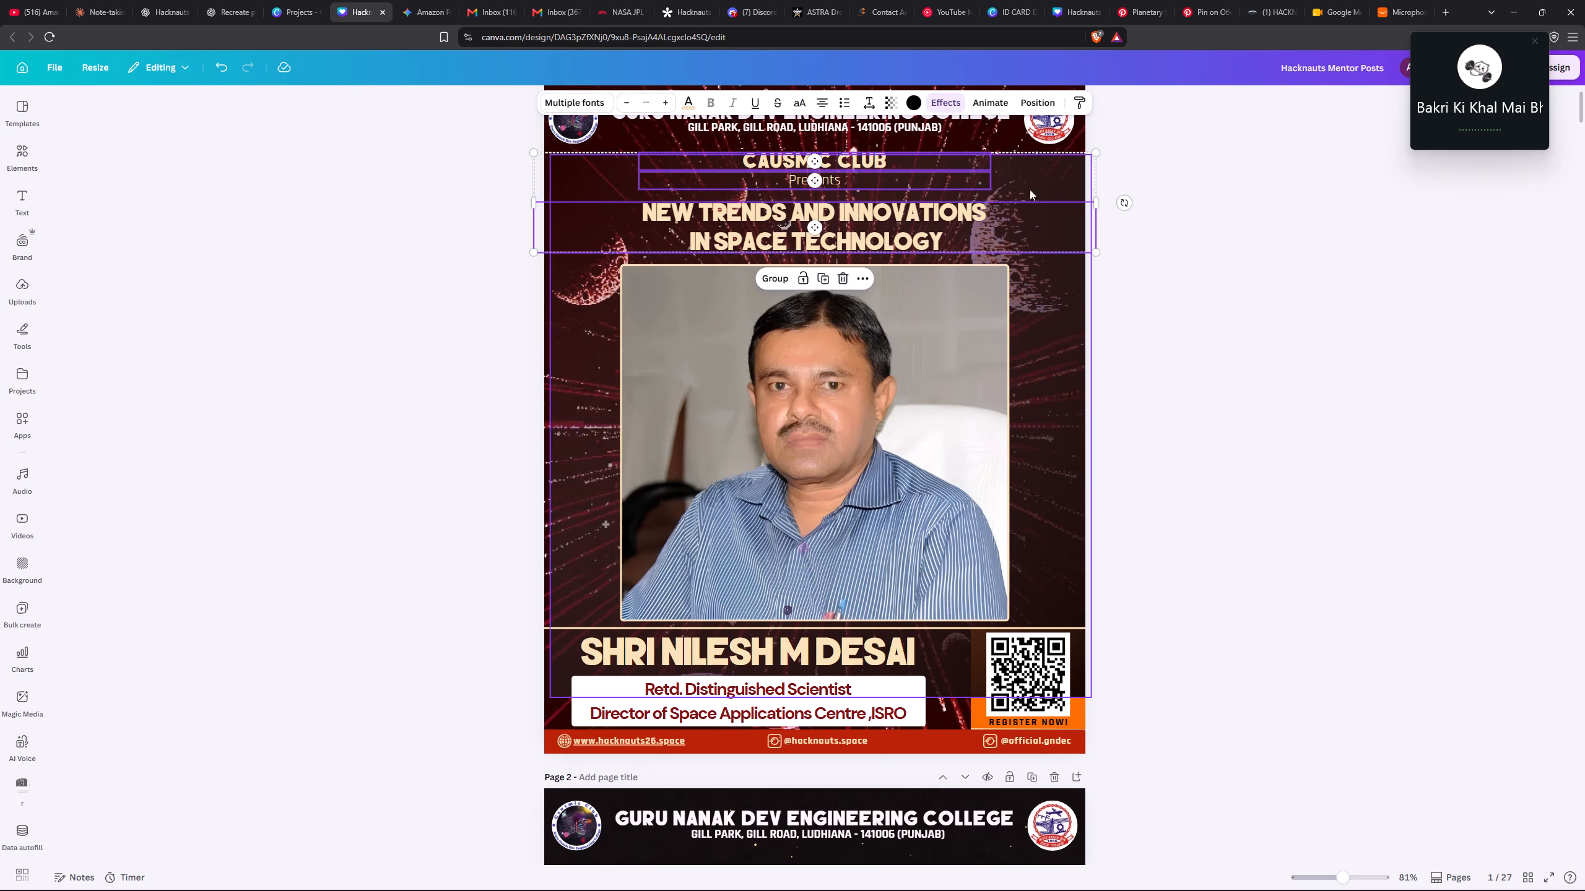
key(ctrl+c)
scroll(1041, 199, down, 6)
click(872, 338)
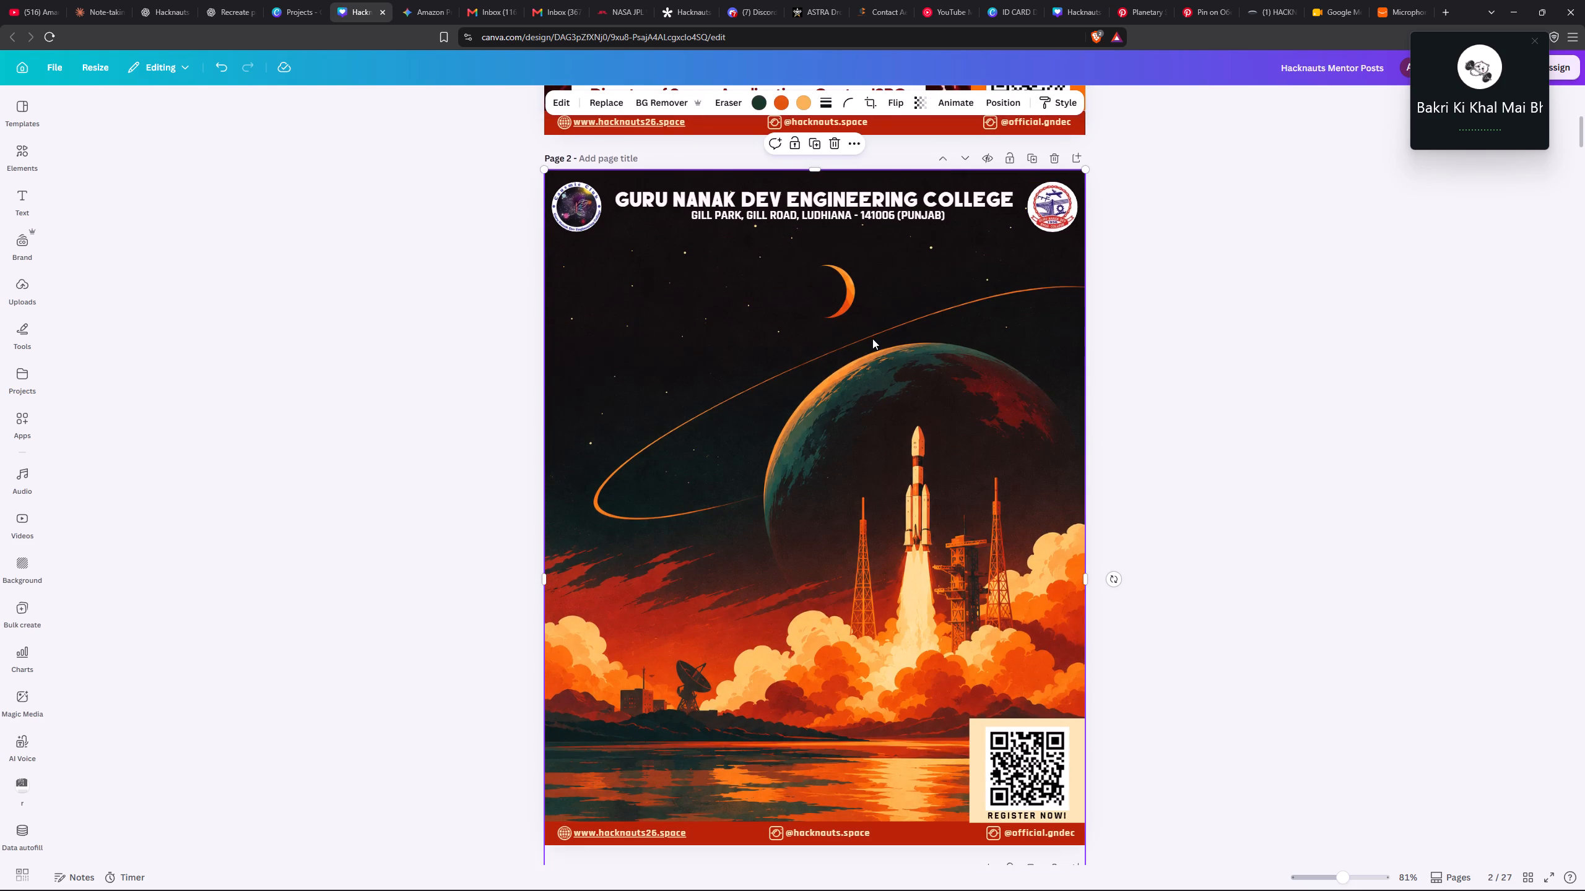
key(ctrl+v)
click(1122, 269)
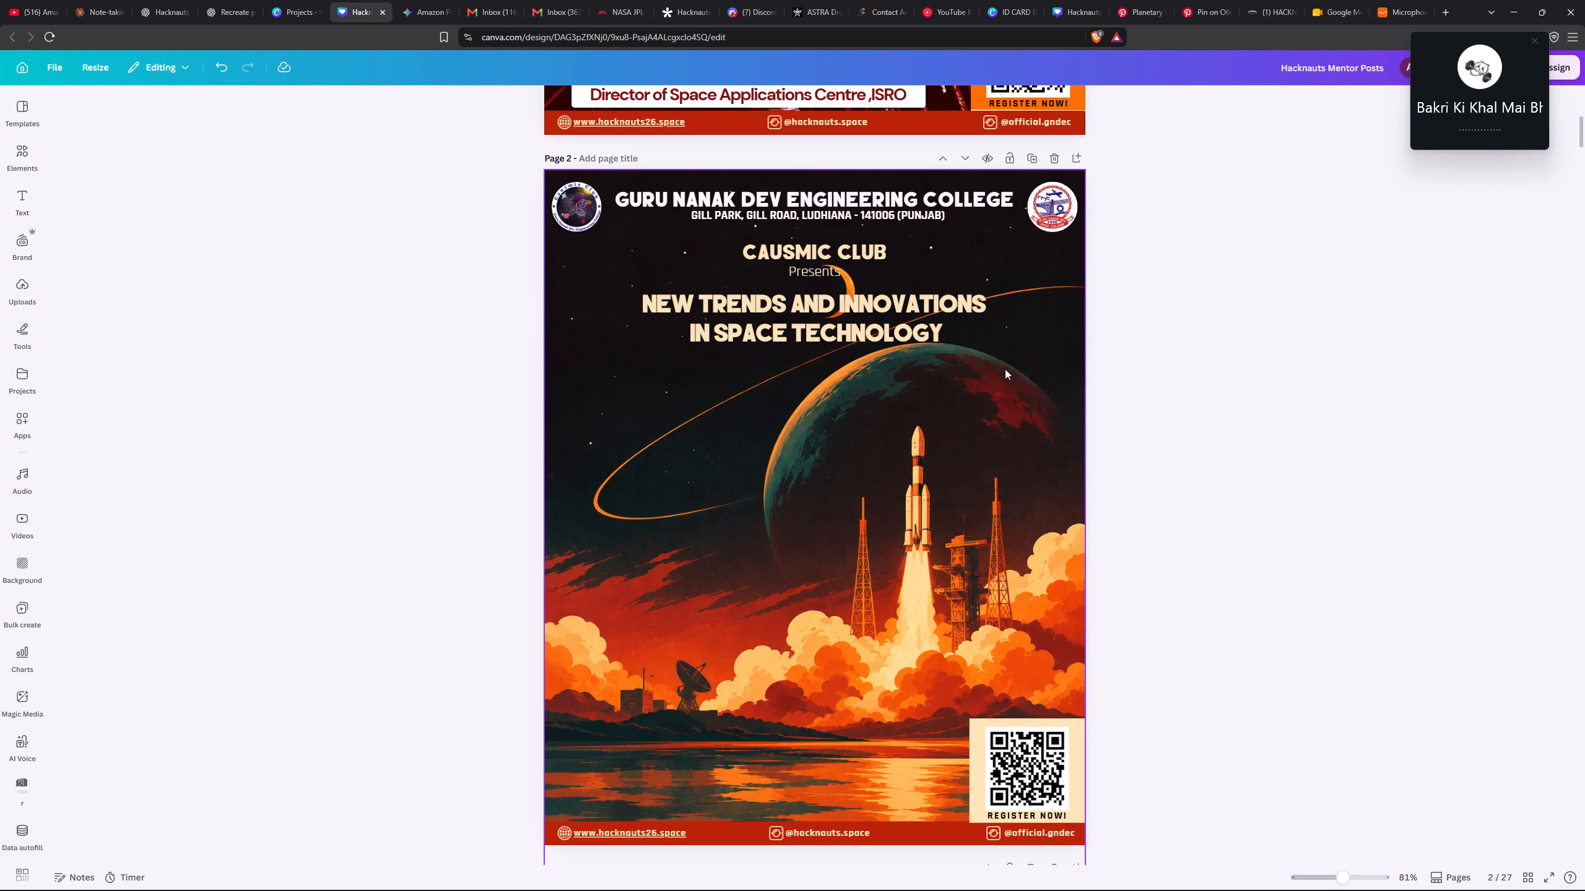
Search the elements library for "shadow" and browse the matching graphics.
click(19, 168)
click(192, 119)
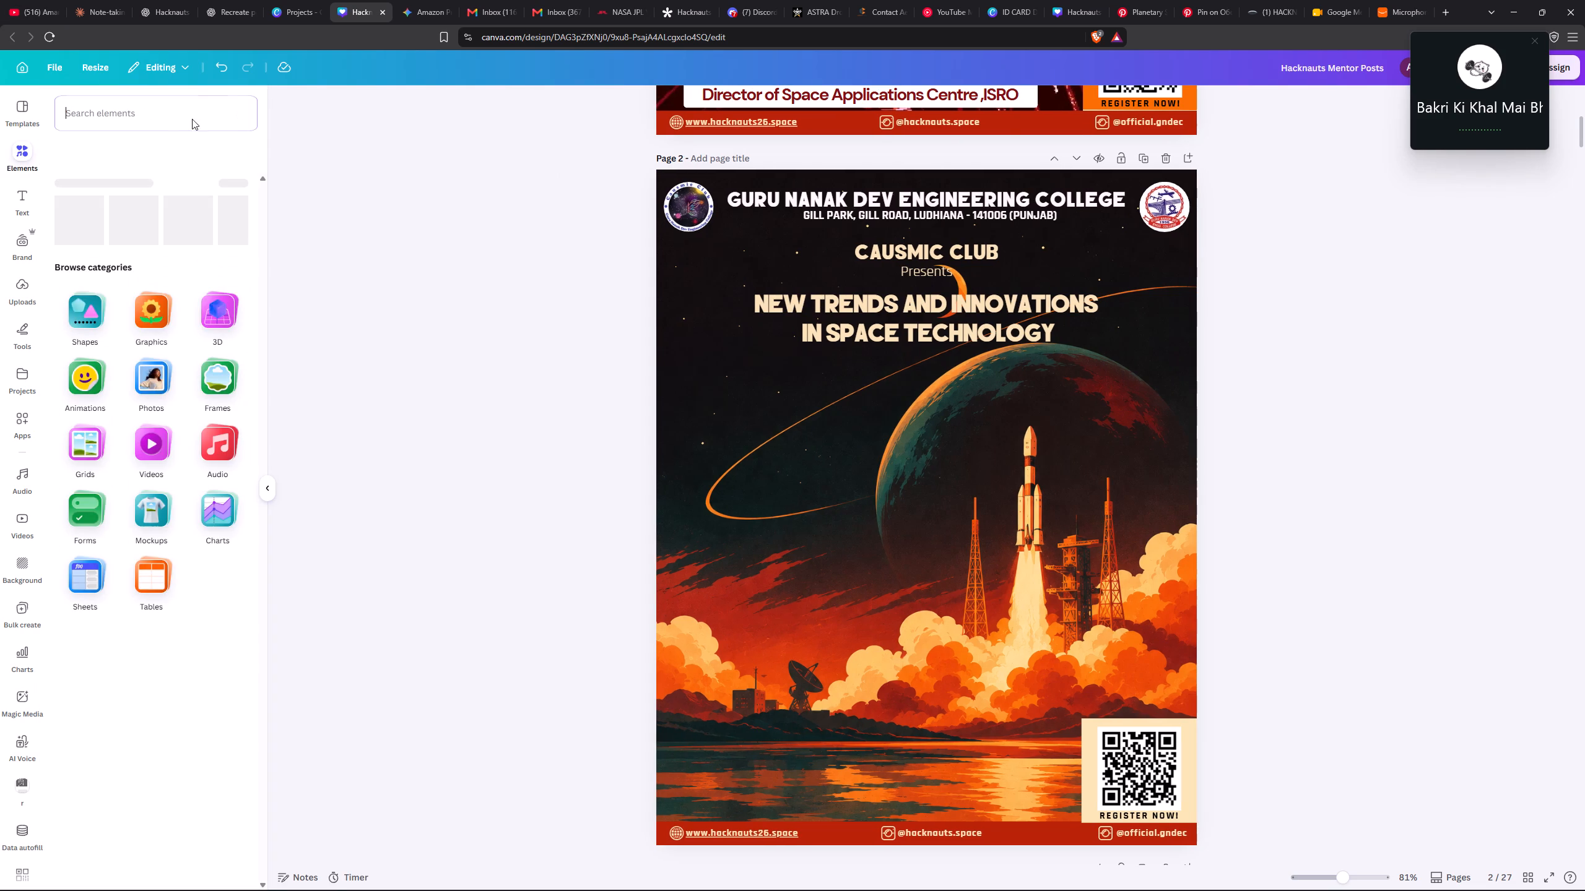
text(sh)
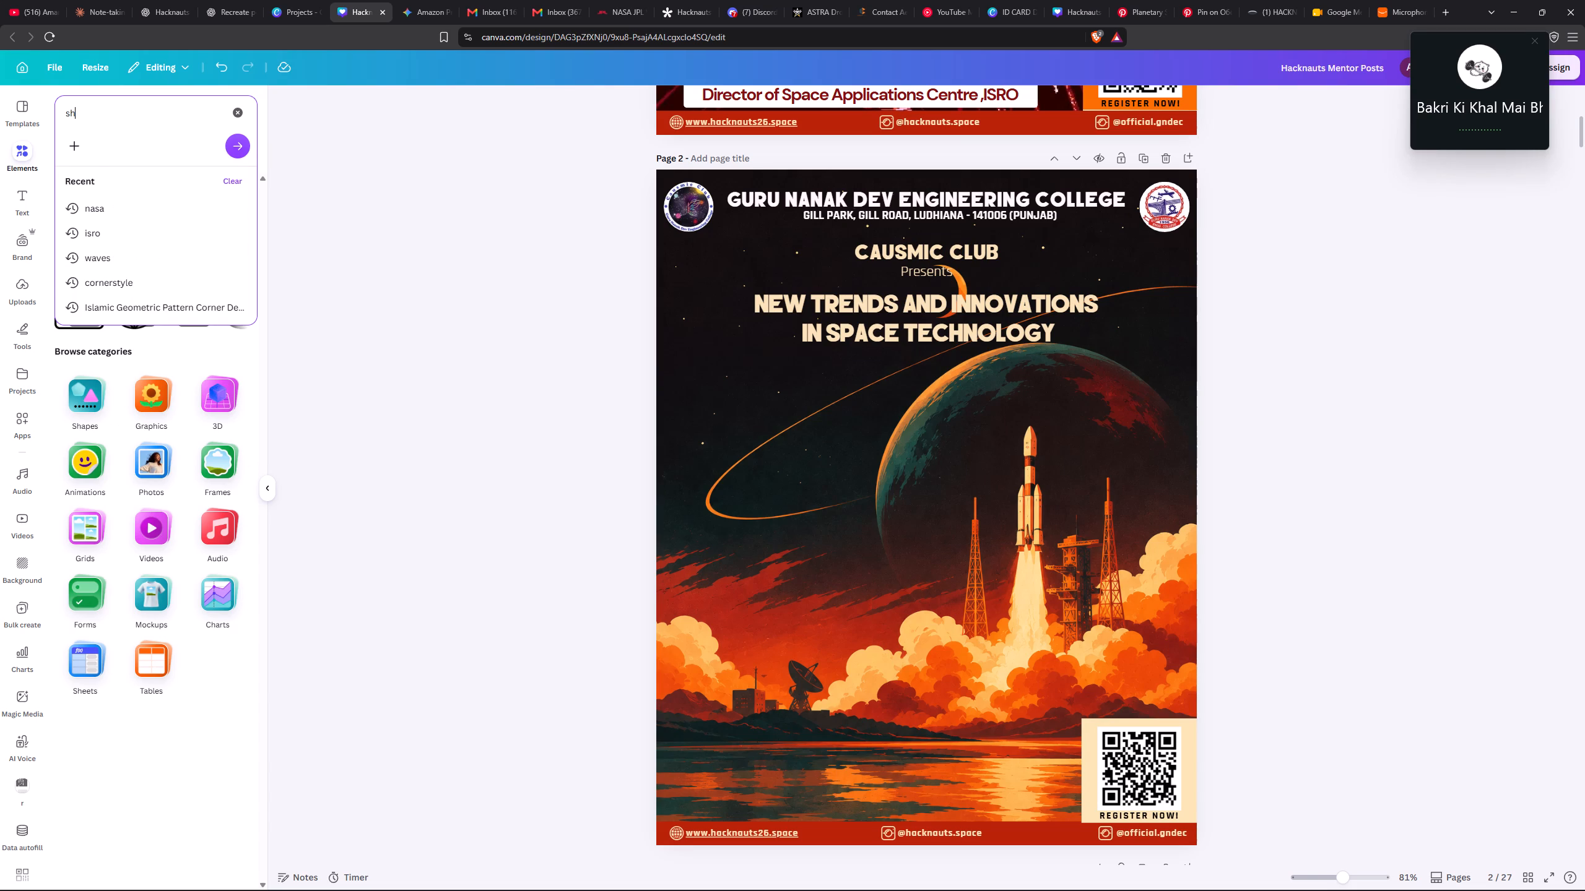
text(adpw)
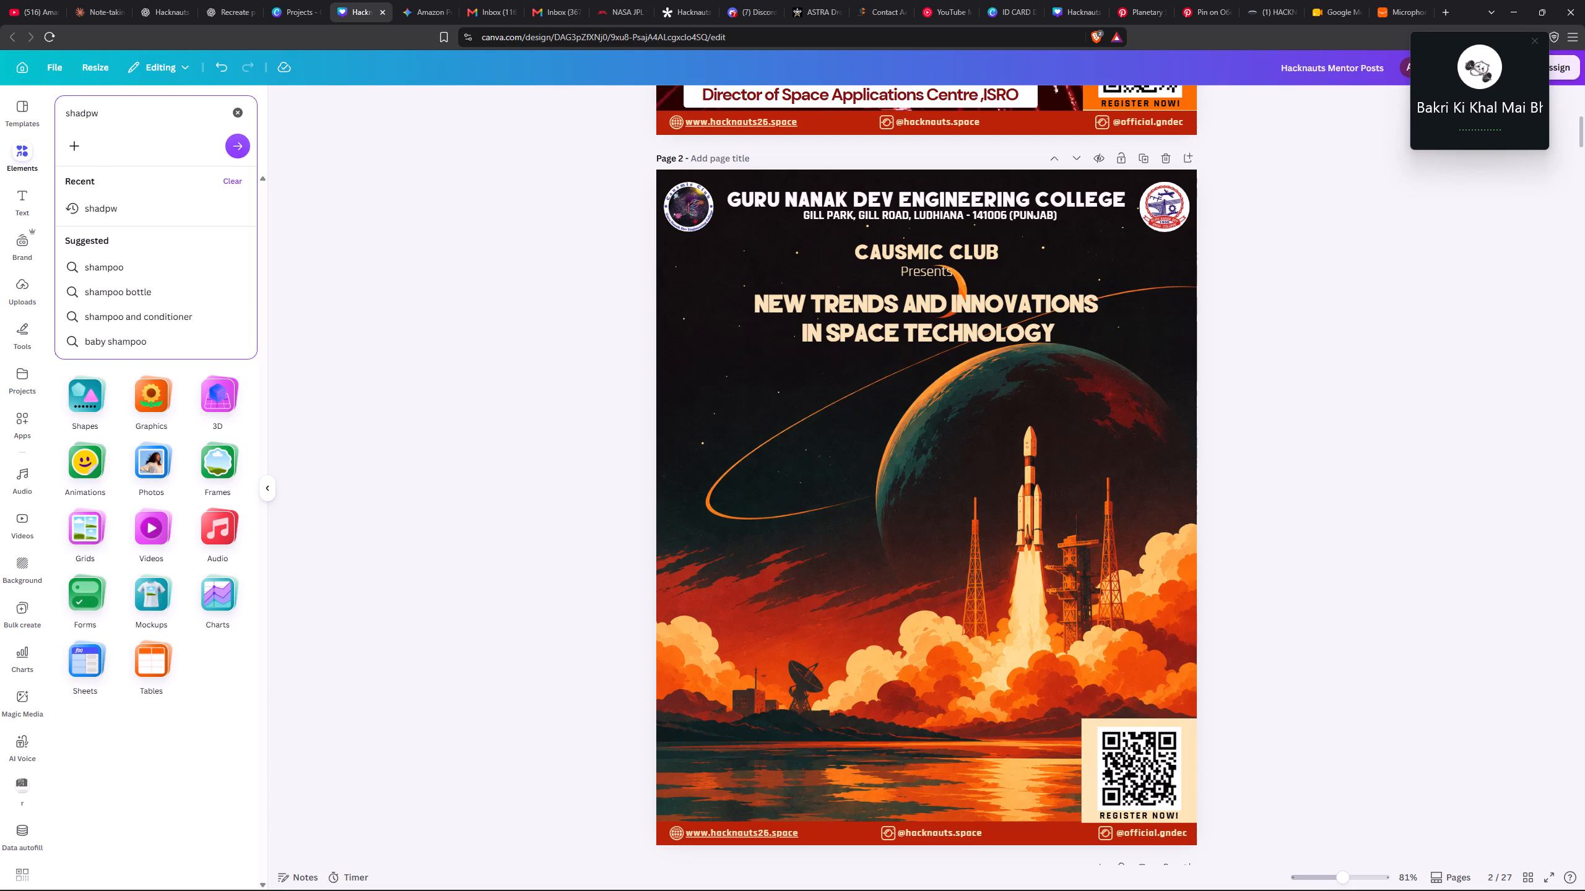
key(BackSpace)
key(BackSpace)
text(ow)
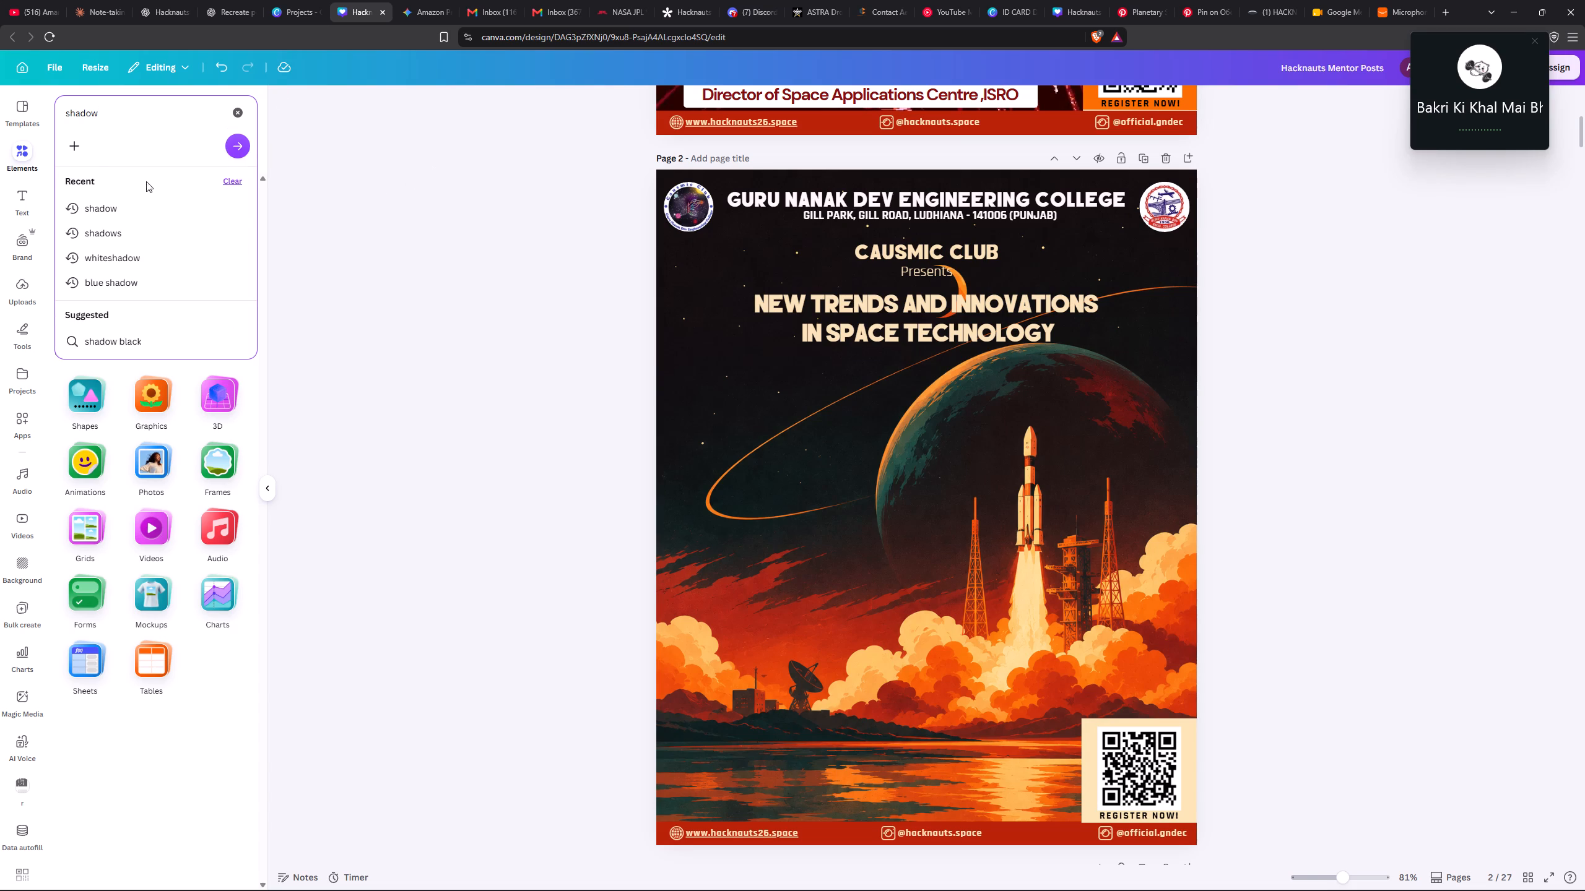
click(125, 205)
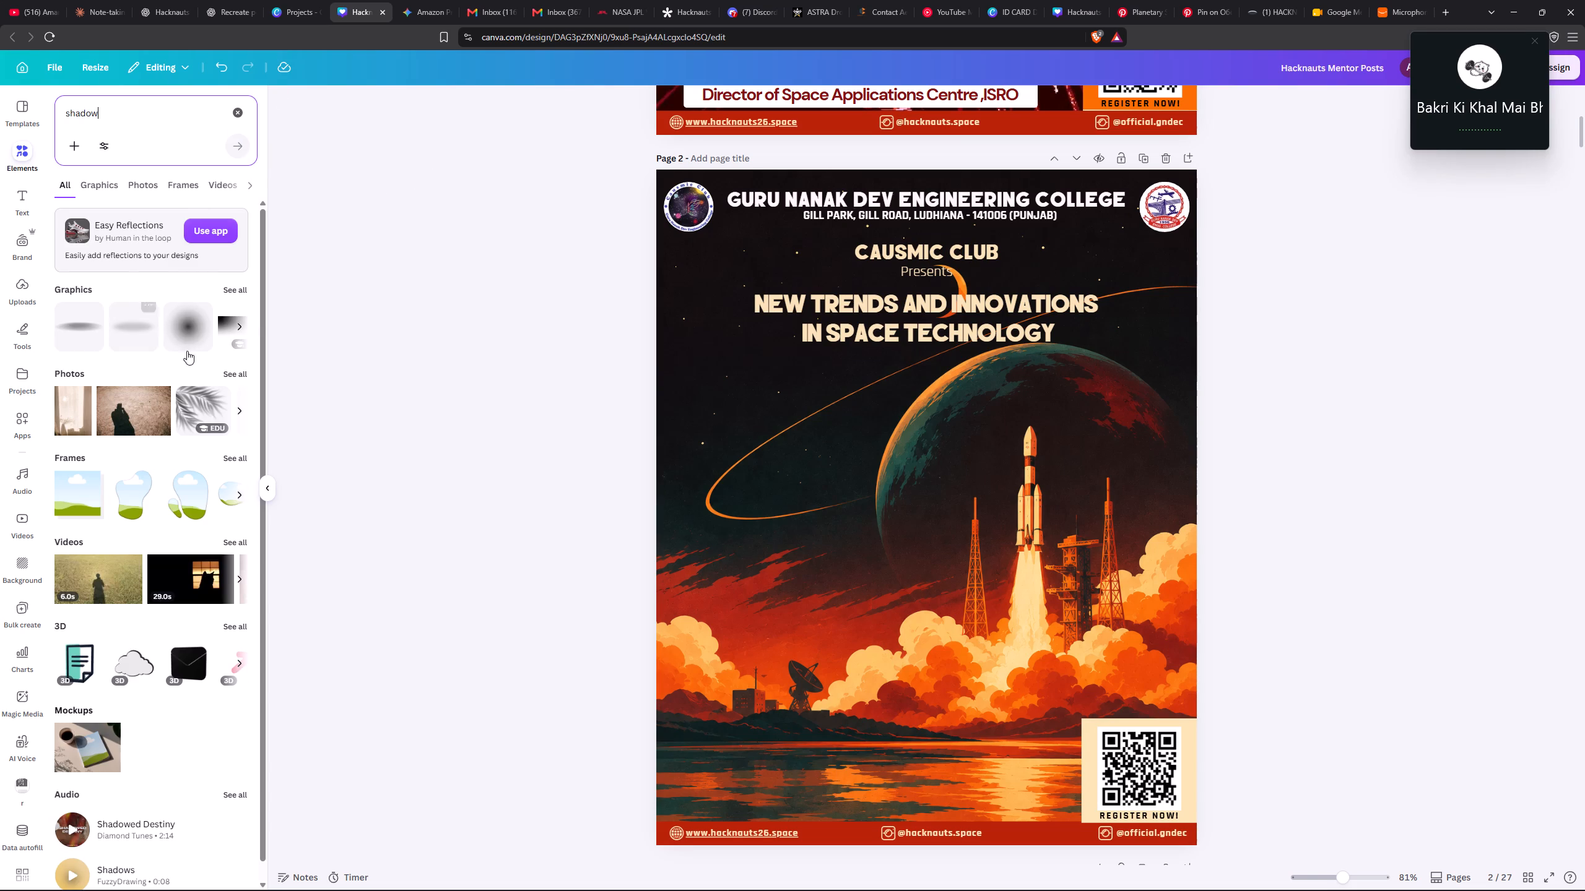
click(241, 317)
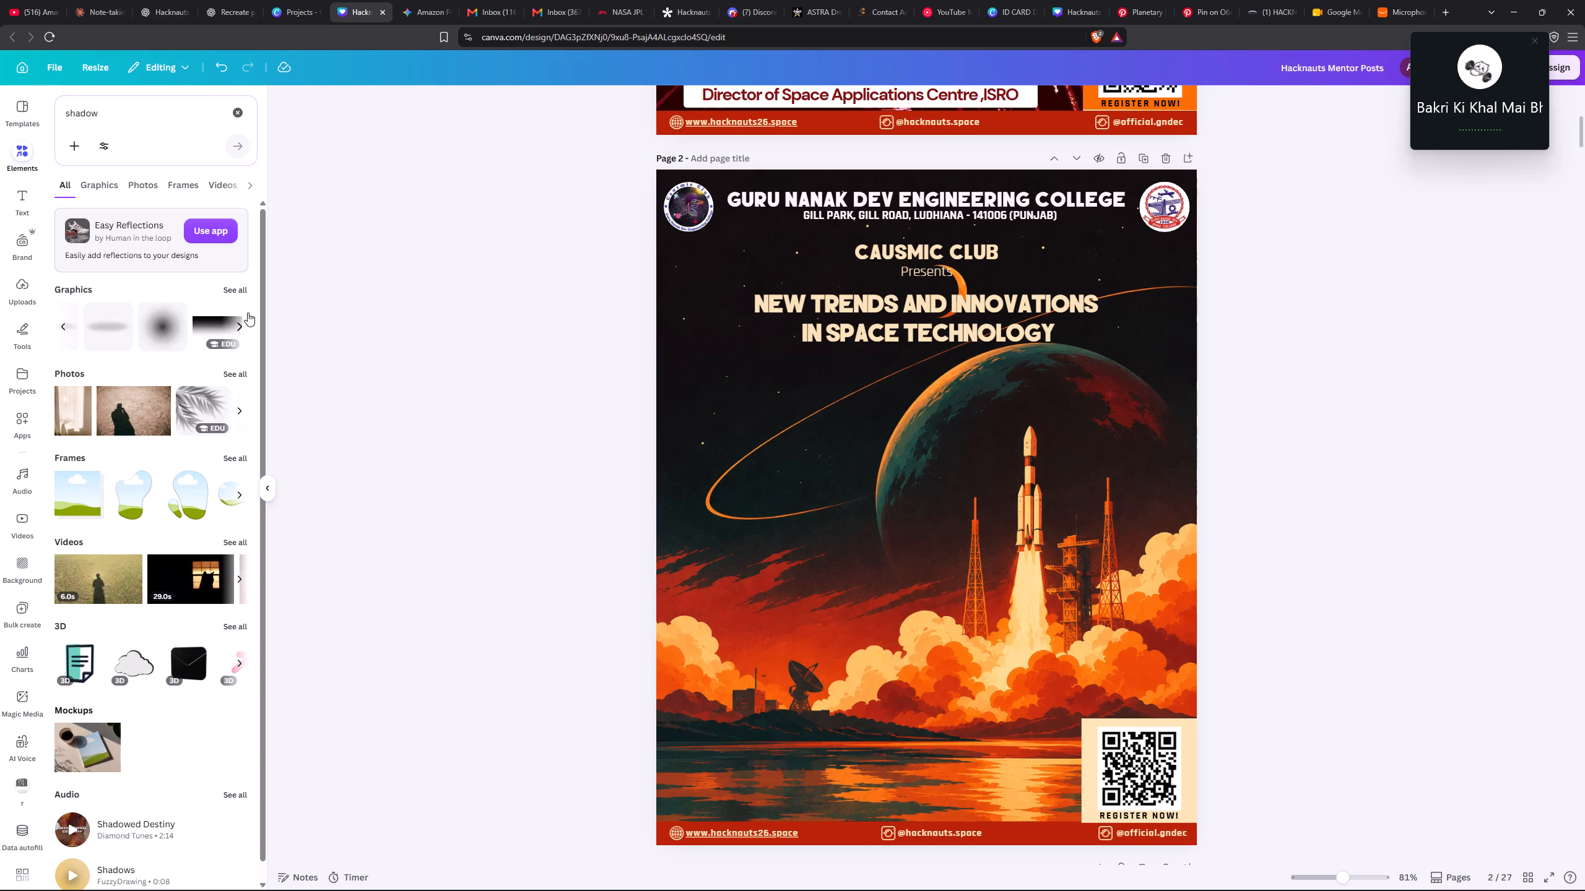
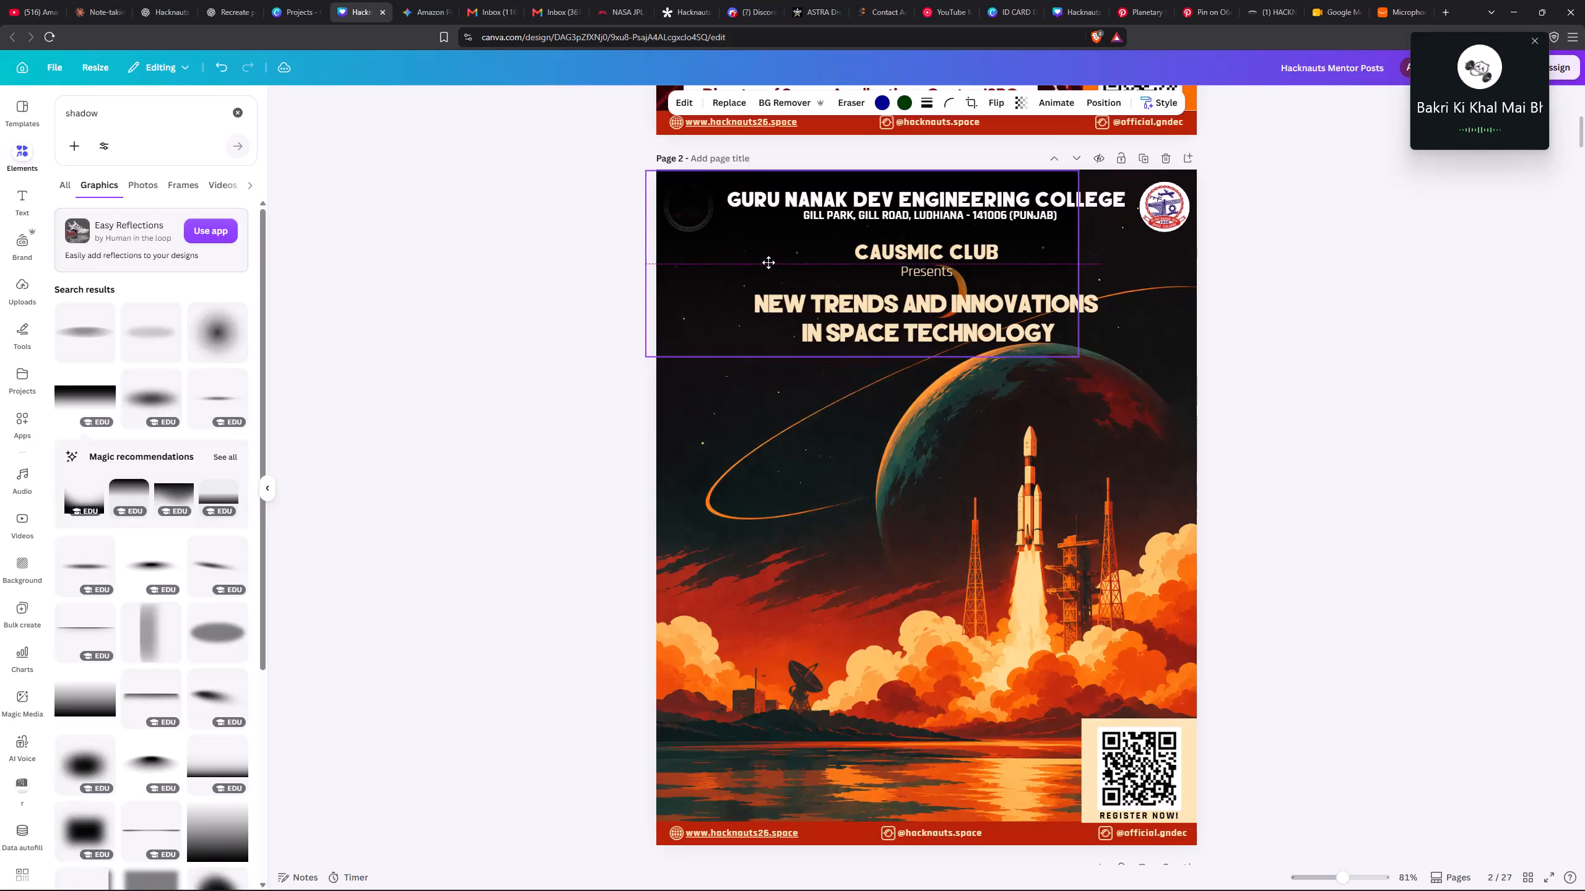
Enlarge the black shadow gradient to about 1859 × 799 px and place it over page 2's upper part, at about X -434, Y -18.
drag(1075, 358, 1516, 705)
drag(1371, 363, 1240, 371)
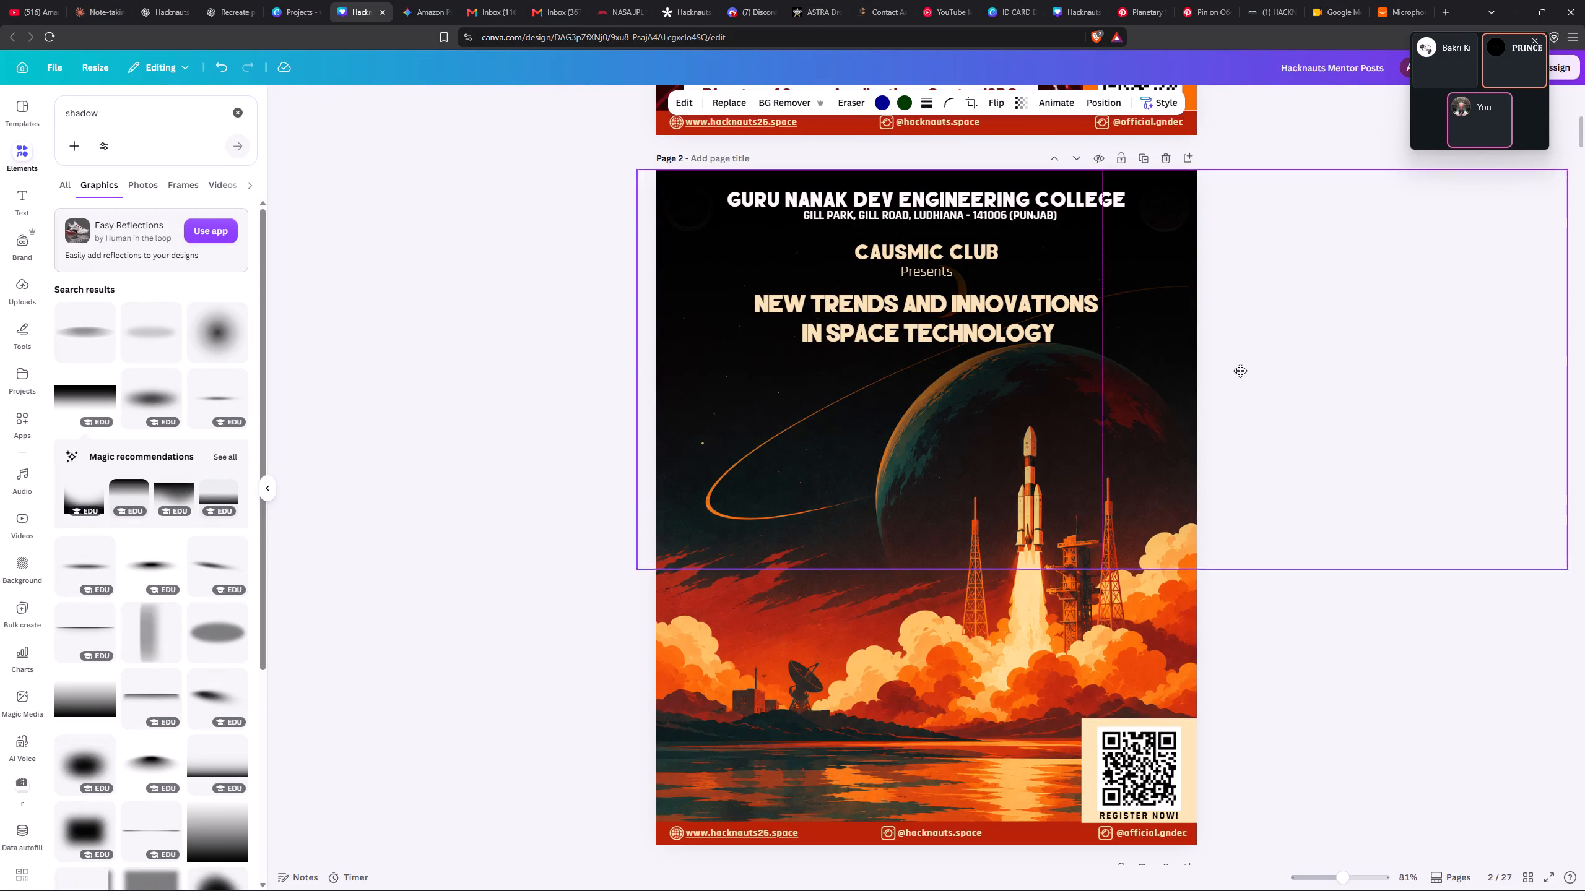
drag(1240, 371, 1164, 355)
Reorder the shadow layer to sit directly above the rocket scenery image, beneath the logos, QR code and footer.
click(1118, 106)
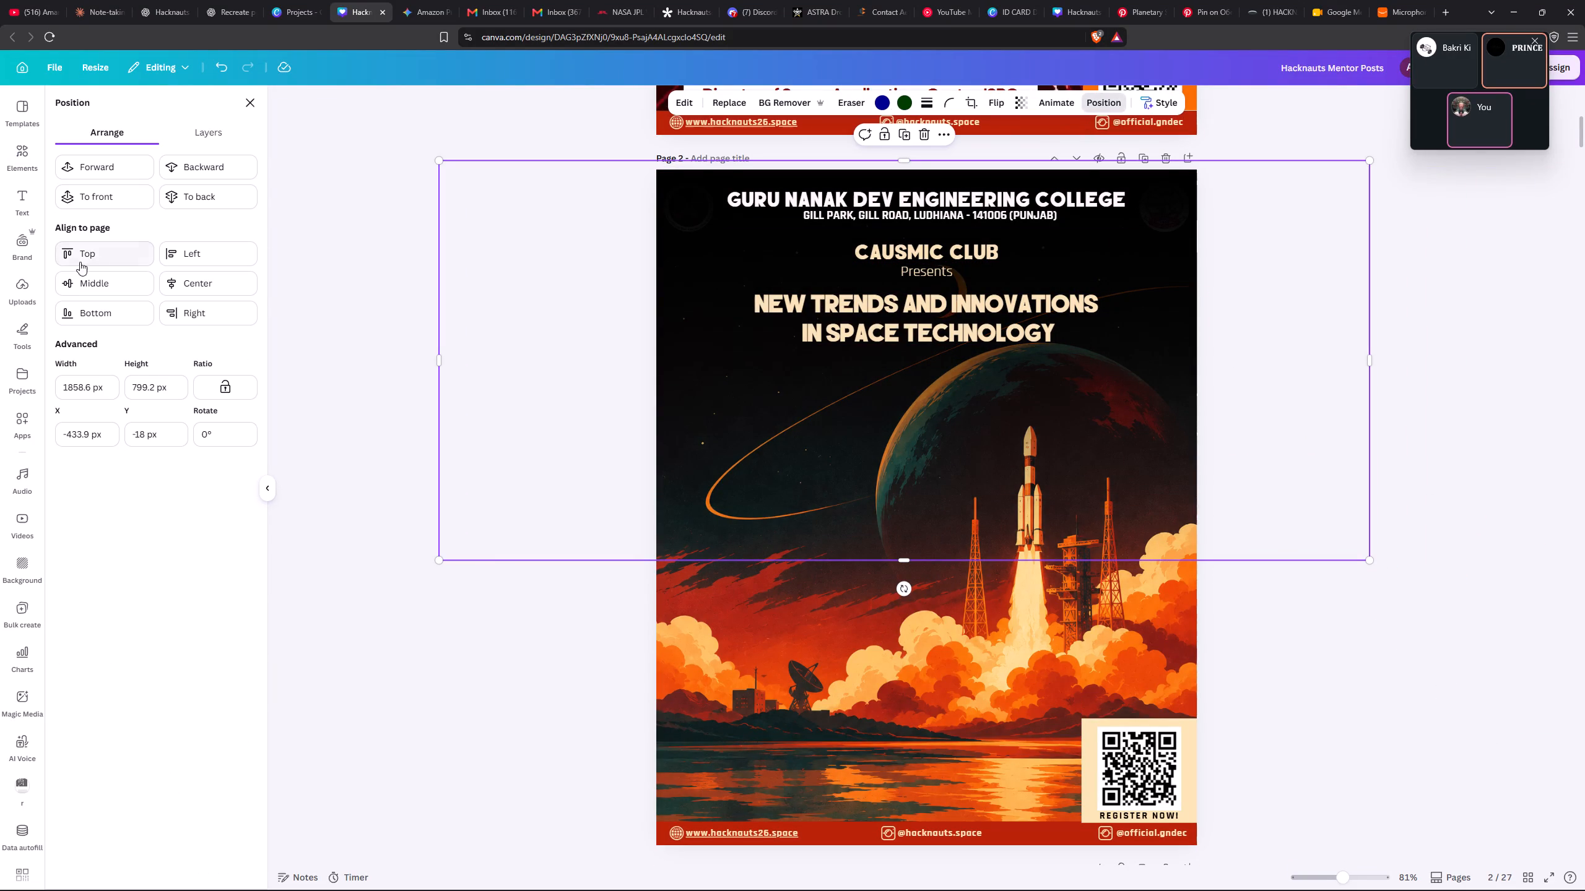
click(212, 133)
drag(154, 420, 154, 426)
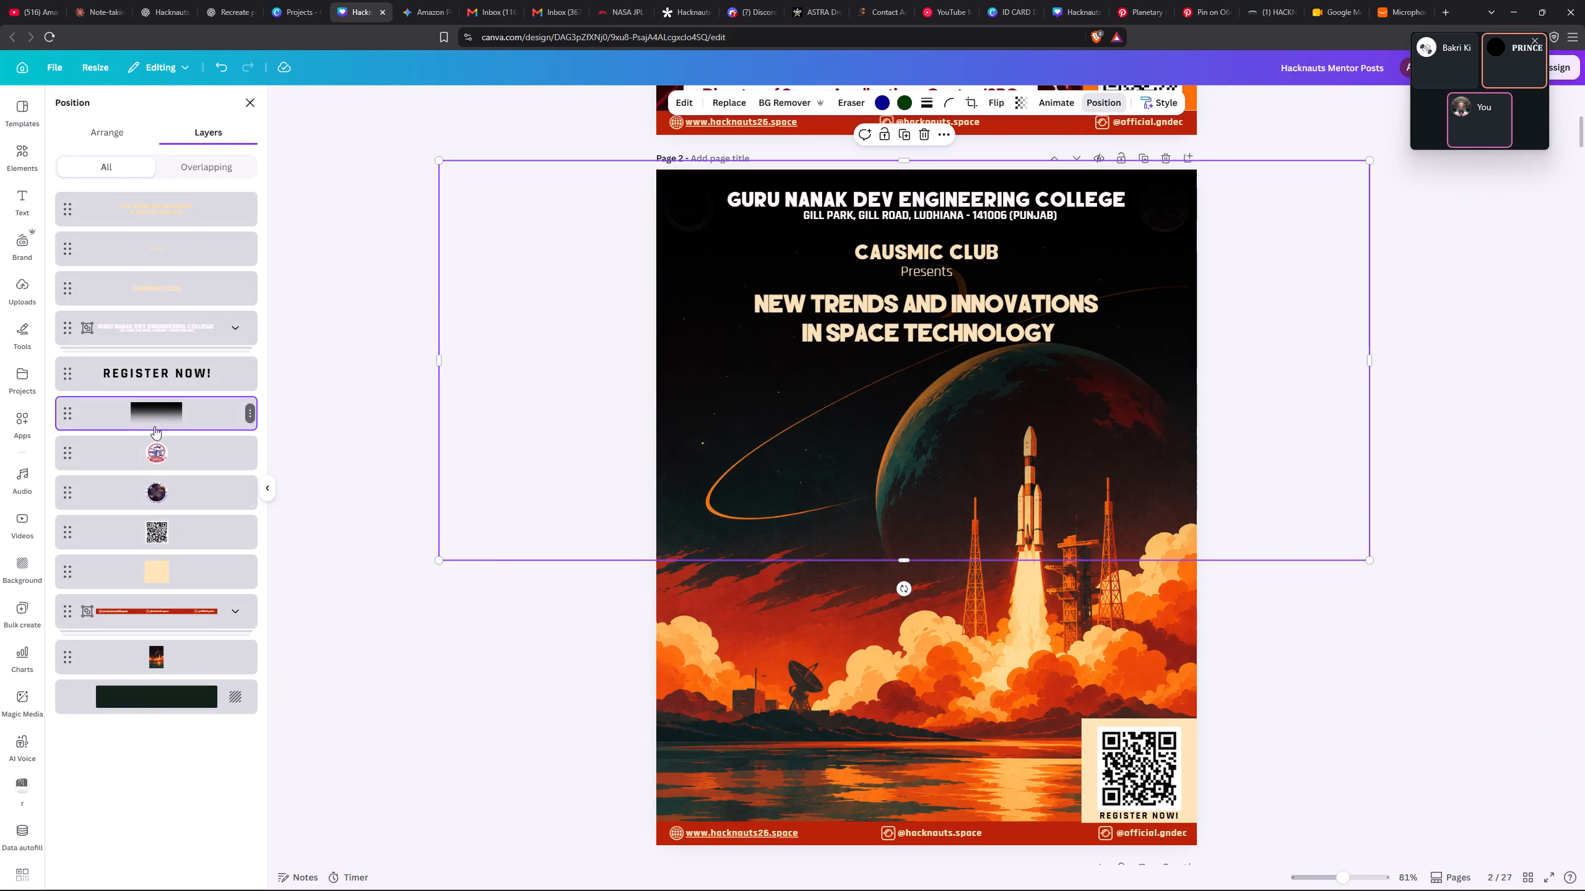
drag(154, 426, 154, 642)
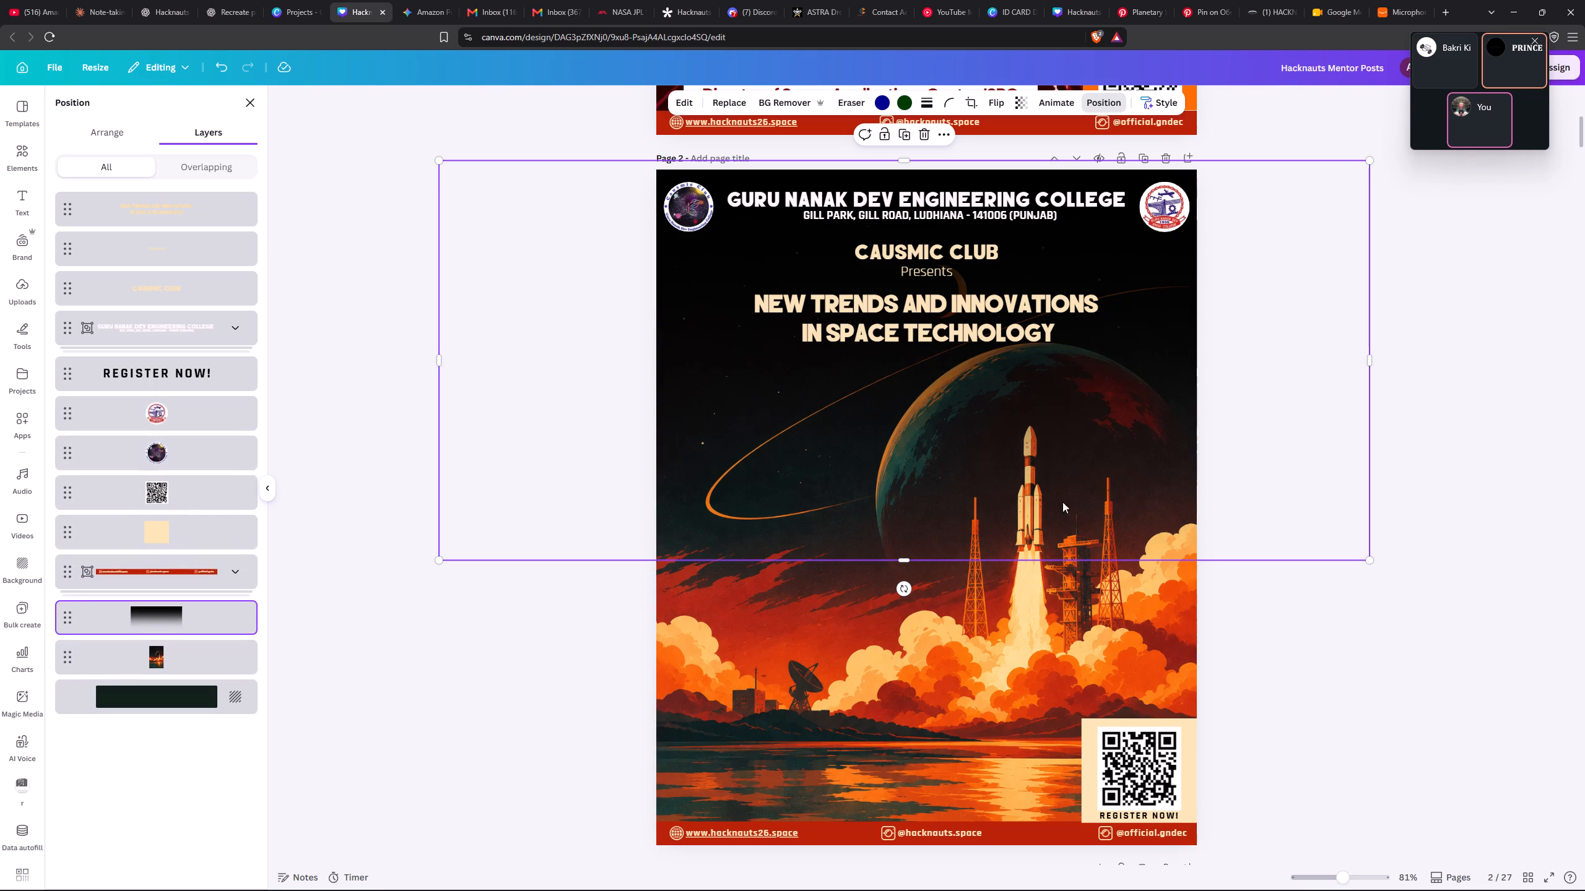
Stretch the shadow's lower edge slightly further down, to just below the rocket's base.
drag(913, 562, 908, 590)
double_click(1479, 395)
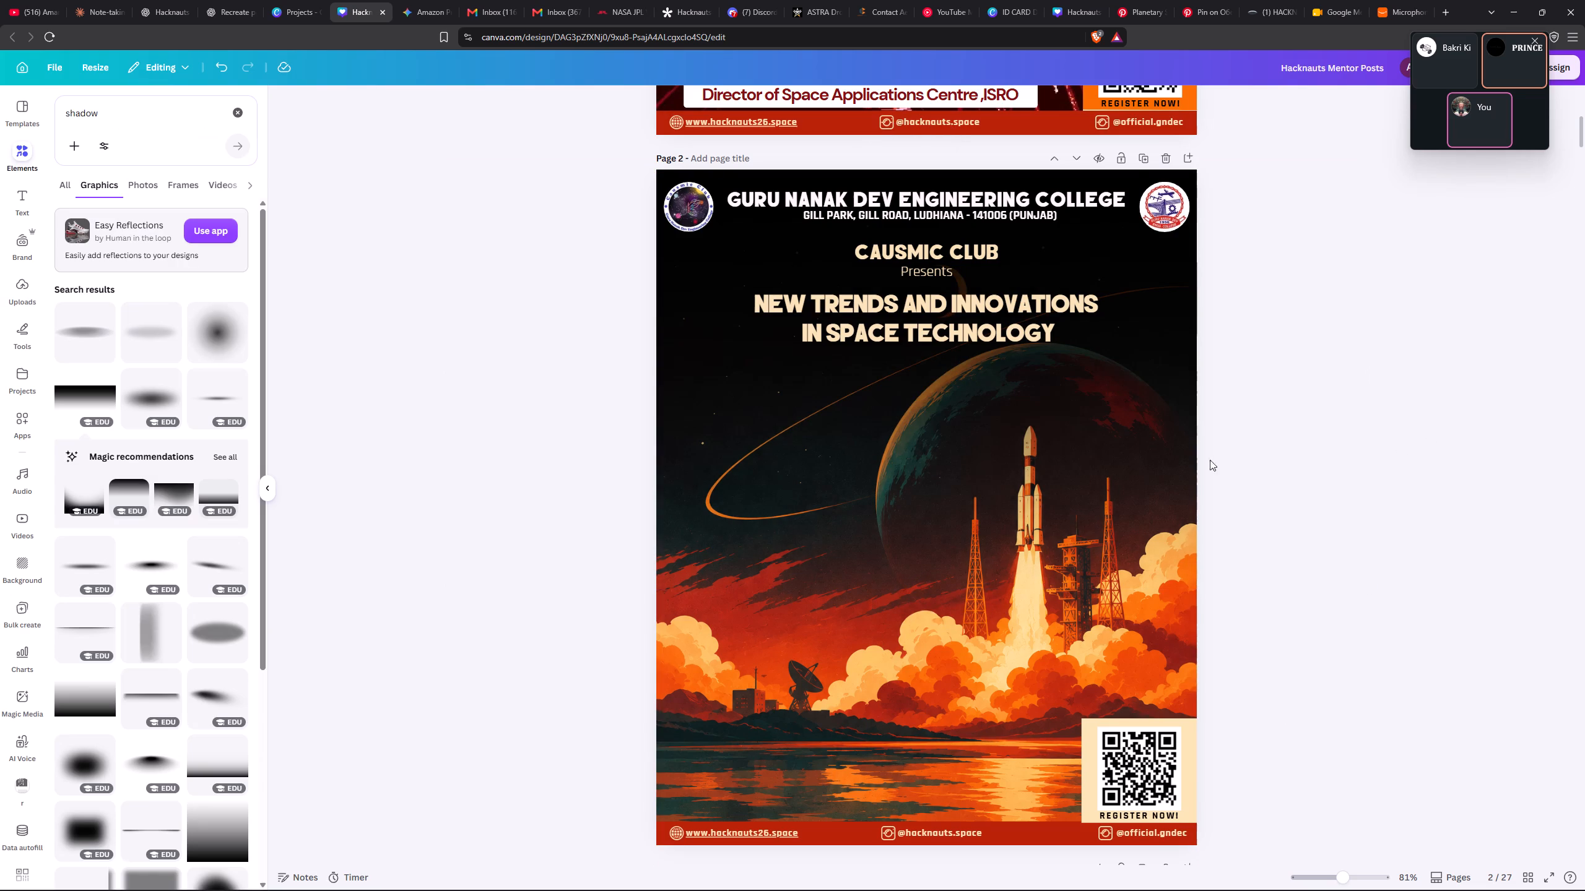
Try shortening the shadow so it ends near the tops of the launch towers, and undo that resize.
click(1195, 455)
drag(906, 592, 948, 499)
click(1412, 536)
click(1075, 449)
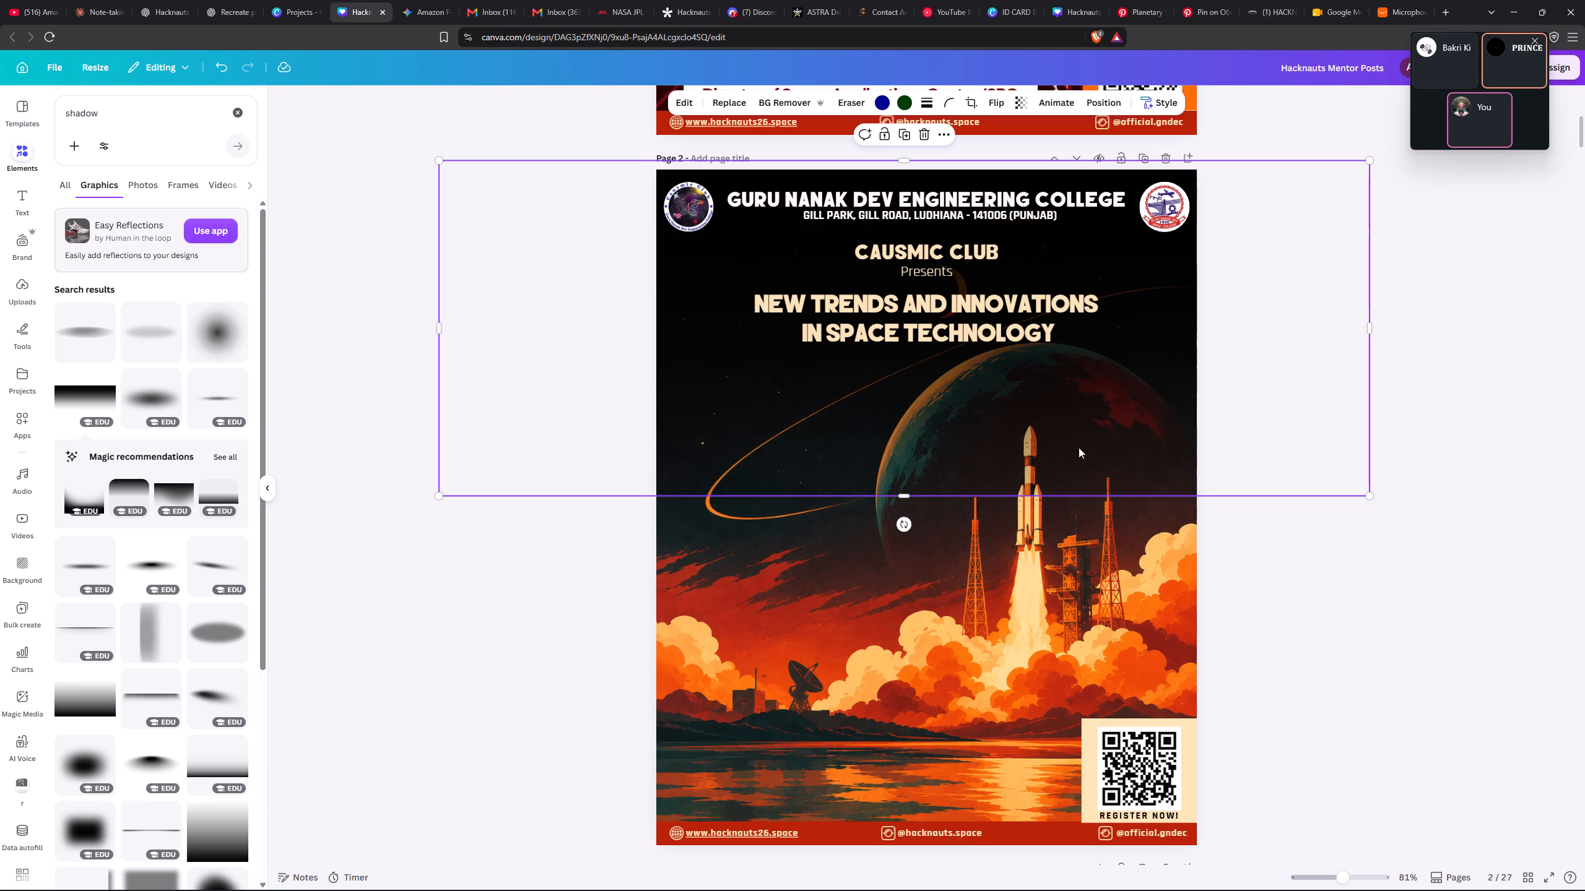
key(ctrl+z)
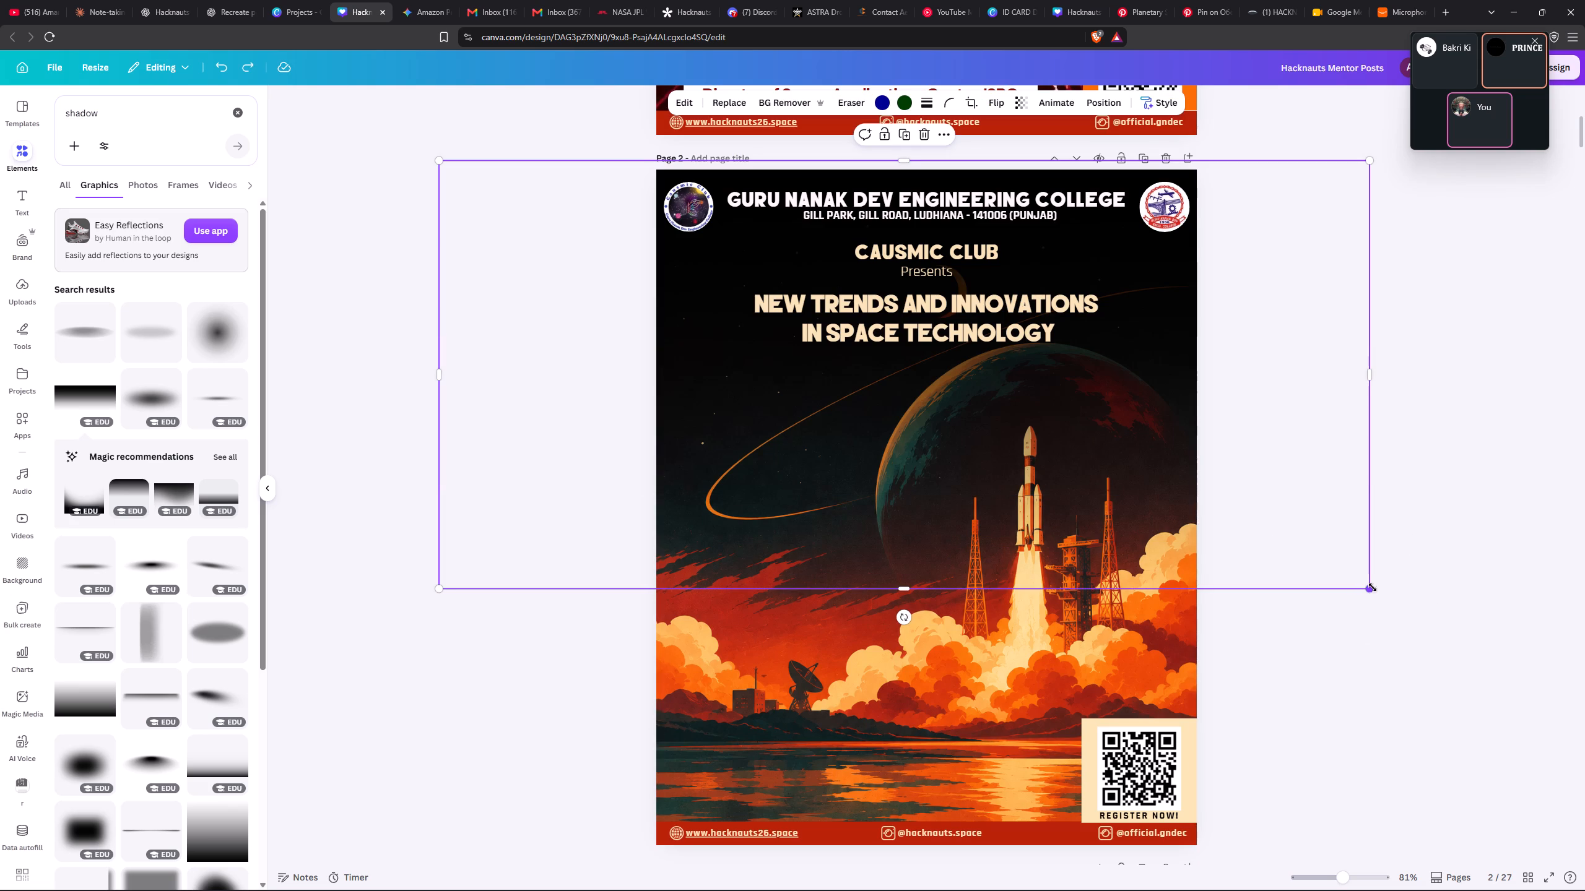
Scale the shadow down to slightly wider than page 2 on both sides, and extend its lower edge to the rocket's base.
drag(1373, 587, 1236, 528)
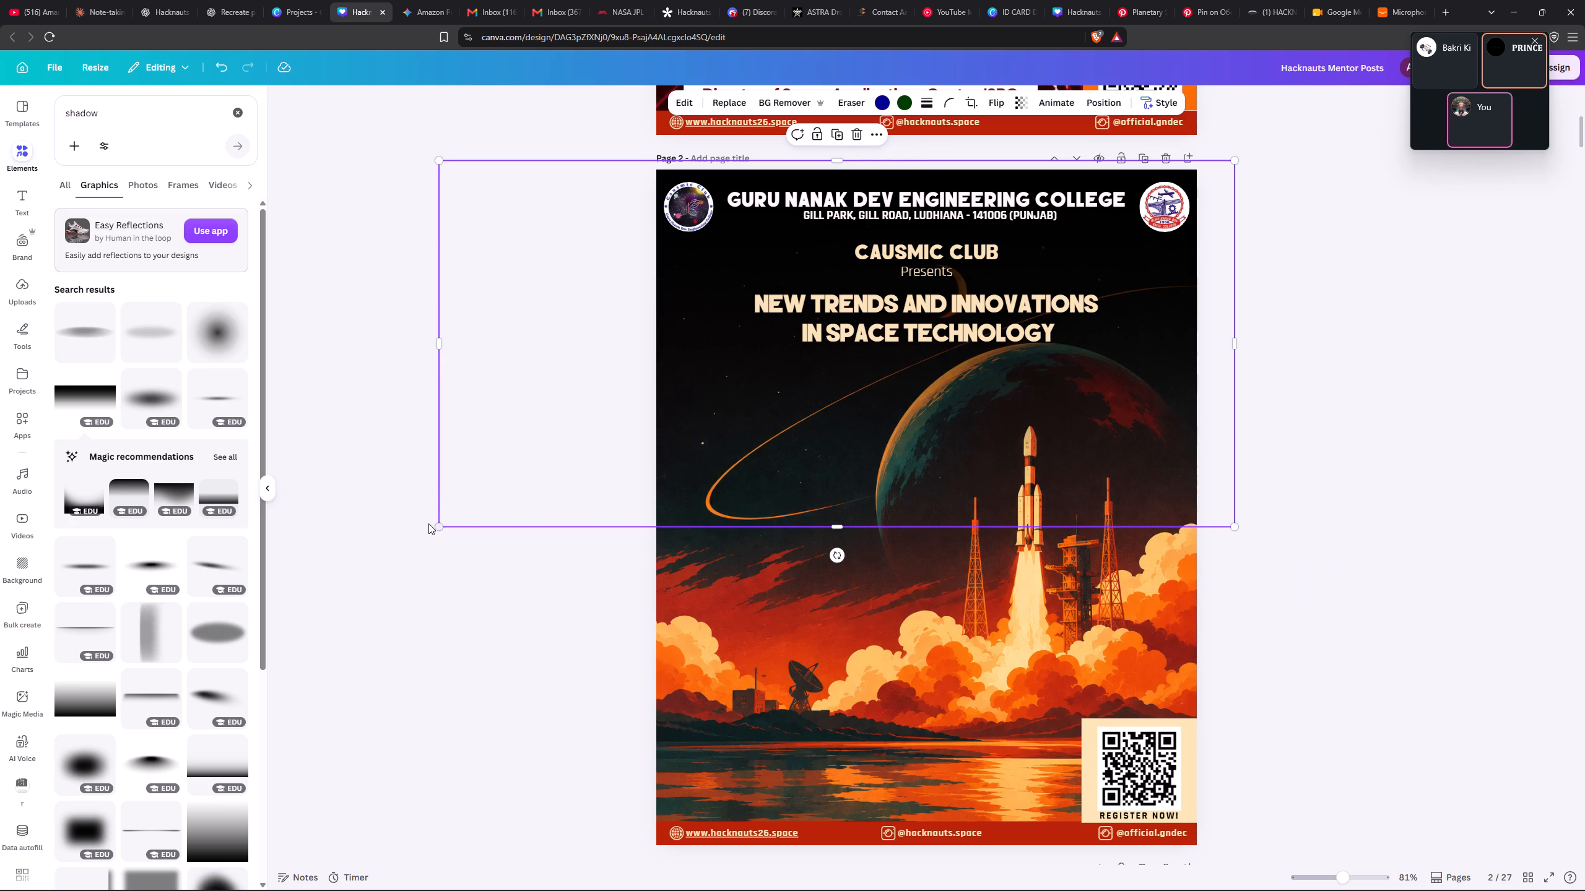
drag(438, 527, 667, 491)
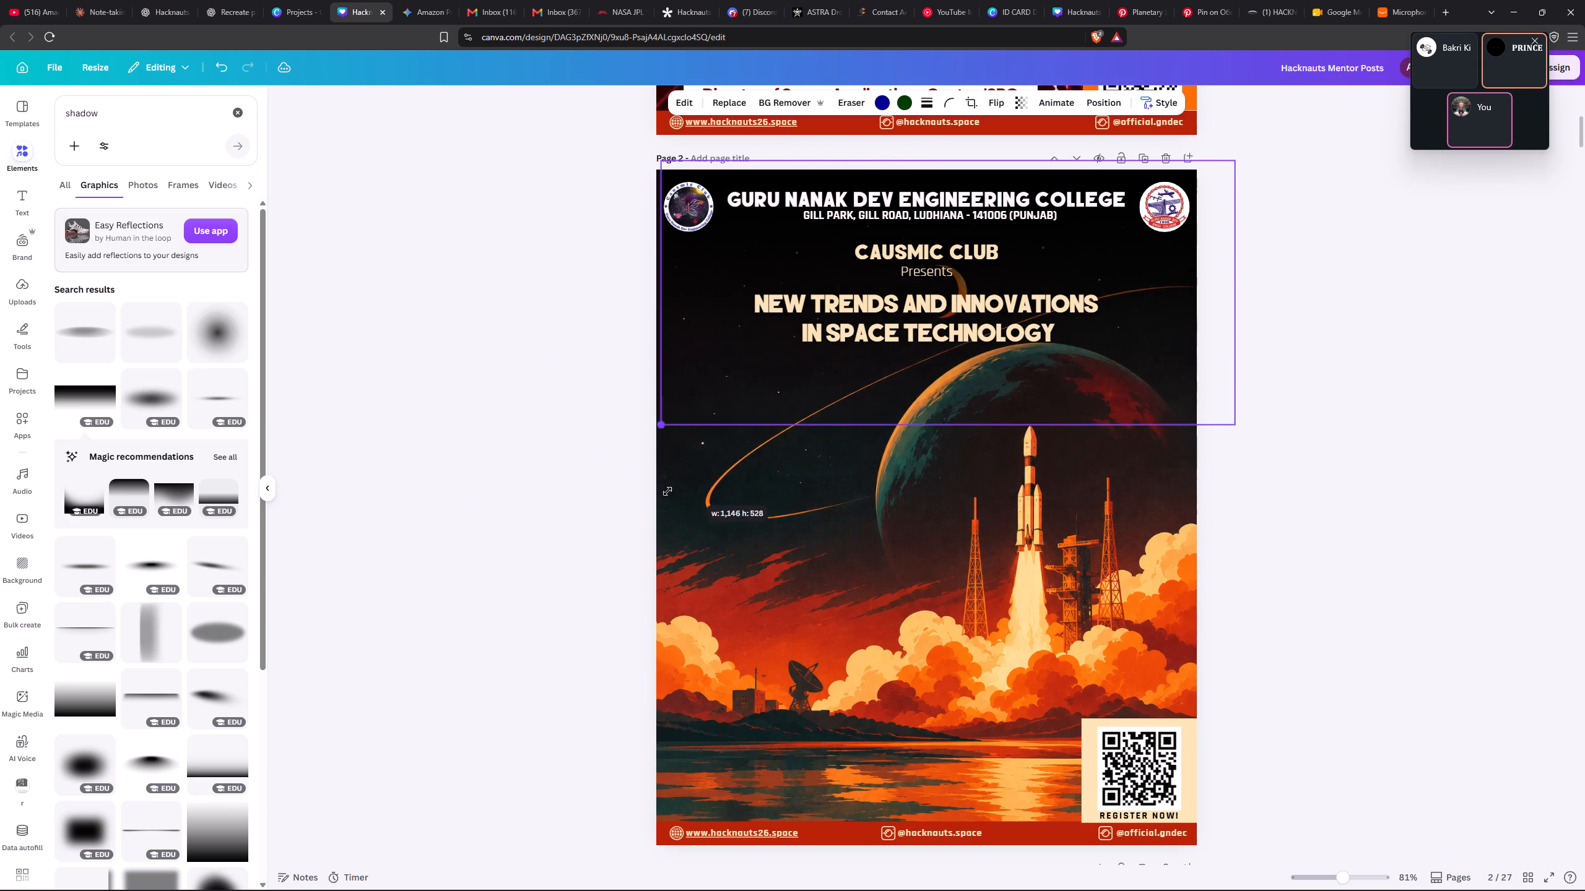
drag(667, 491, 633, 514)
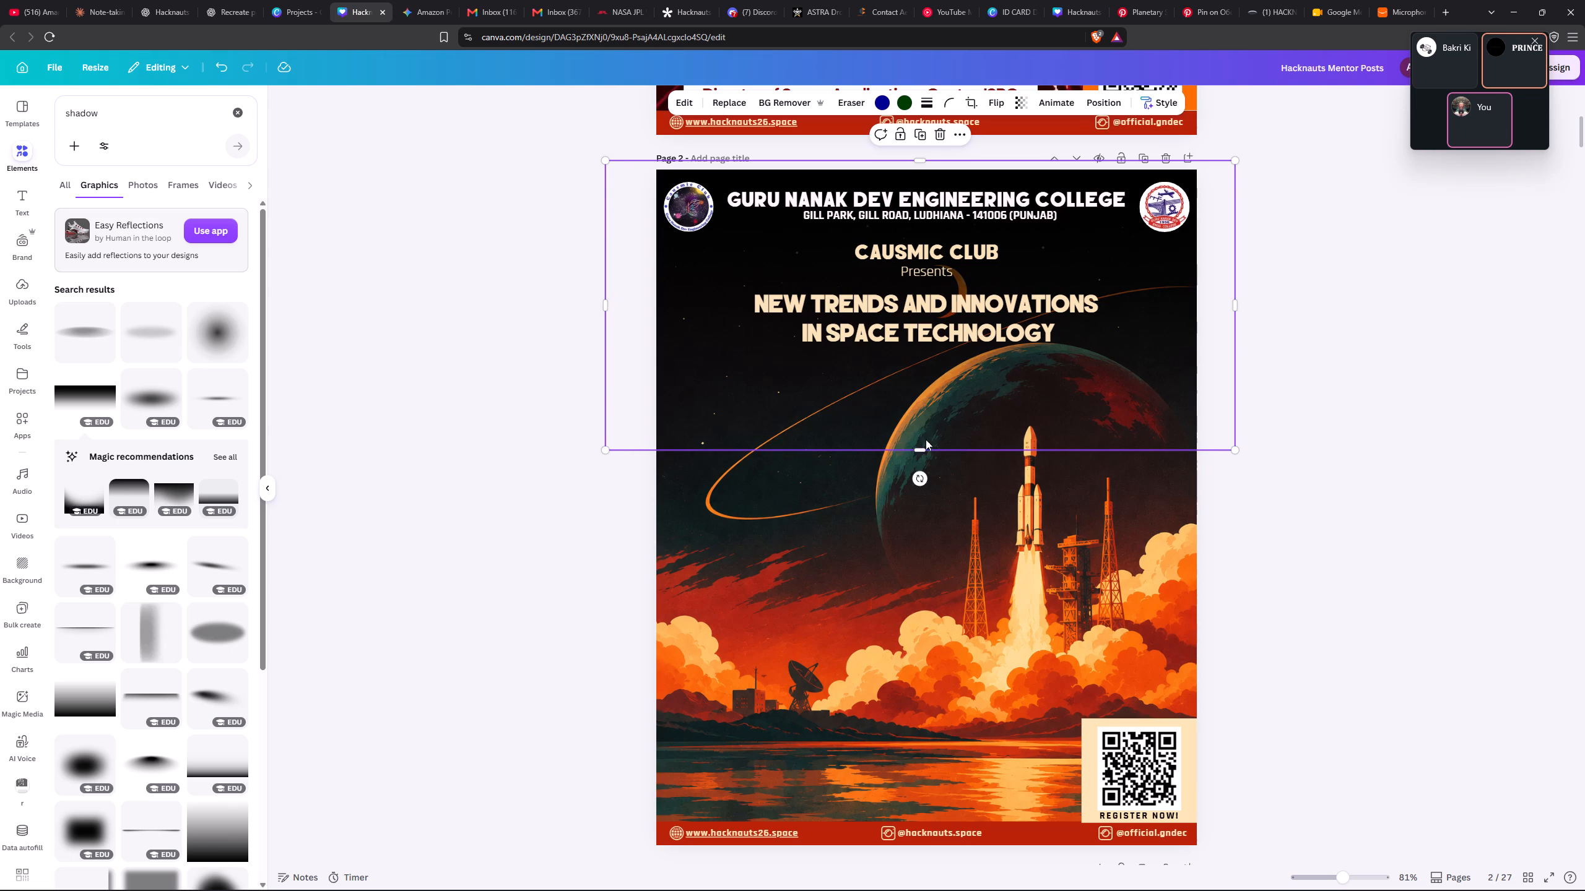
drag(926, 447, 923, 553)
click(1391, 508)
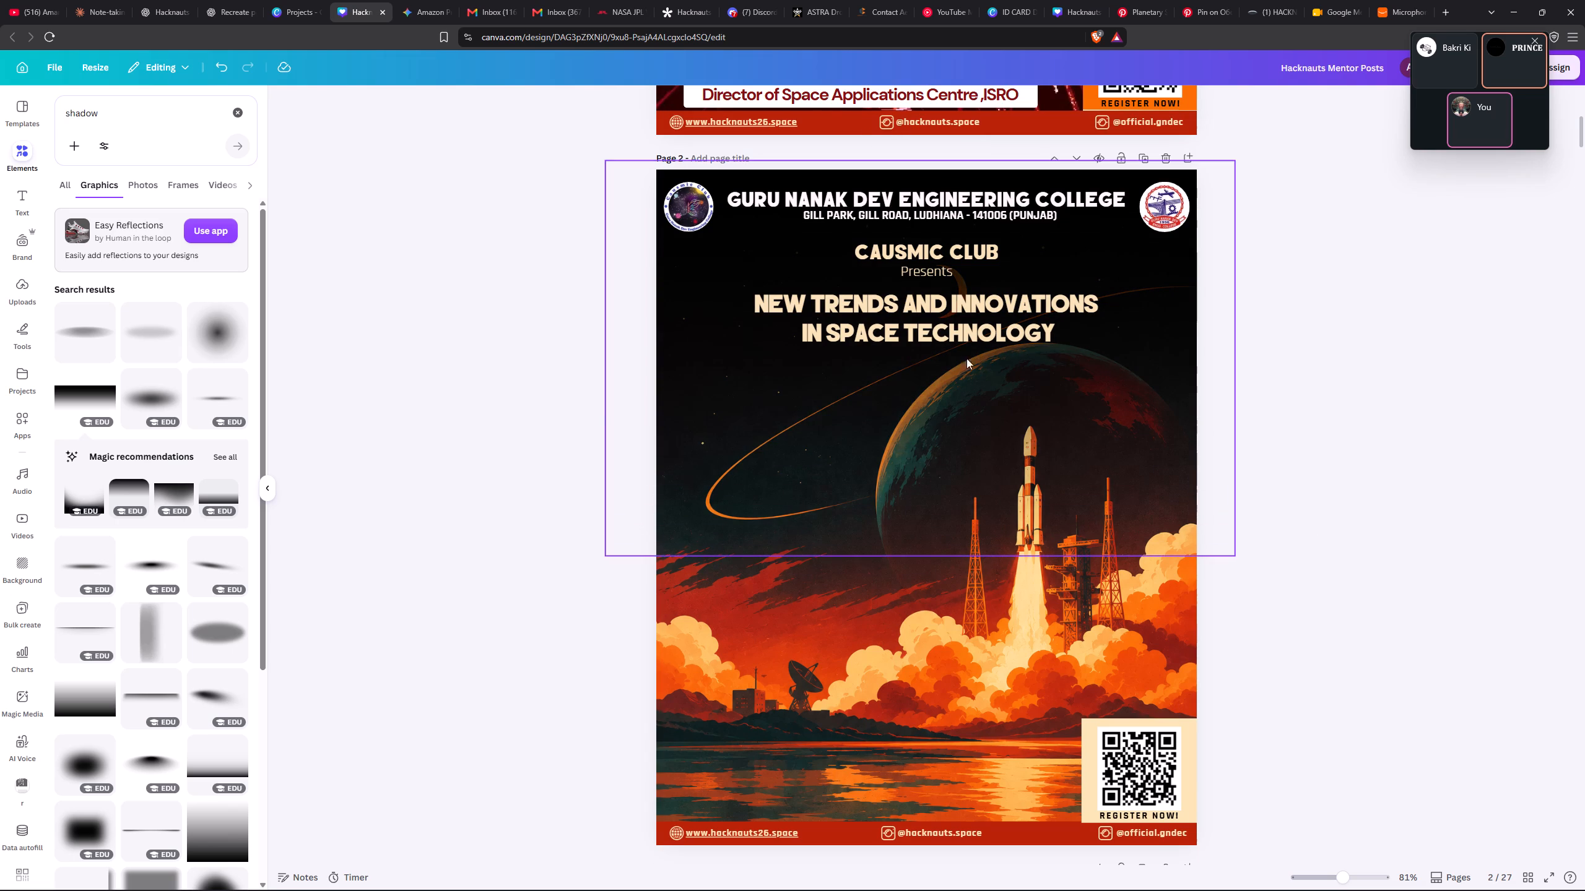
Narrow the NEW TRENDS AND INNOVATIONS IN SPACE TECHNOLOGY text box from both sides to match page 2's width, keeping the title centred.
click(966, 324)
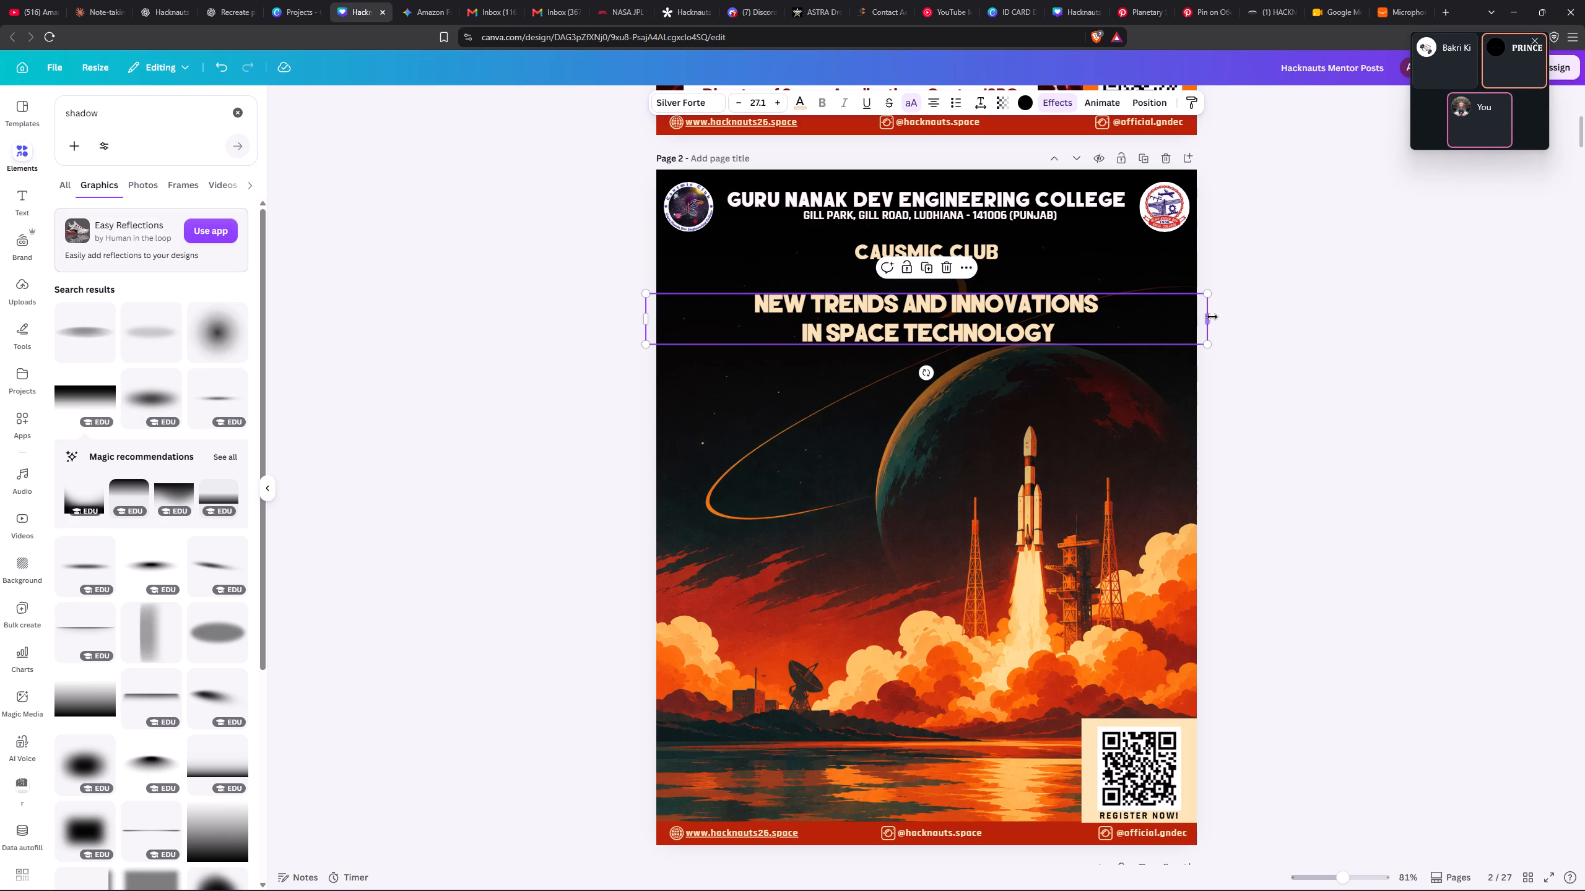
drag(1212, 317, 1203, 304)
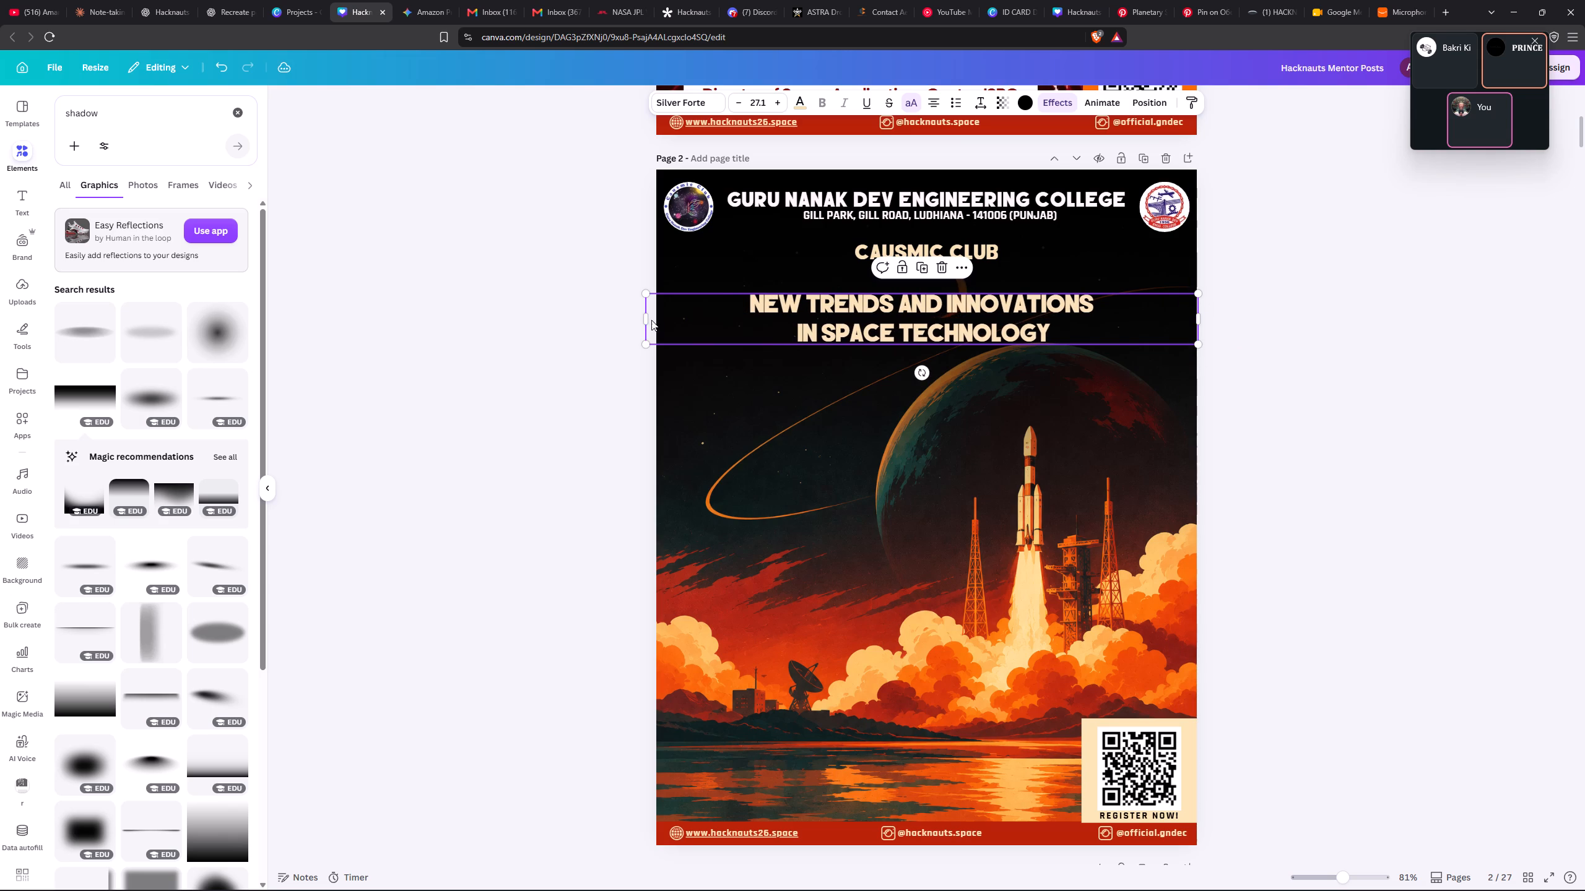
drag(636, 322, 646, 316)
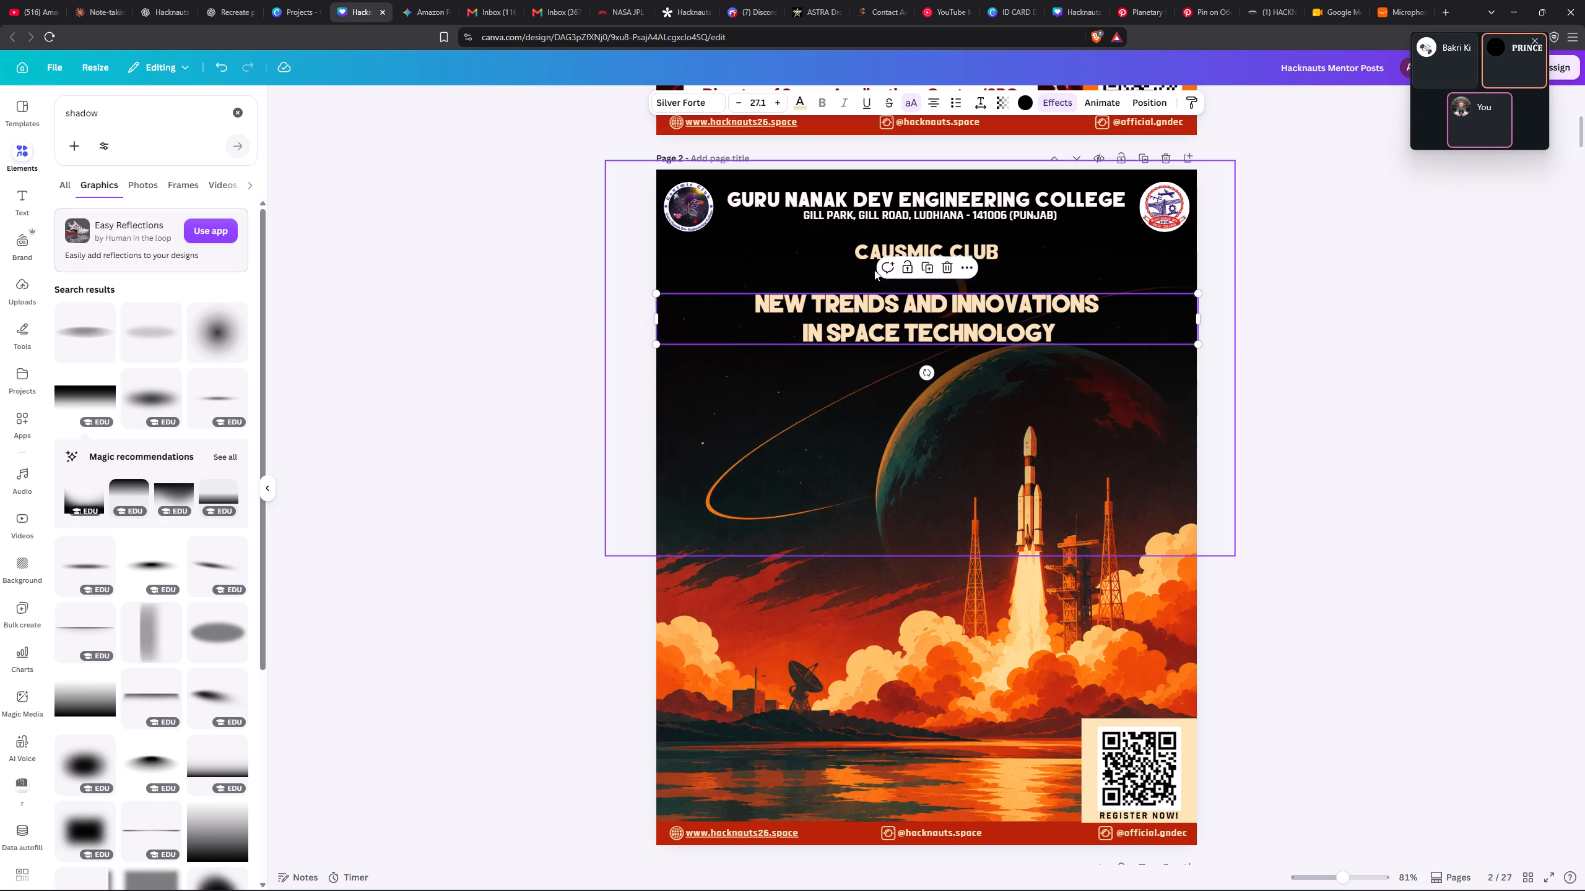
click(1378, 247)
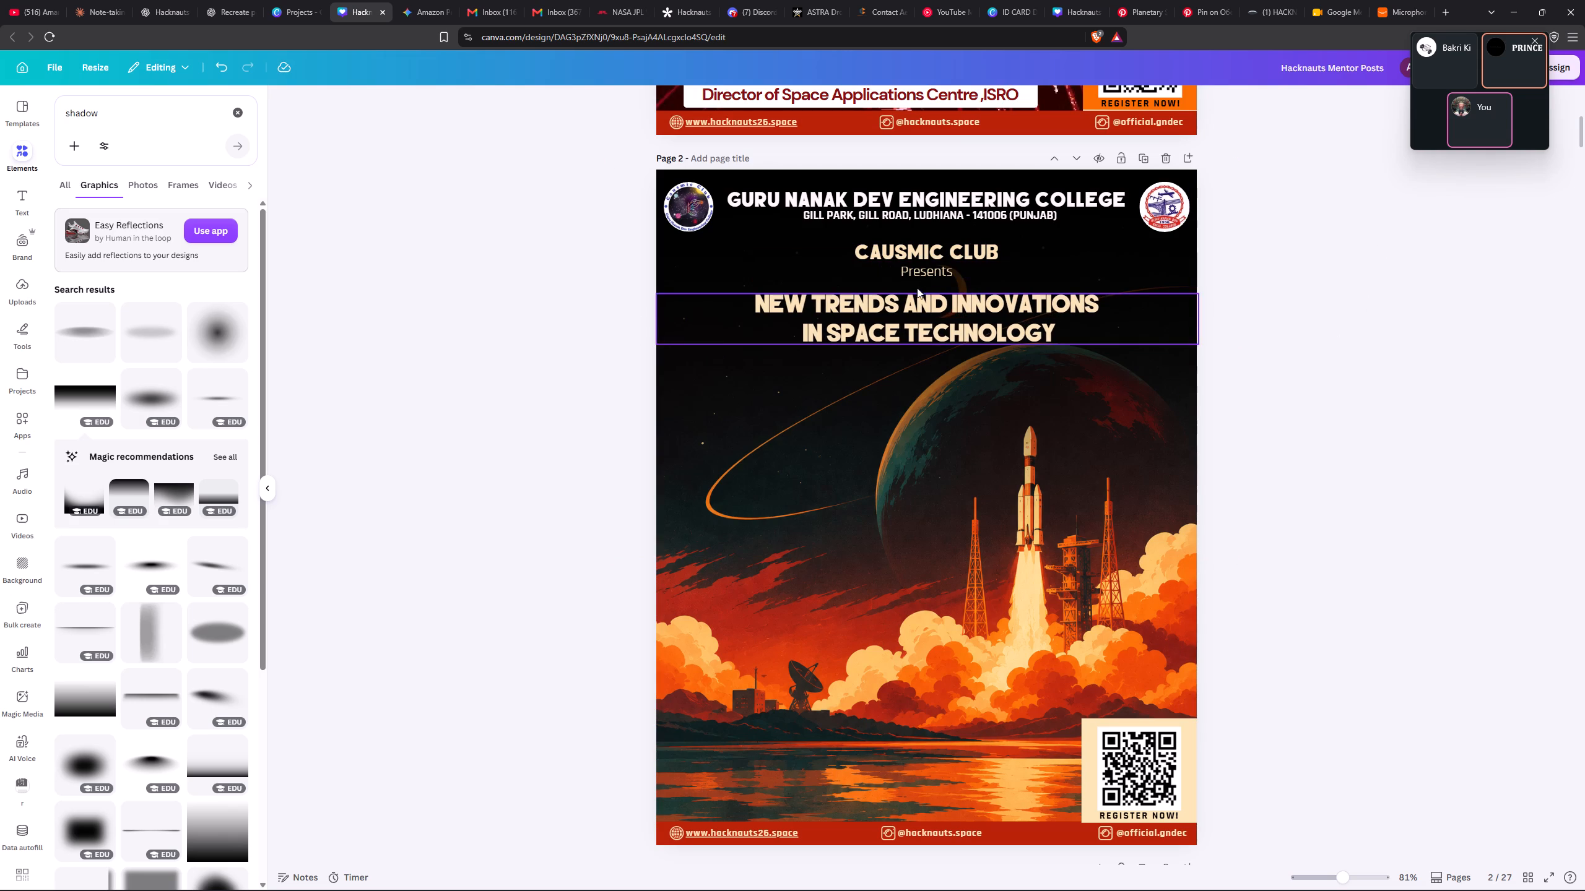
Nudge the Presents text up three increments, closer to the CAUSMIC CLUB heading.
click(911, 272)
key(Up)
key(Up)
key(Up)
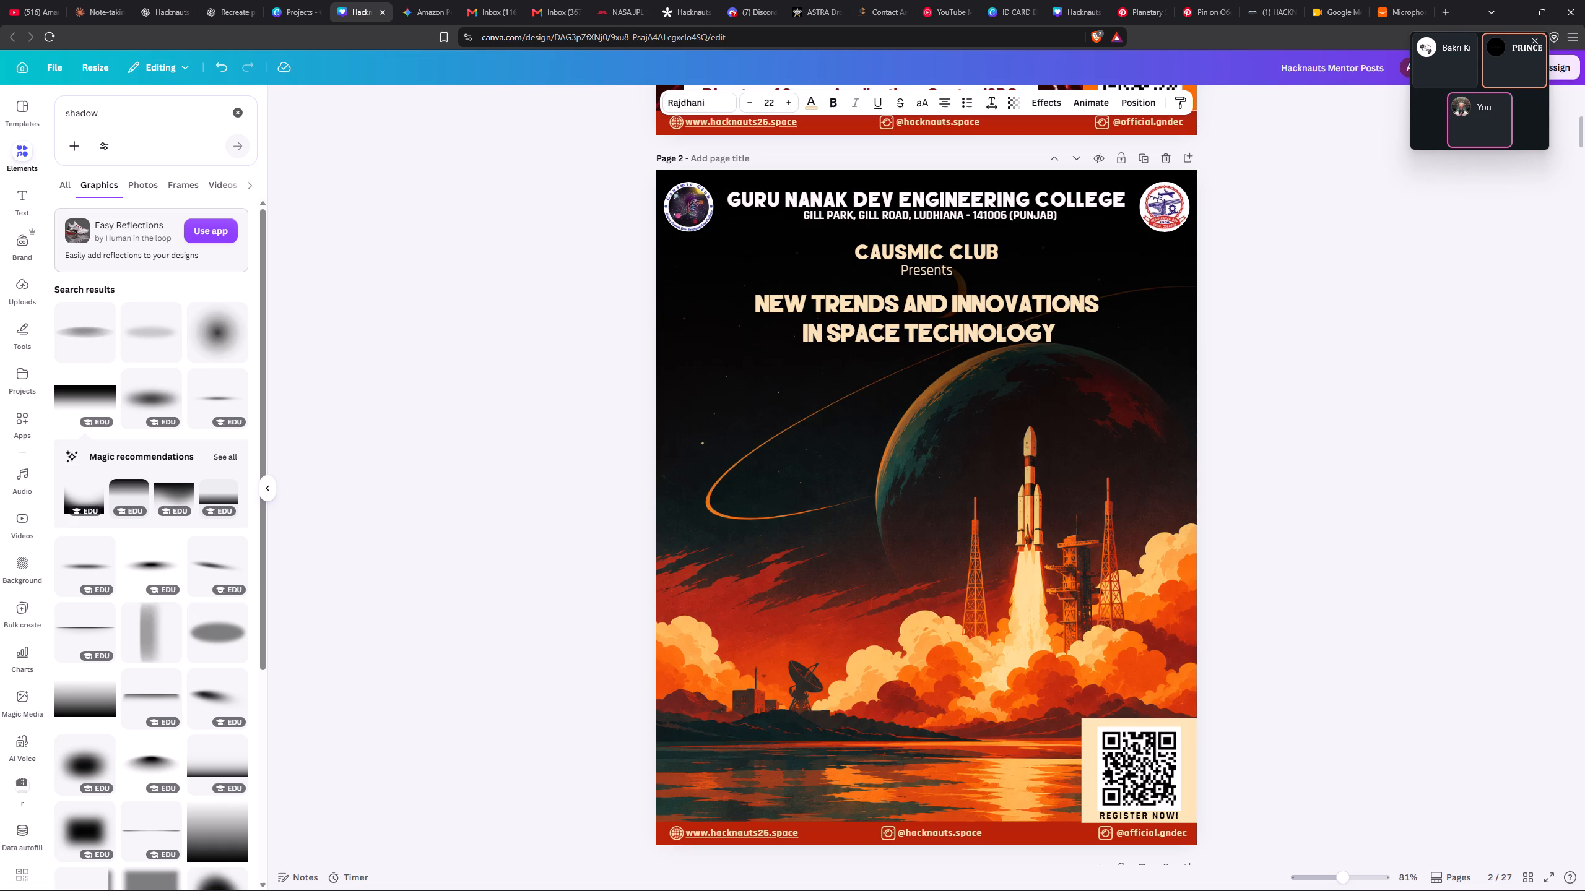
Switch from the poster design to WhatsApp, bringing up its open chat and group voice call windows.
click(952, 874)
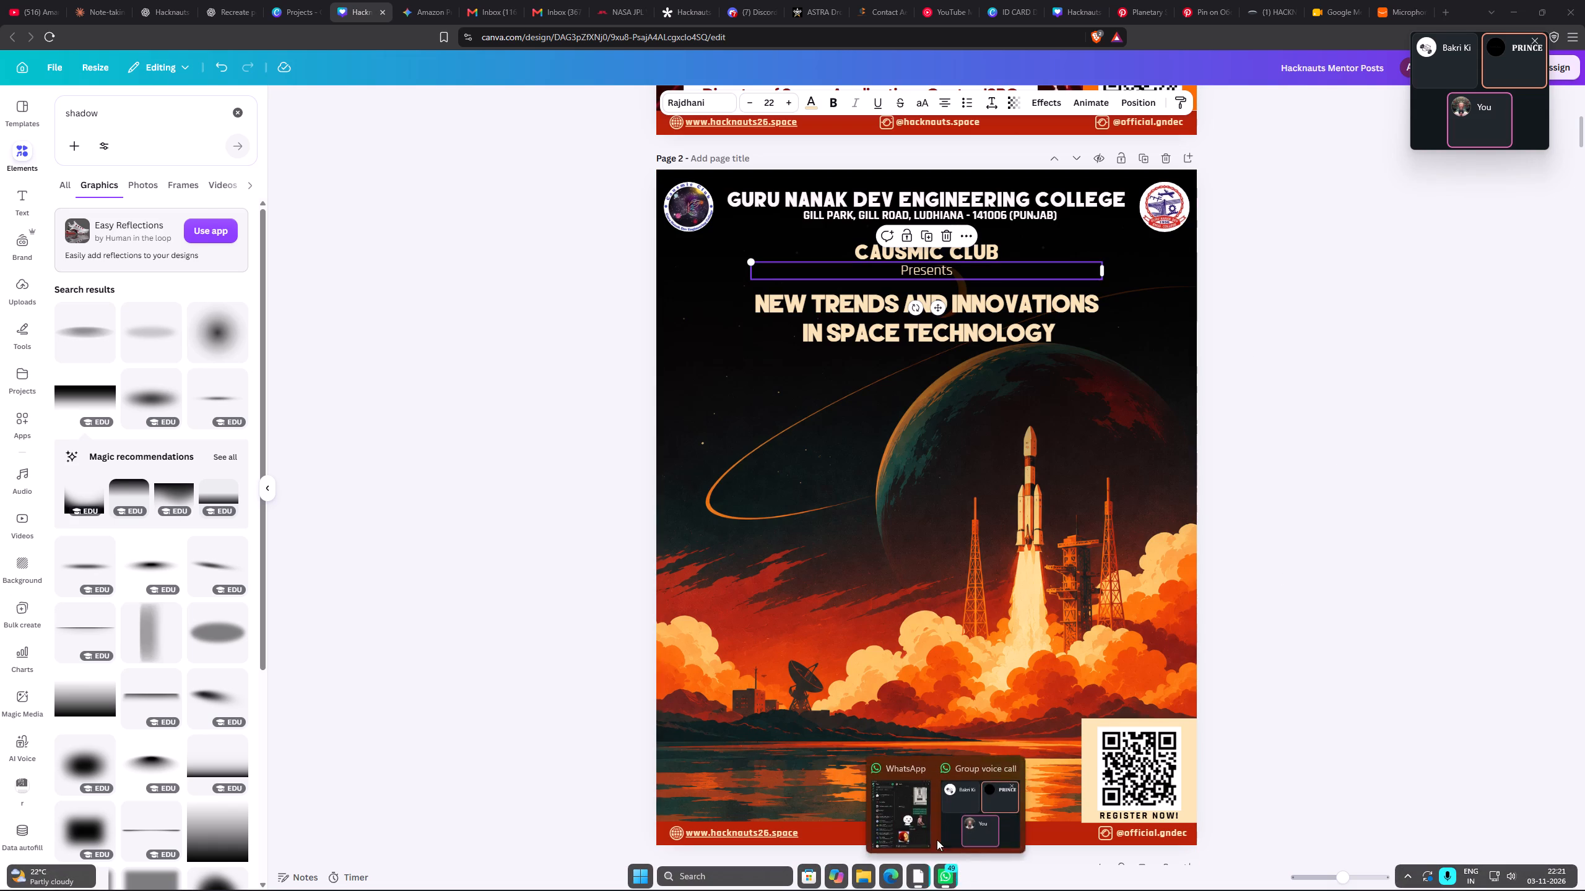
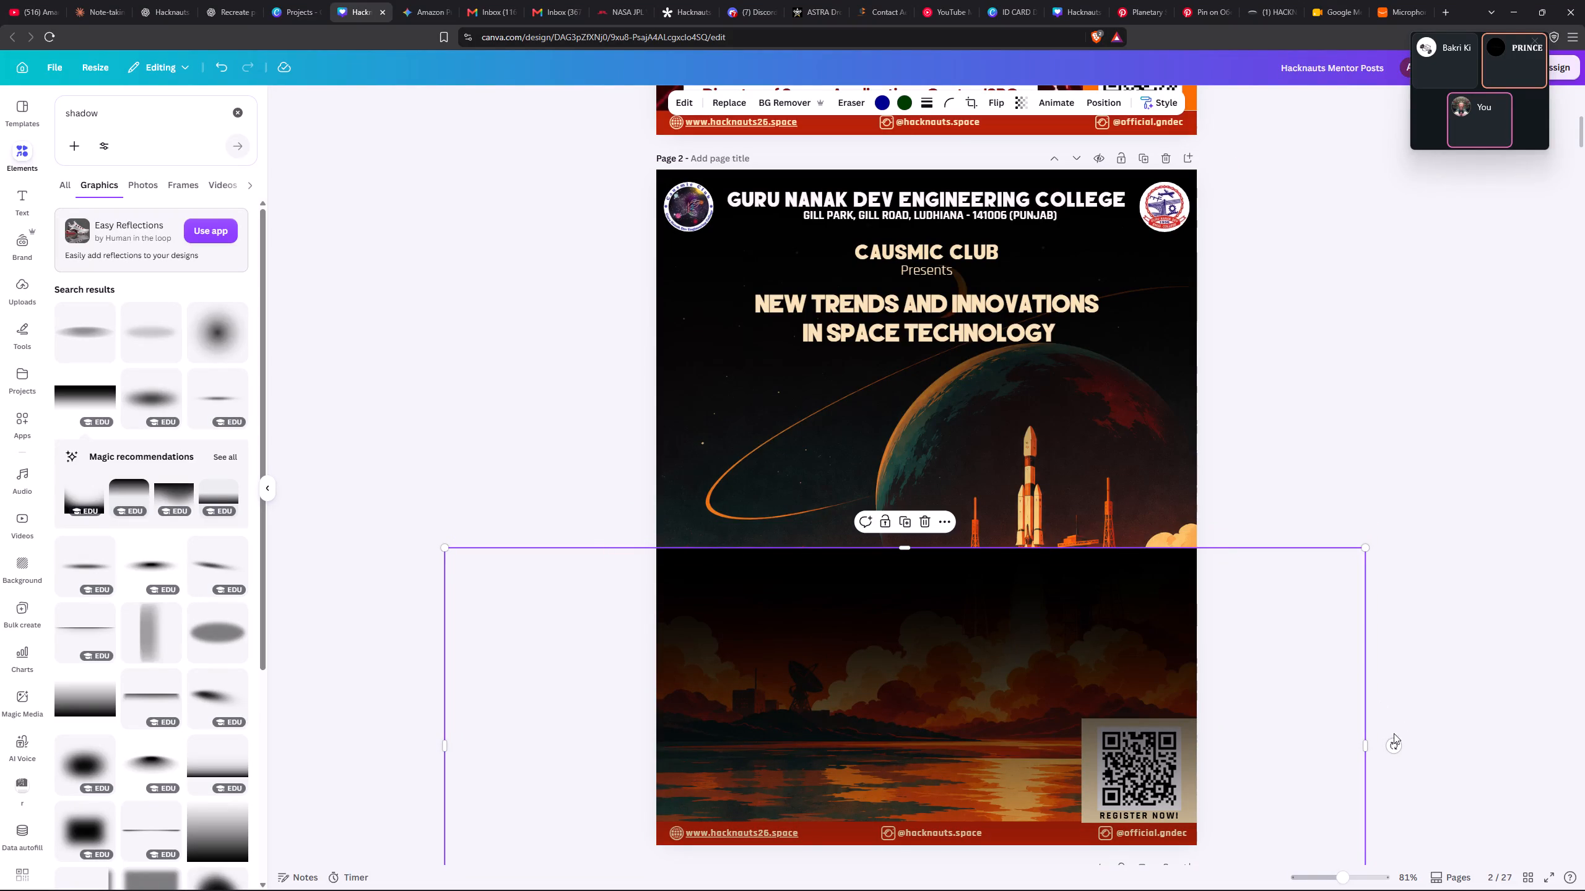
Rotate the lower shadow 180 degrees so it darkens downward, and move it up to start near the launch towers' tops on page 2.
drag(1394, 745, 739, 690)
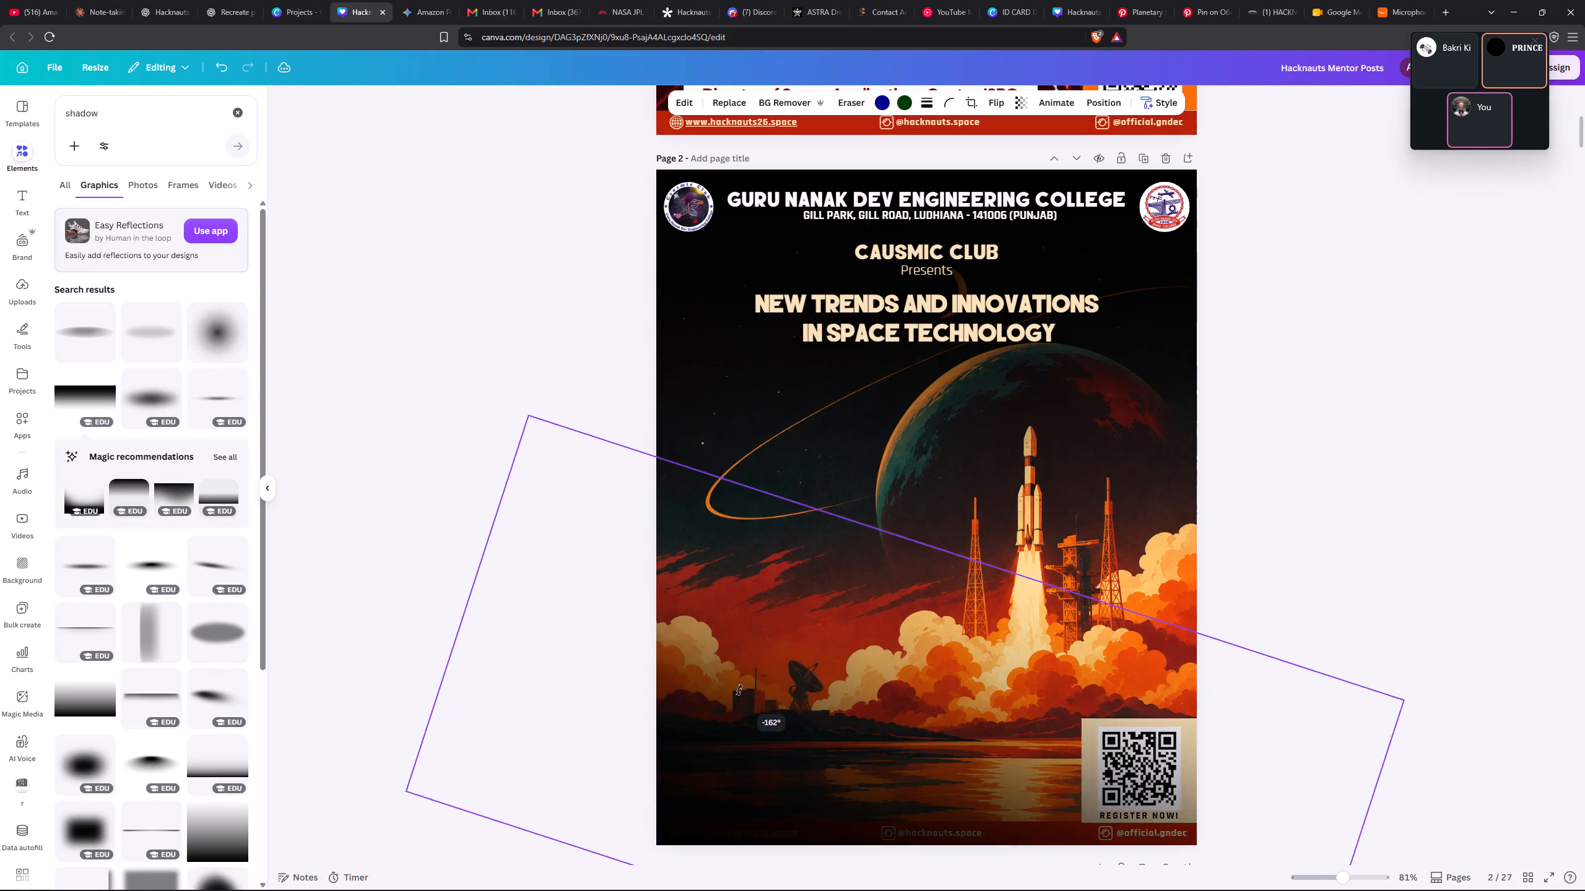
drag(739, 690, 606, 750)
drag(605, 749, 619, 705)
Reorder the lower shadow's layer to sit directly above the rocket background image, beneath the footer, QR code and upper shadow.
click(1106, 92)
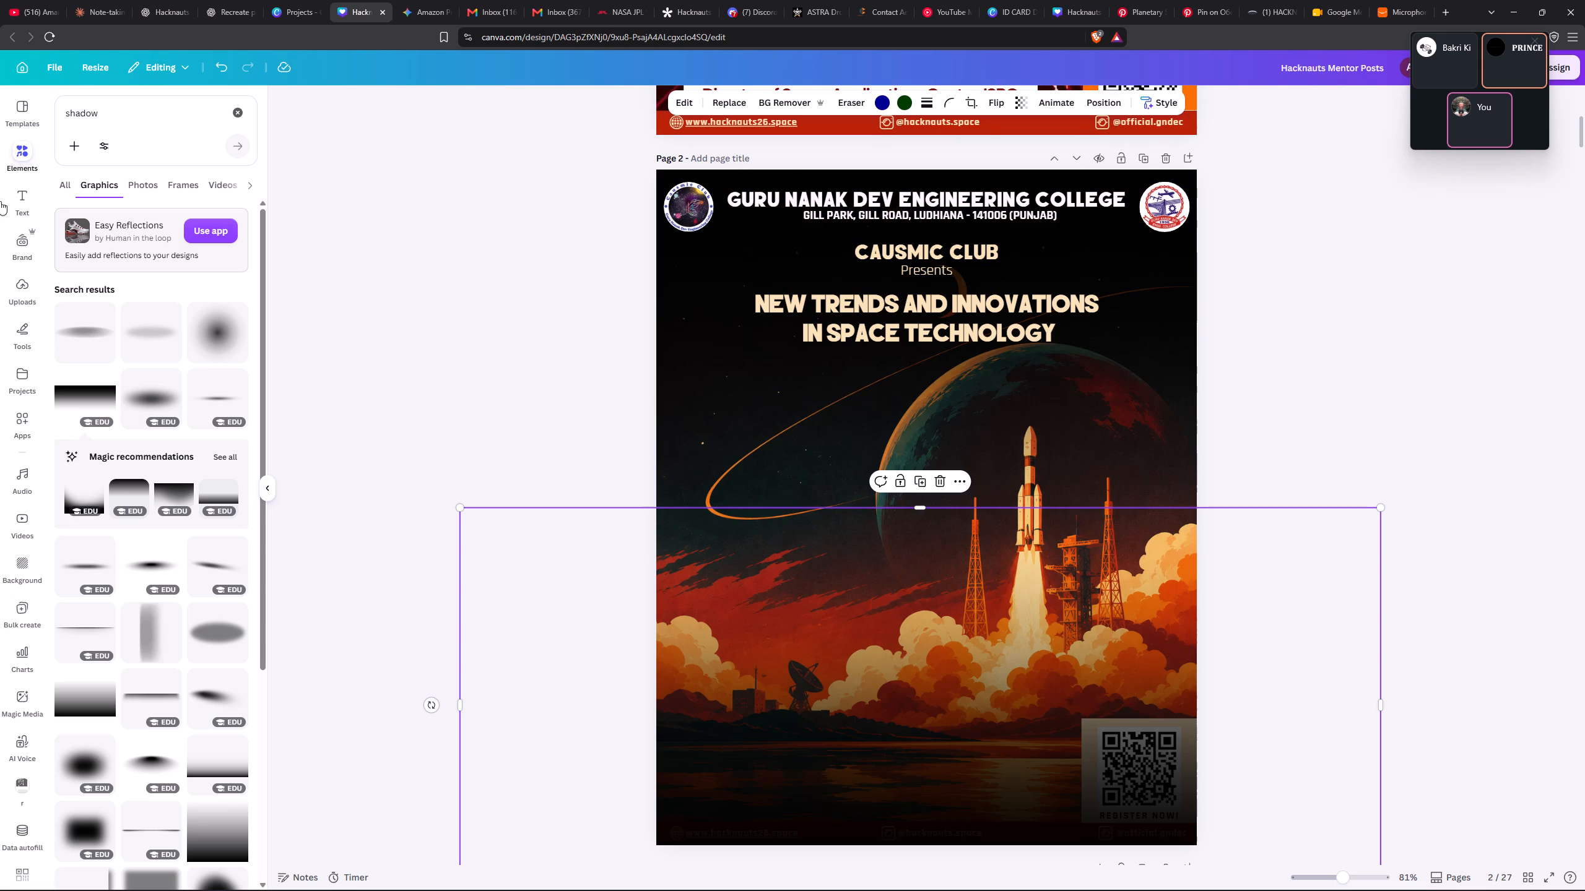
click(1098, 111)
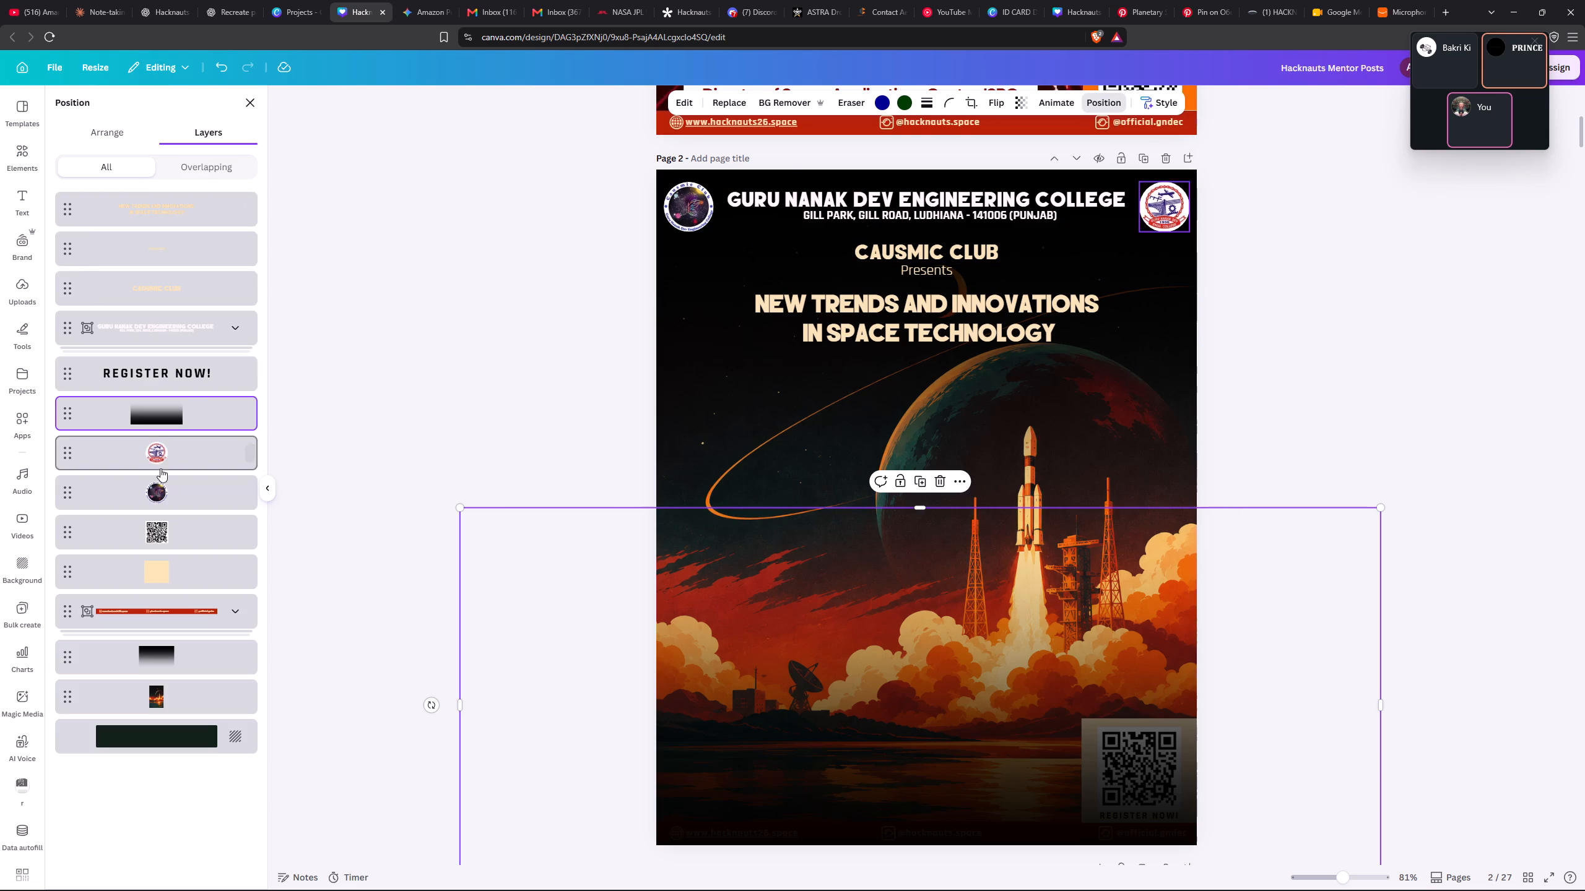
drag(185, 404, 200, 678)
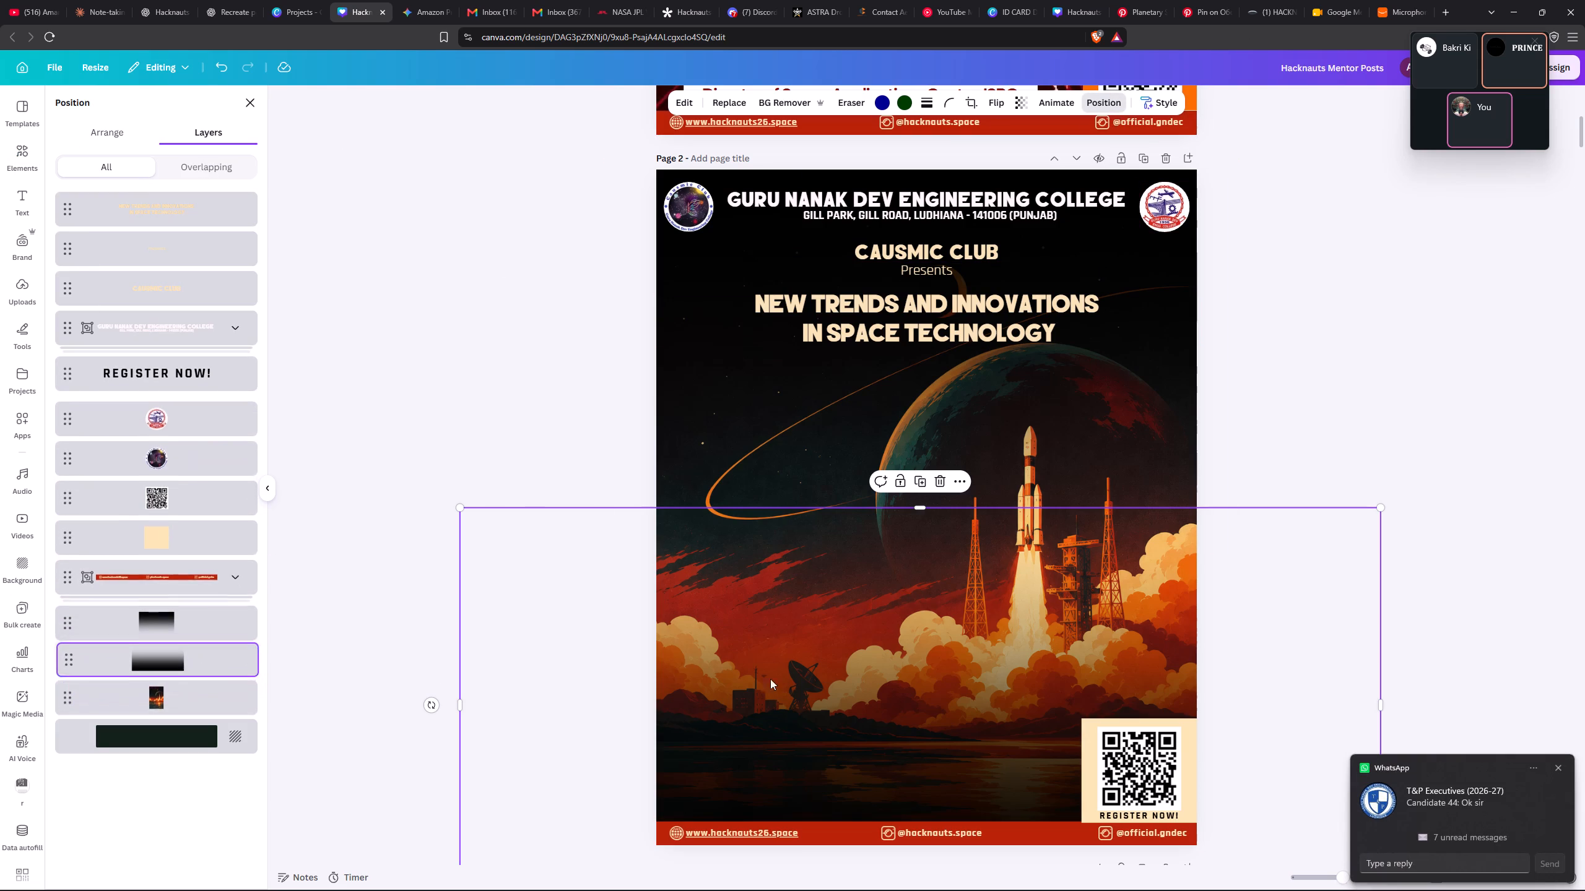
double_click(1463, 457)
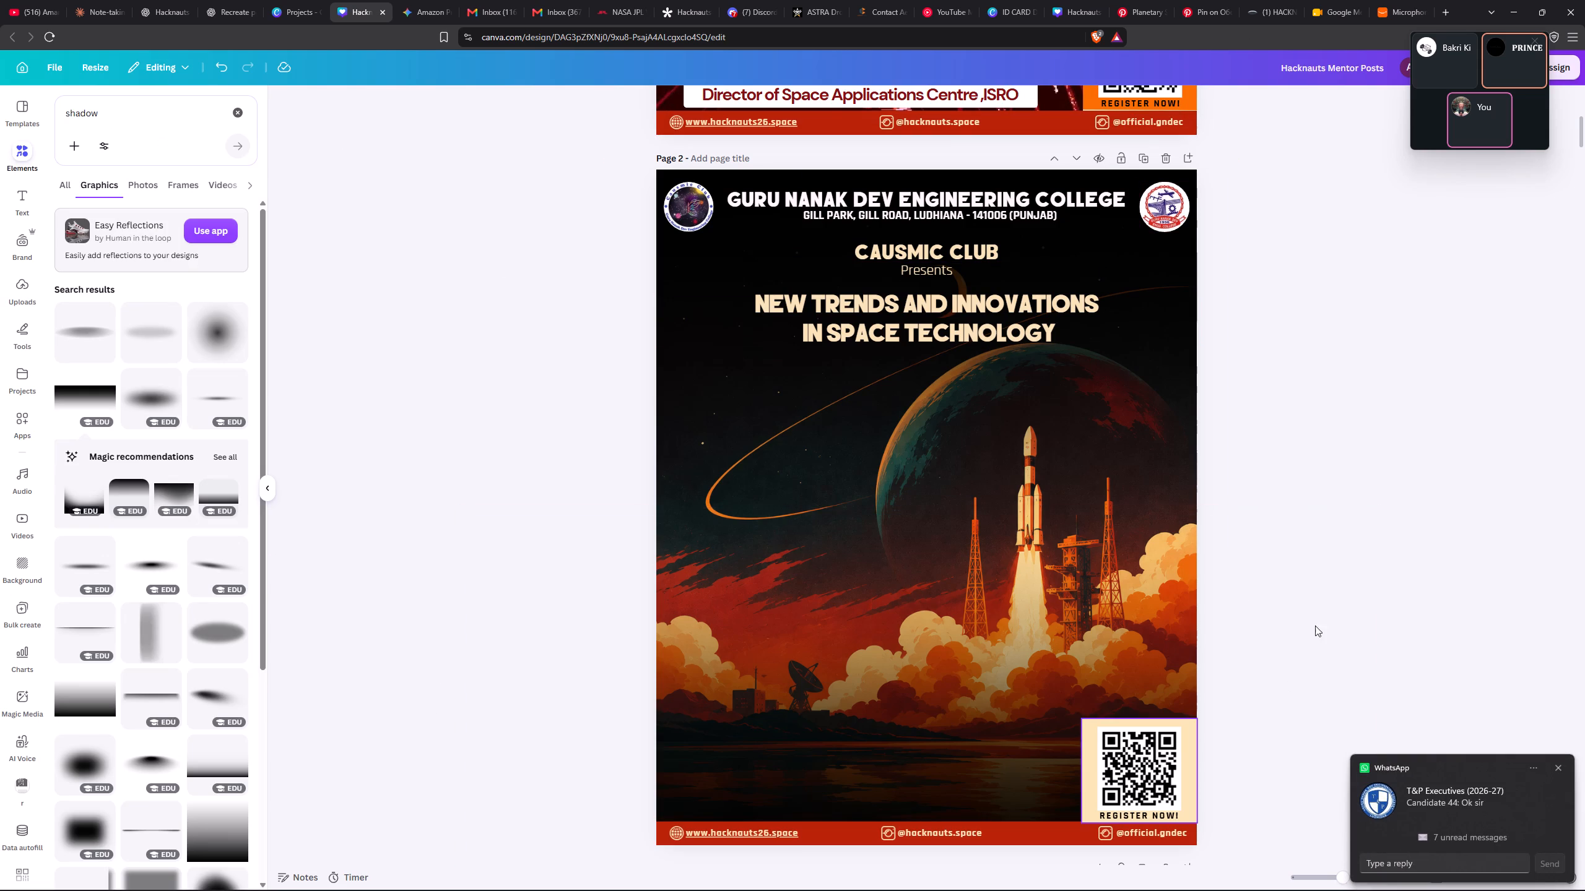
Copy the speaker's portrait from page 1 onto page 2 and shift it left beneath the title, near the page's left edge.
scroll(1423, 287, up, 6)
click(927, 239)
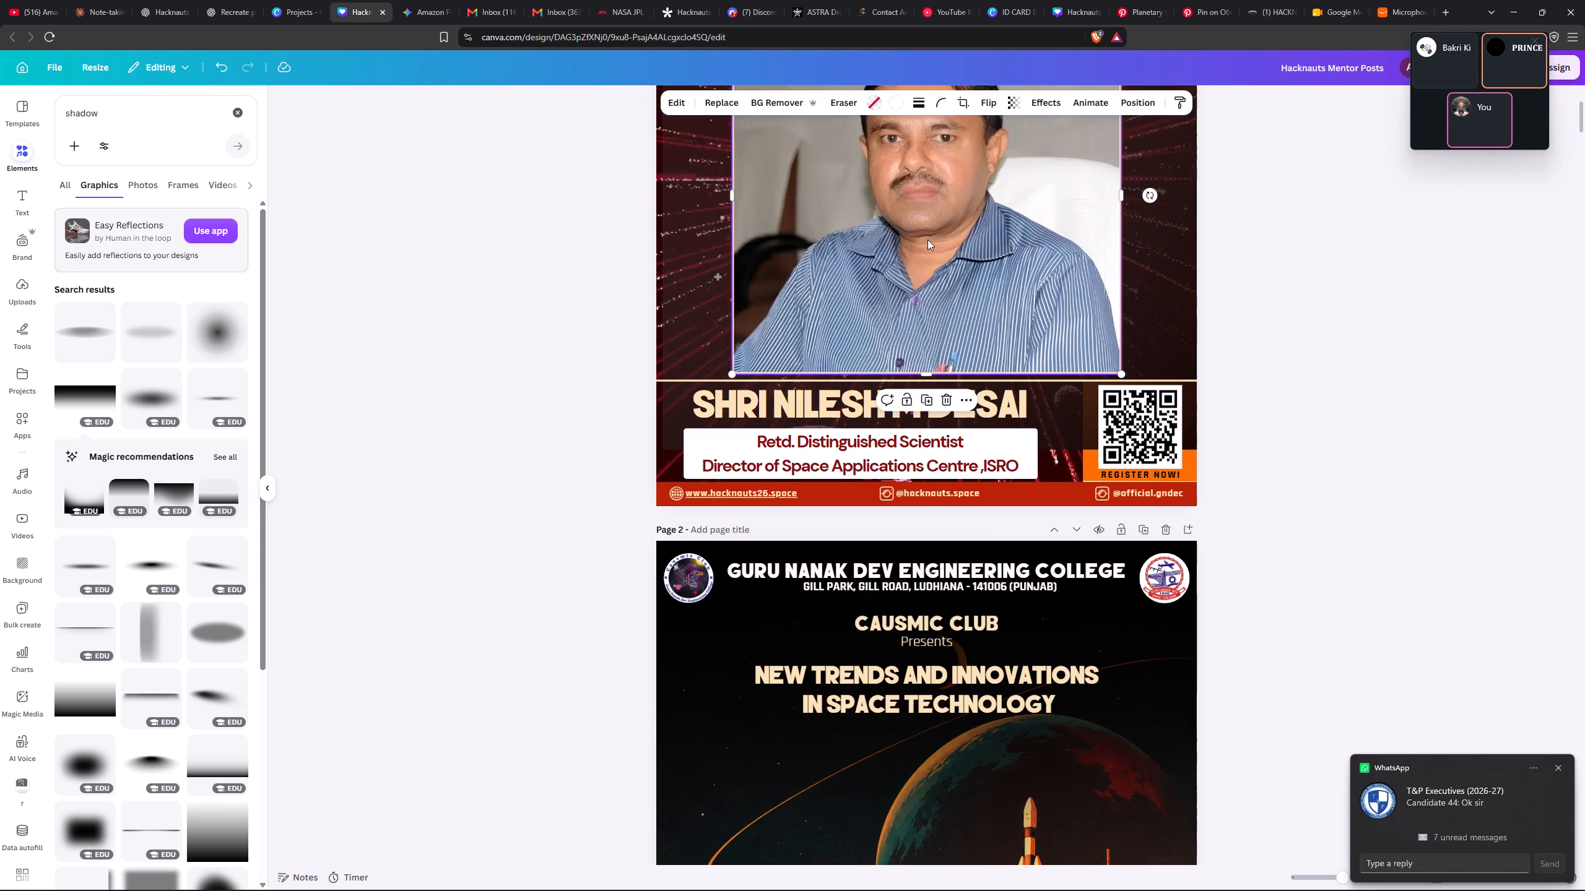
key(ctrl+c)
scroll(1139, 425, down, 6)
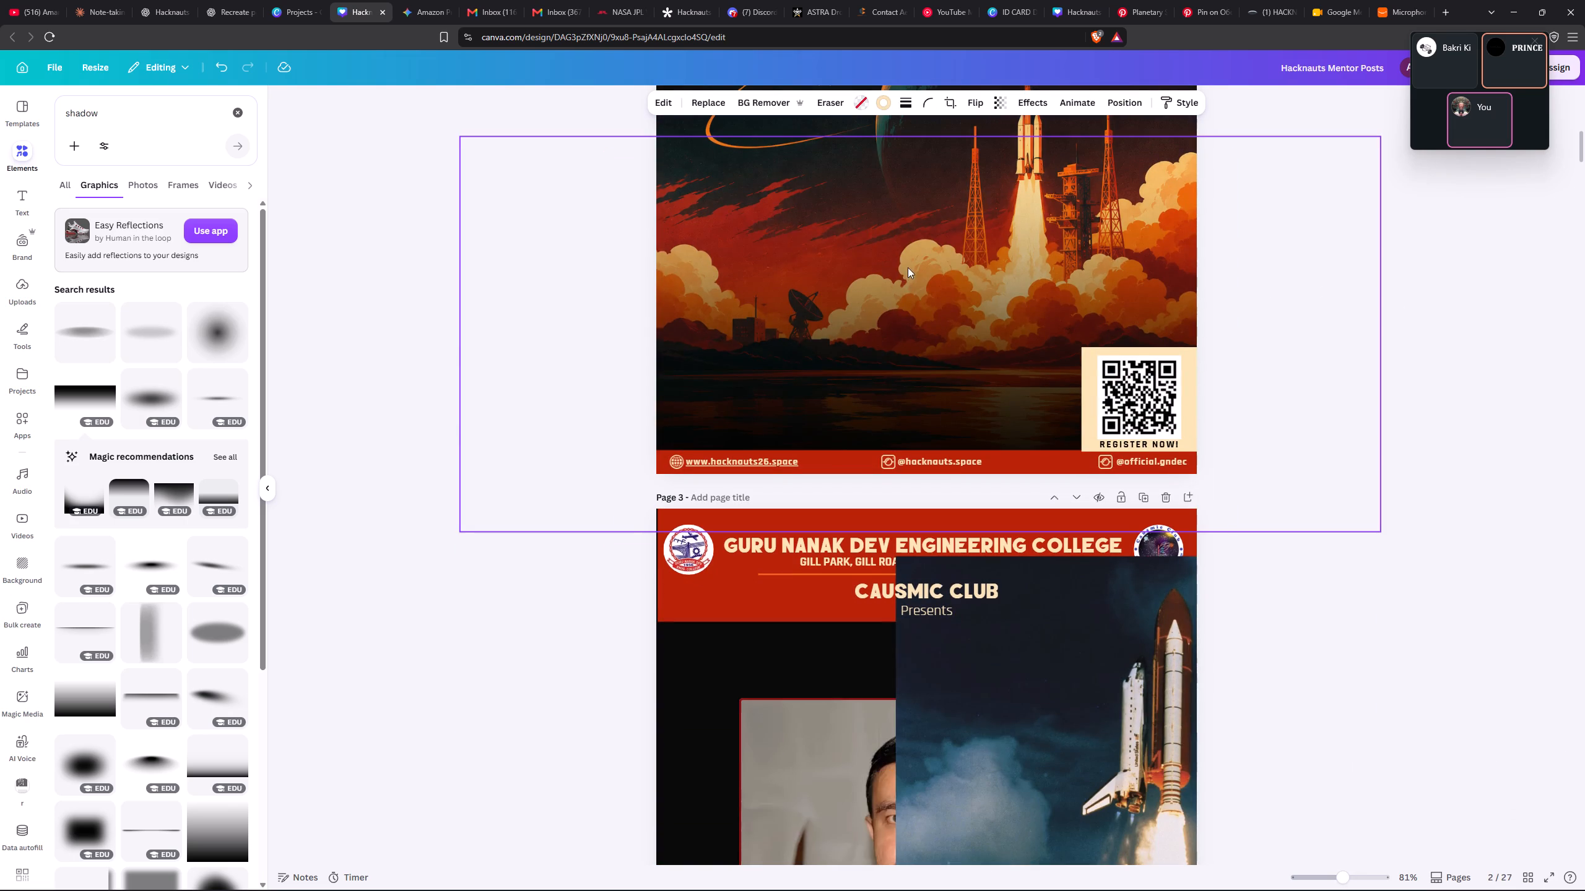
key(ctrl+v)
scroll(1142, 304, up, 5)
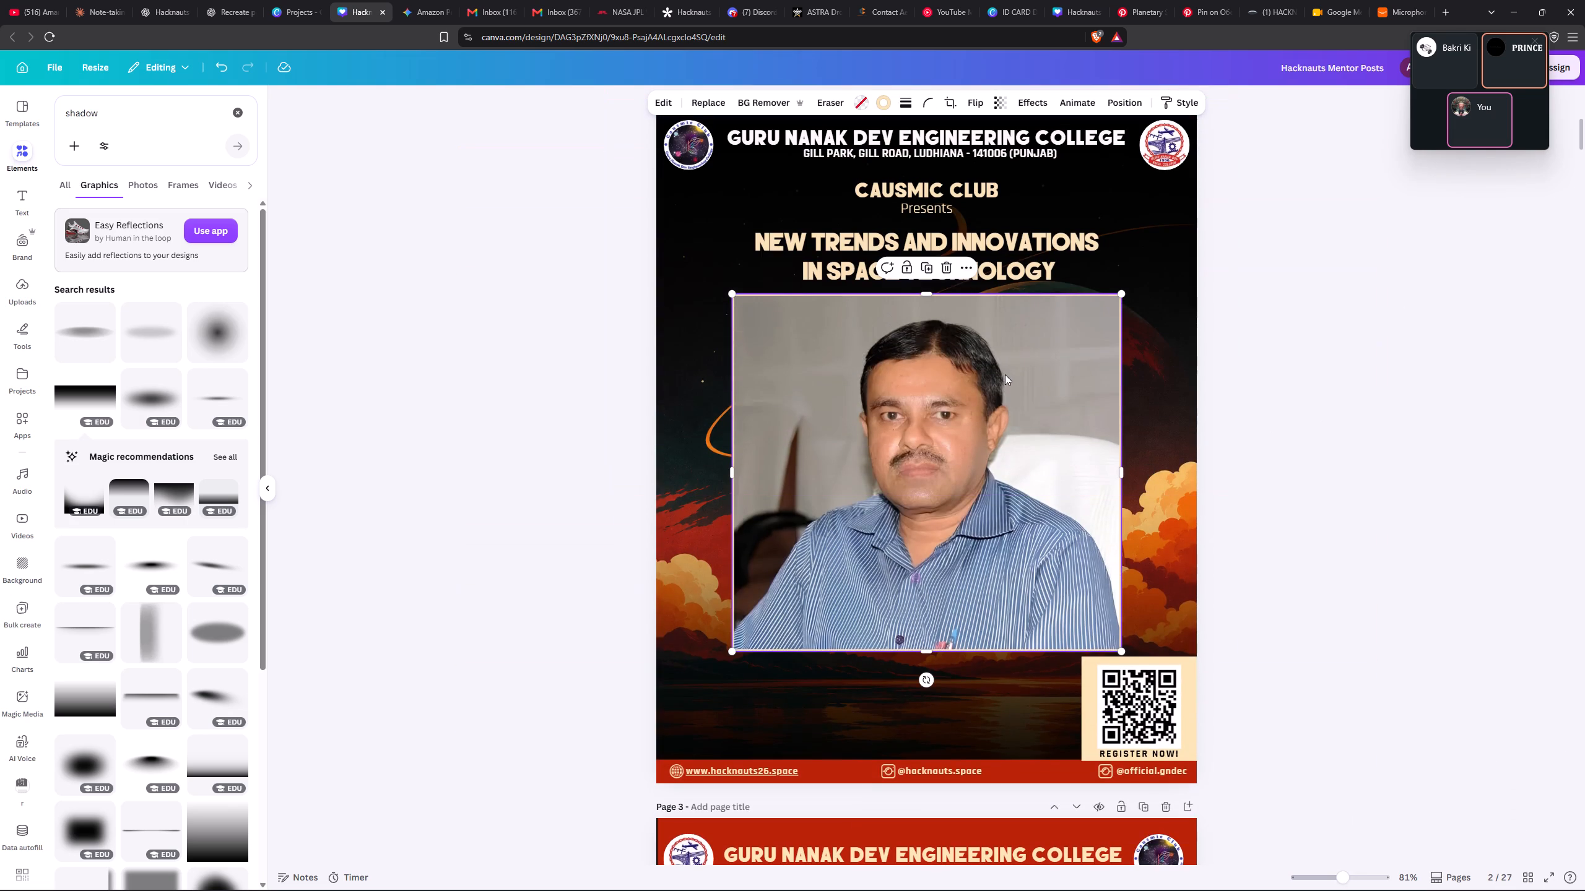
drag(974, 408, 921, 408)
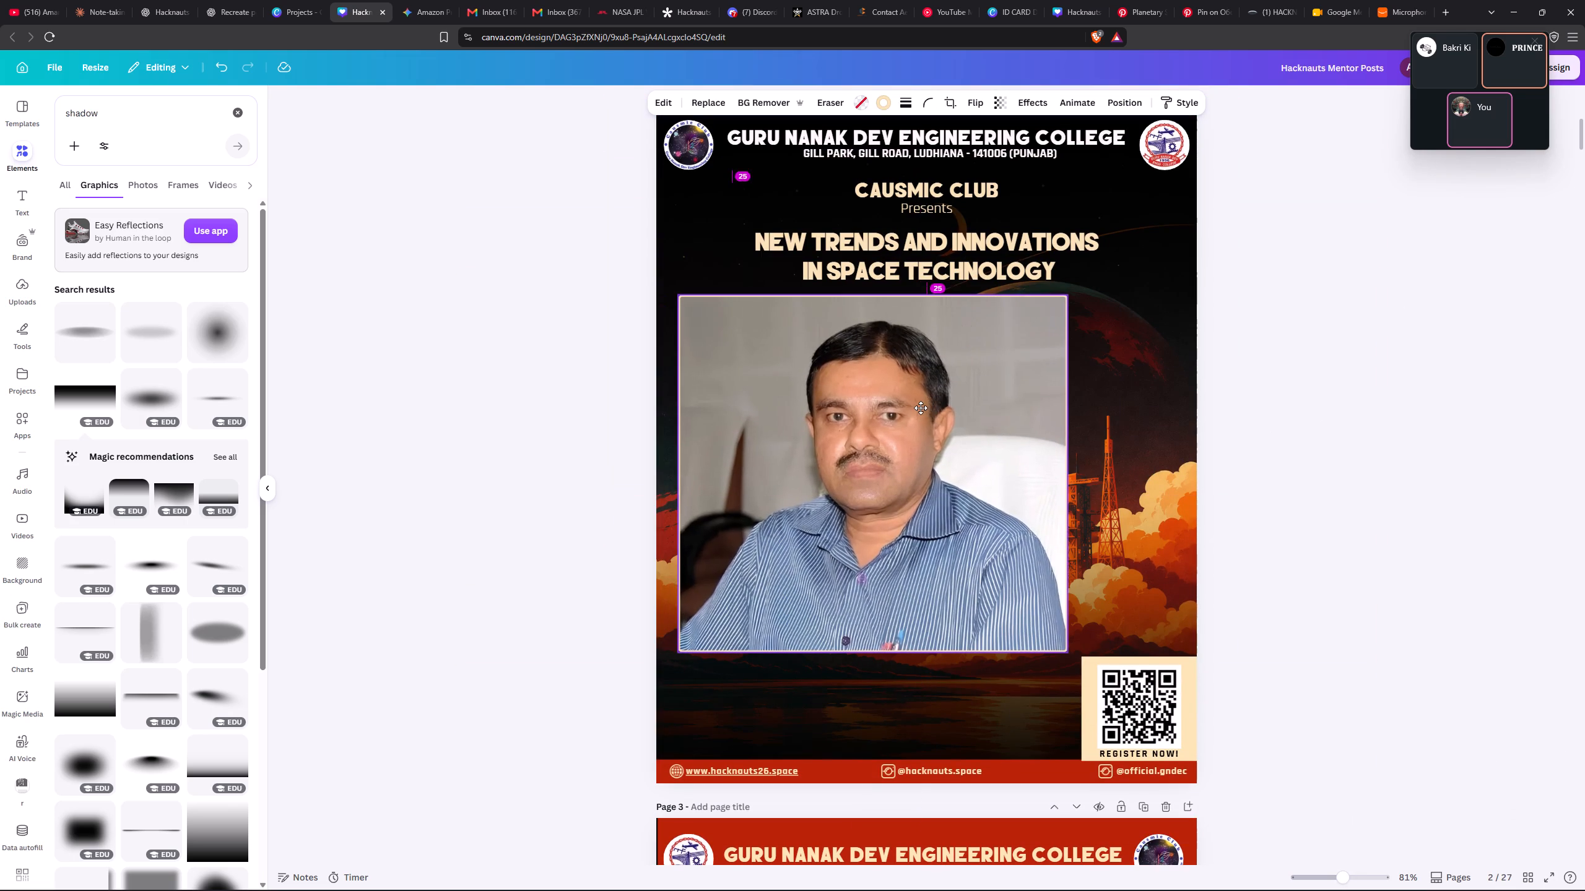
drag(921, 408, 919, 410)
Select the rocket background image in page 2's layer stack.
click(1162, 416)
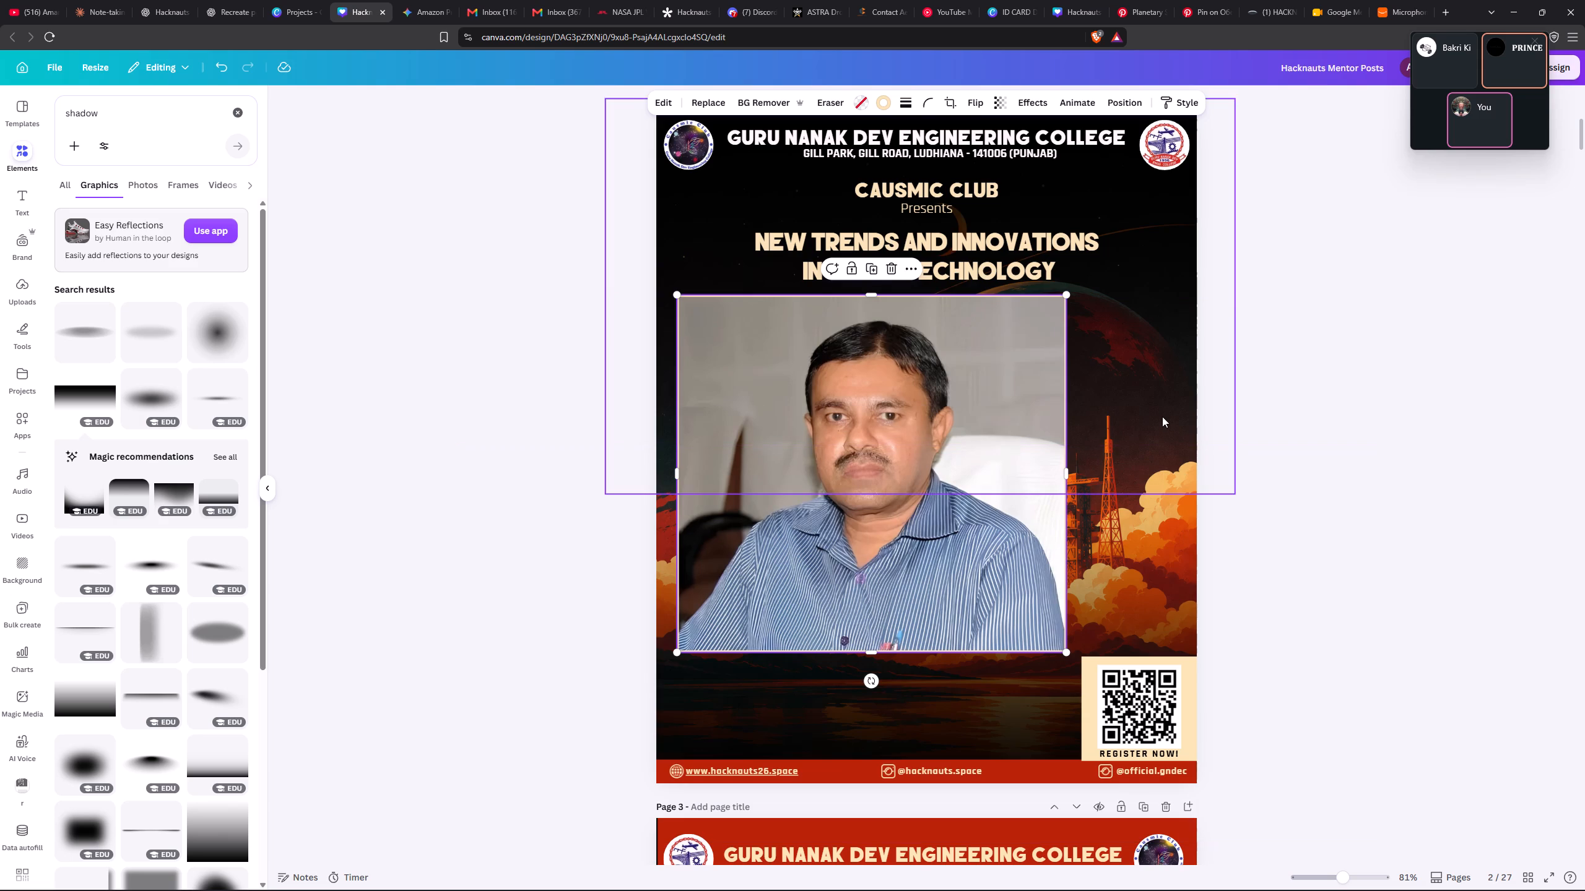
click(1100, 100)
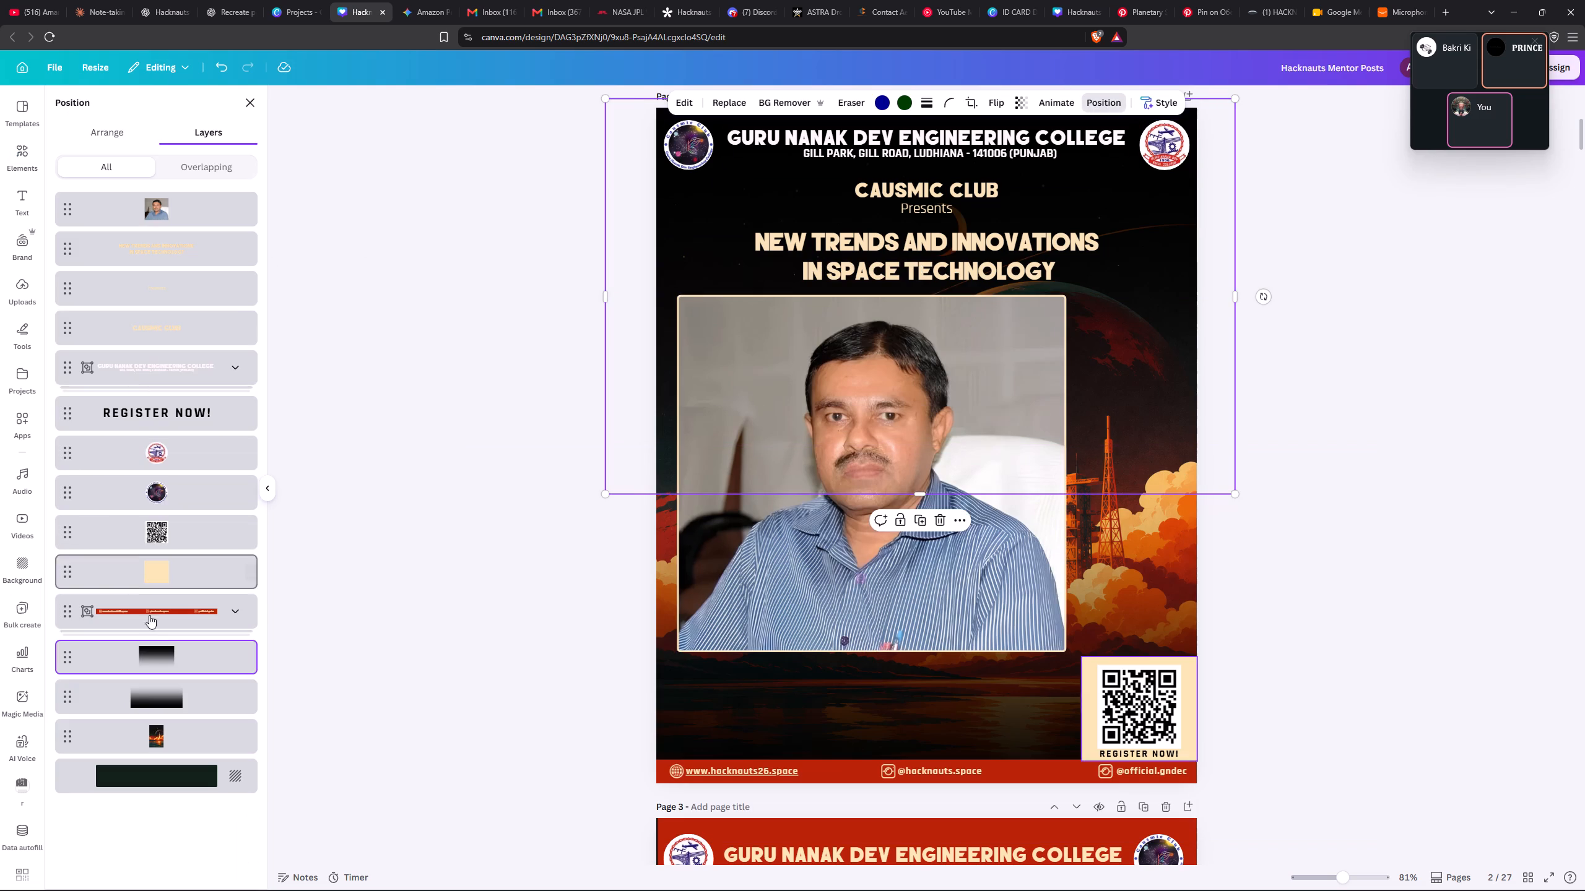
click(155, 723)
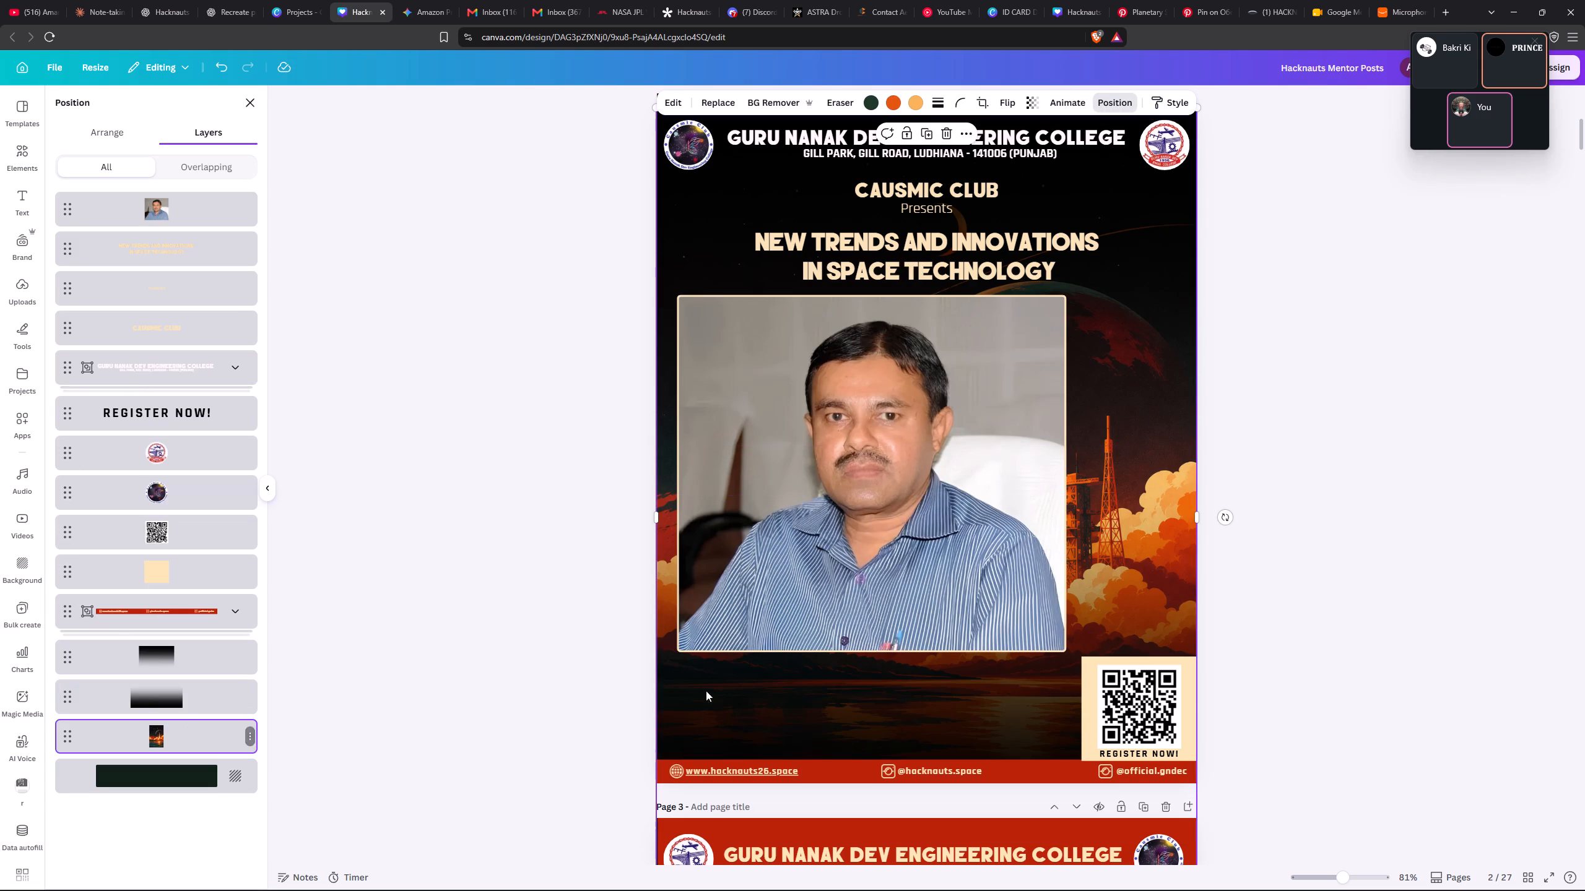
Widen the rocket launch background image by extending its right edge well past page 2's right side.
drag(1197, 515, 1346, 509)
click(1529, 356)
Move the speaker portrait to the horizontal centre of page 2, just below the NEW TRENDS AND INNOVATIONS title.
drag(895, 463, 940, 460)
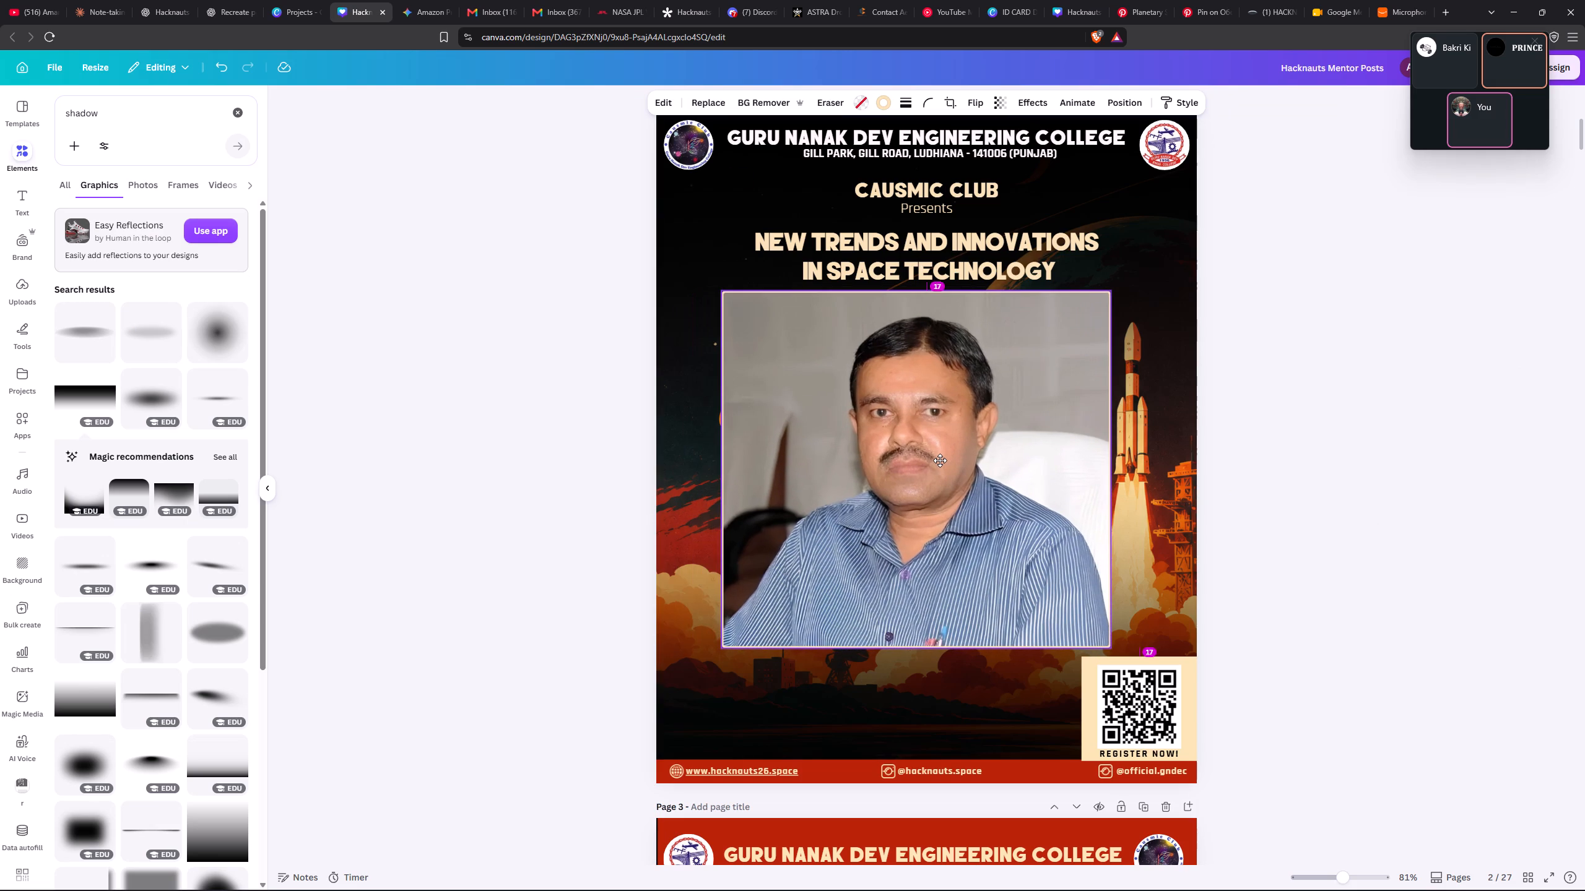
drag(940, 460, 952, 458)
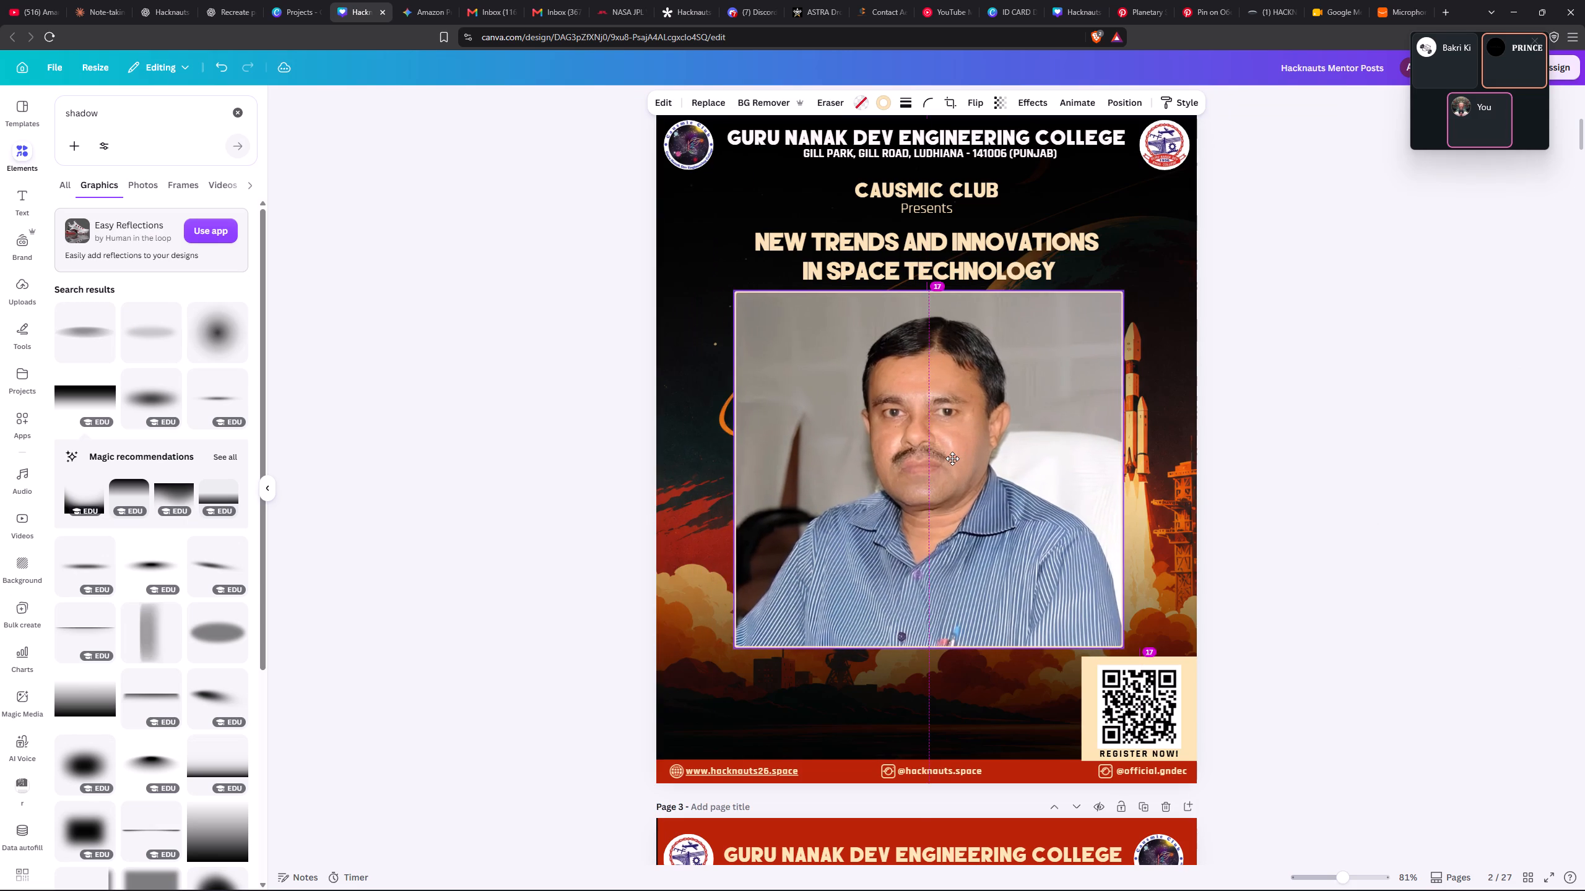
drag(952, 458, 950, 464)
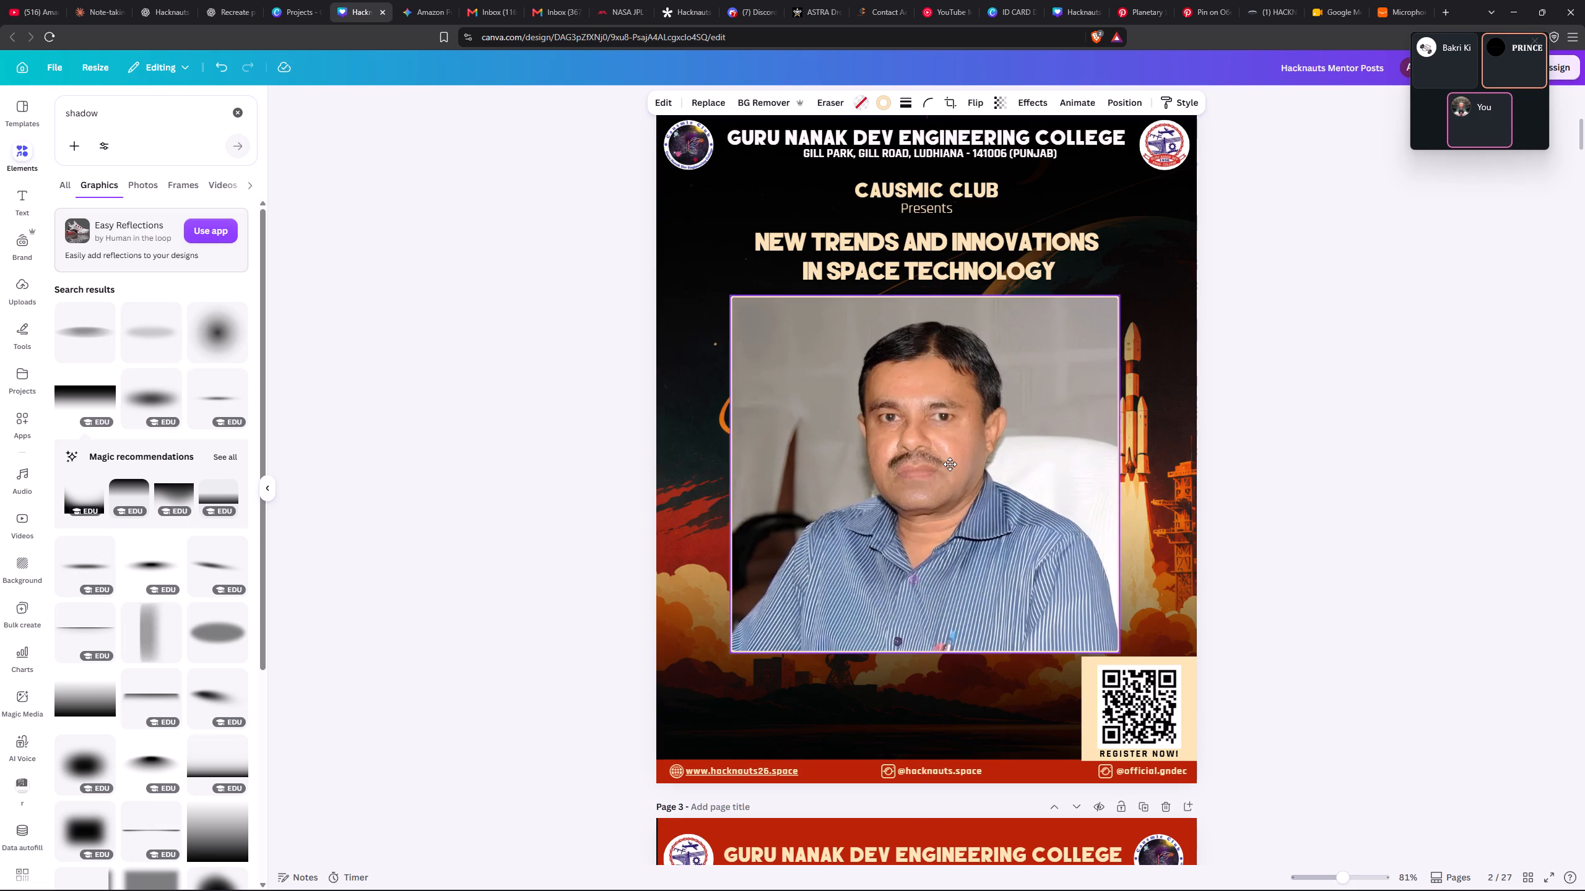
drag(950, 464, 948, 460)
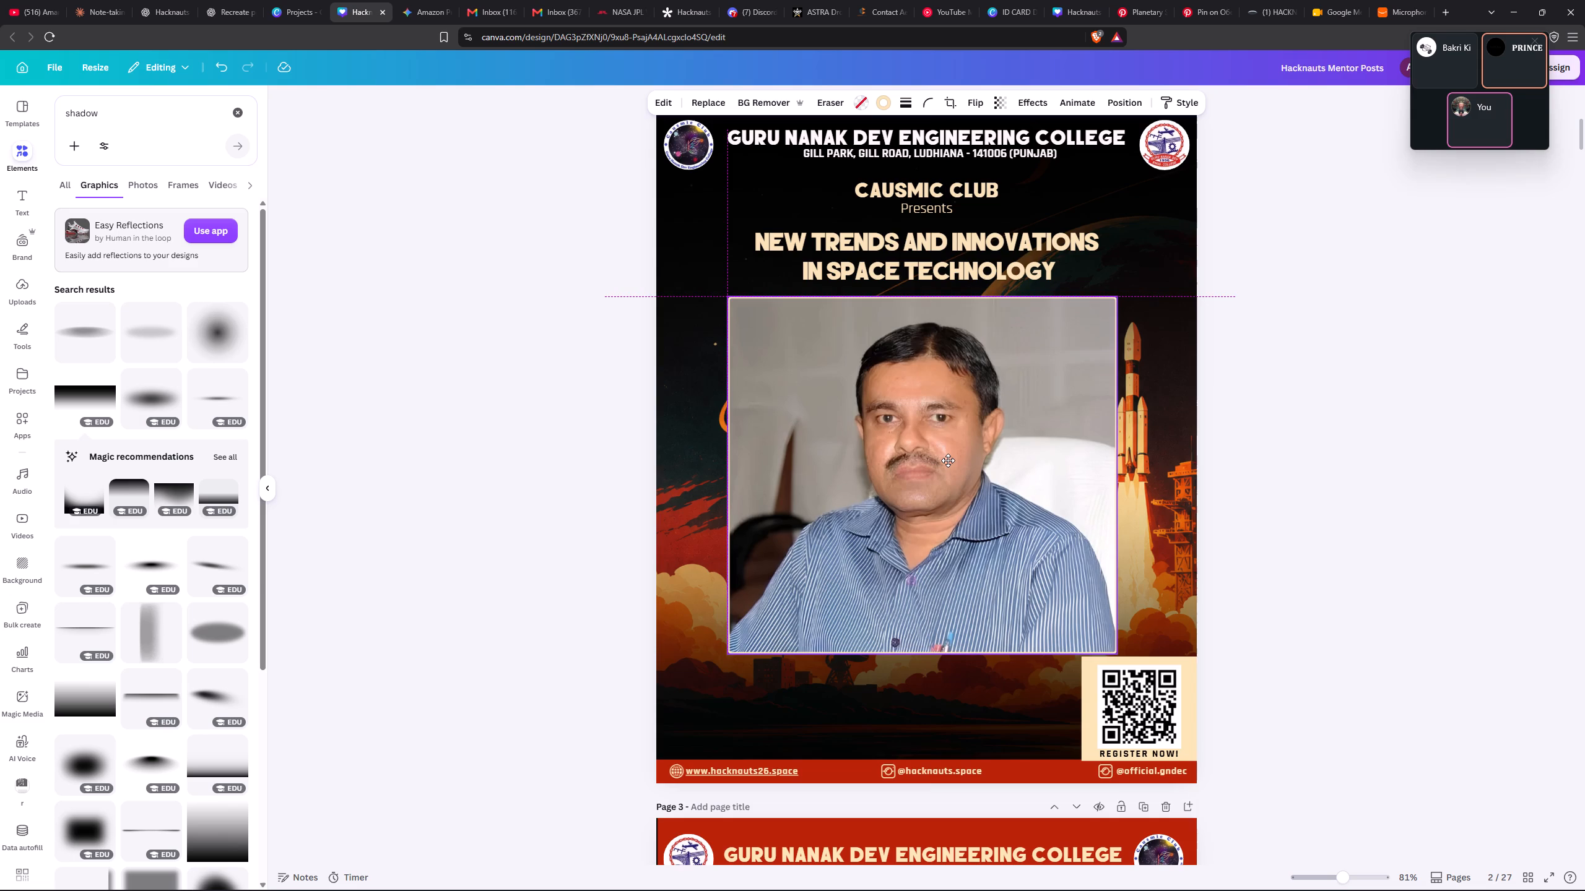
drag(948, 460, 956, 462)
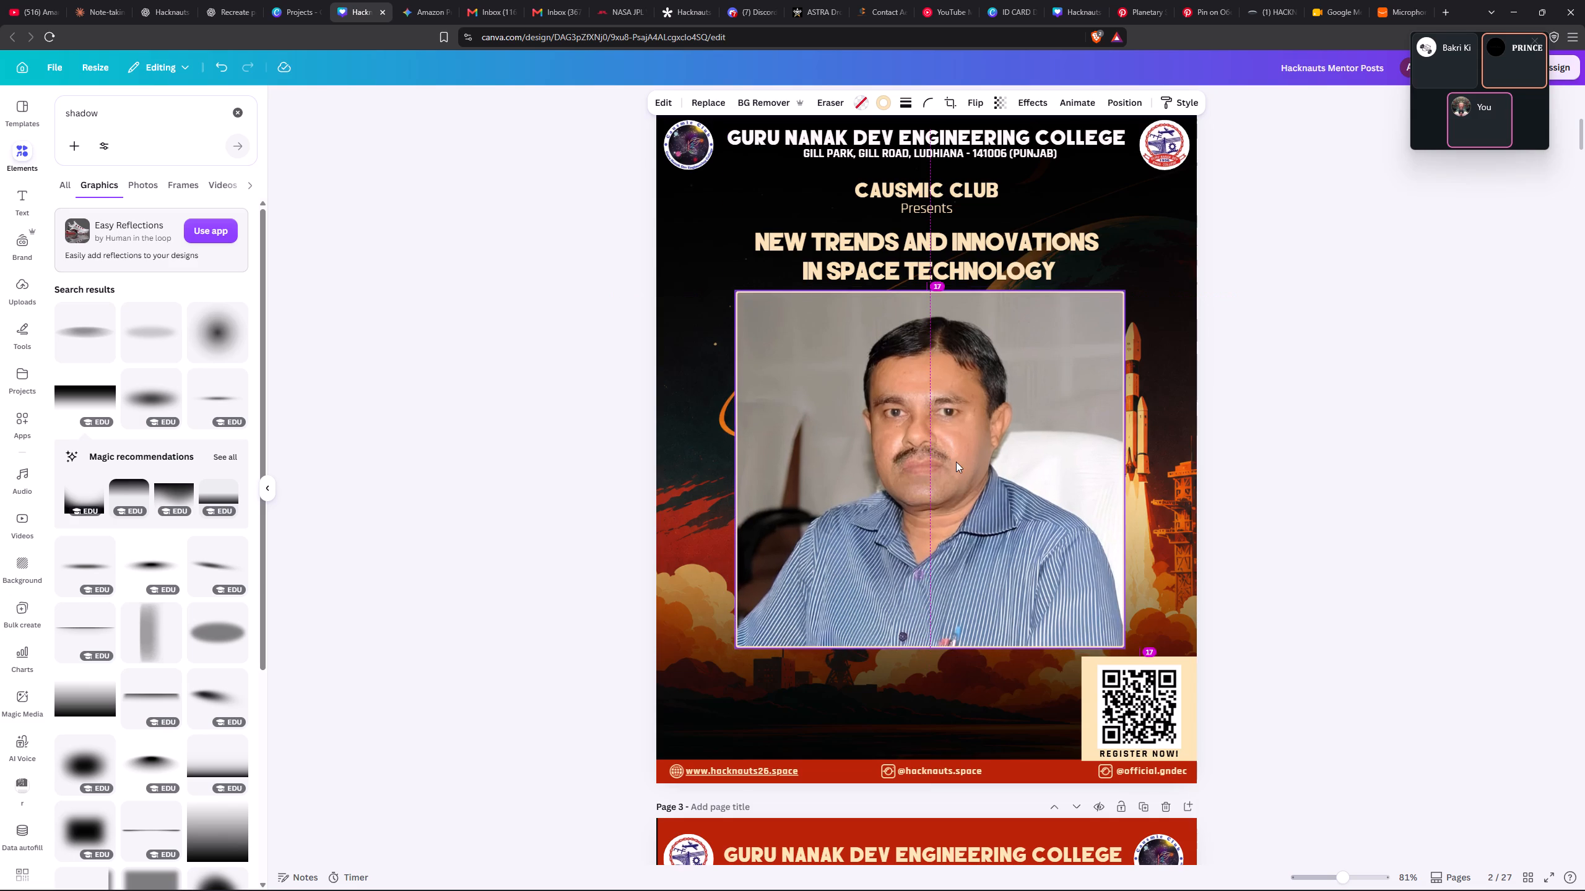
click(1322, 467)
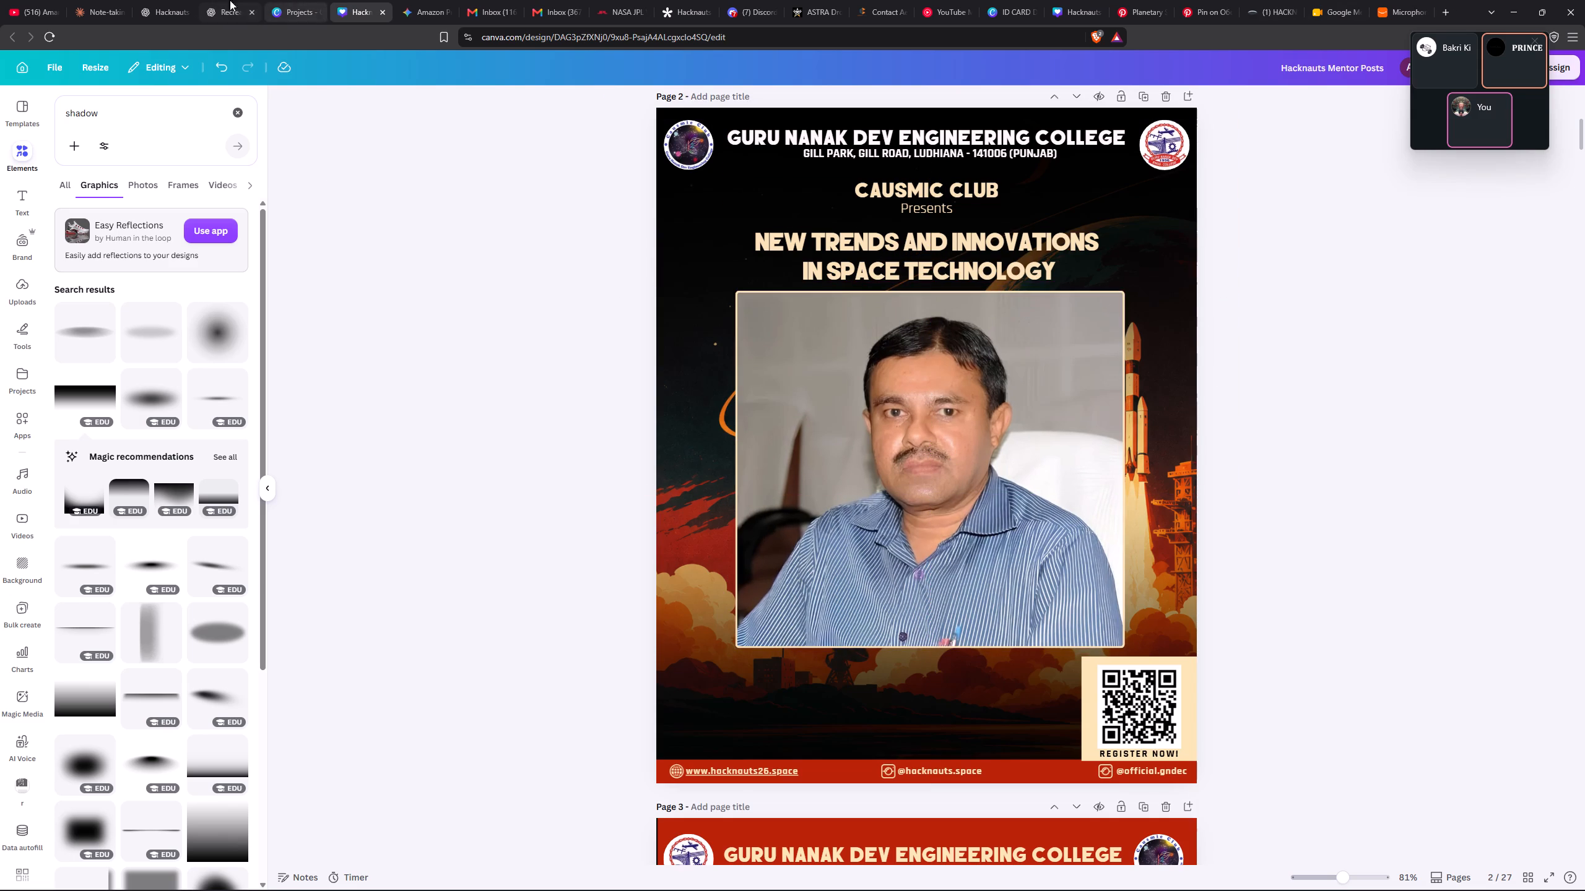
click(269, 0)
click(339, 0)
Copy page 1's speaker name and white designation box onto page 2, placing them above the footer beside the QR code.
scroll(1198, 303, up, 6)
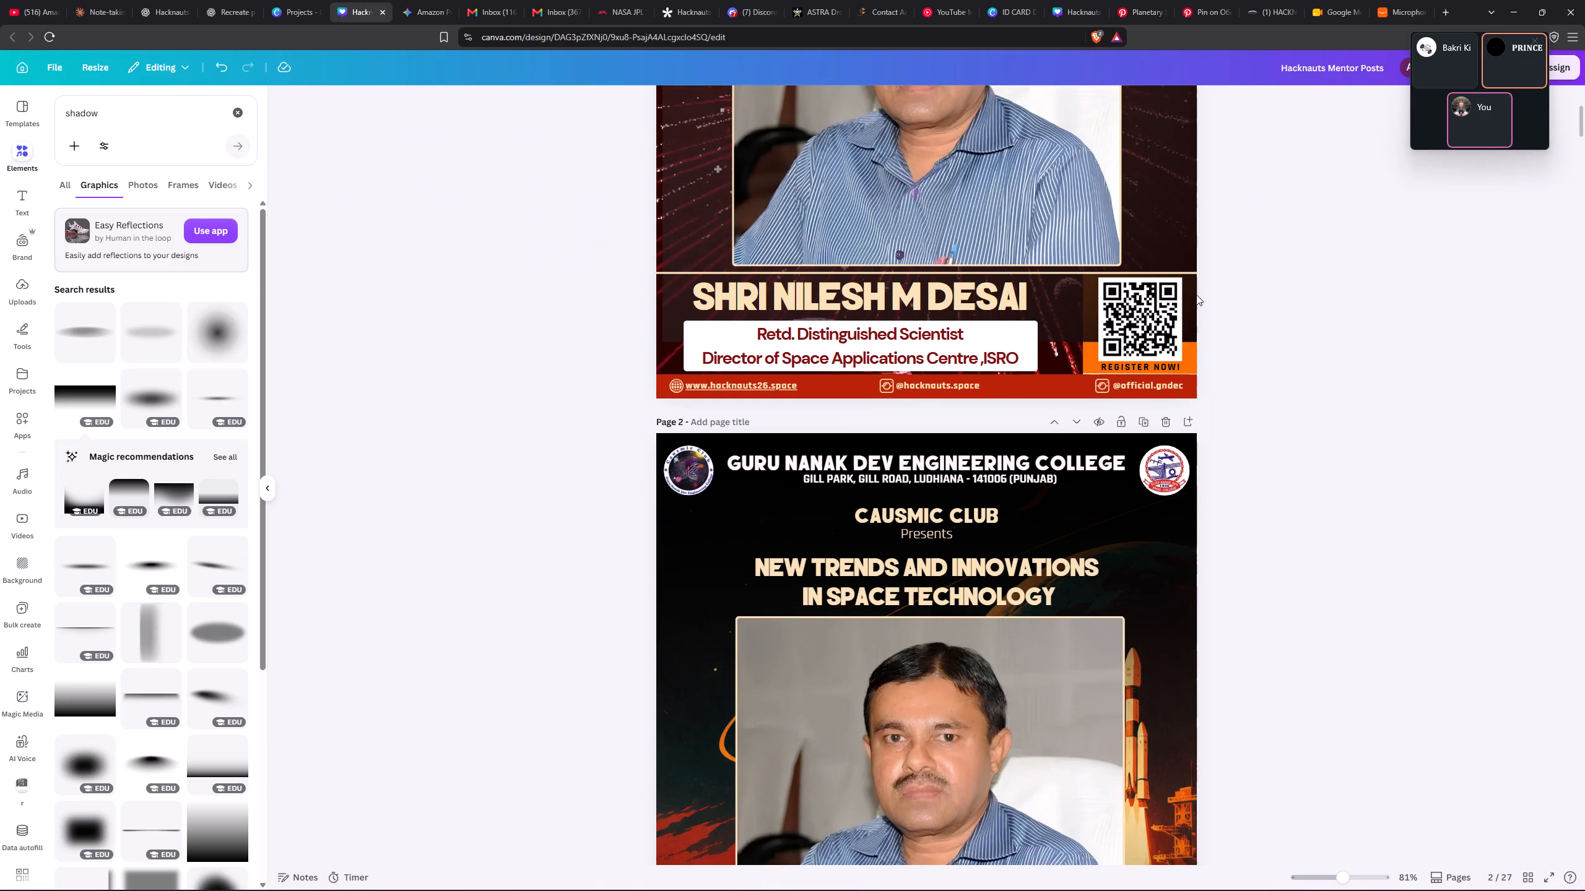
click(788, 332)
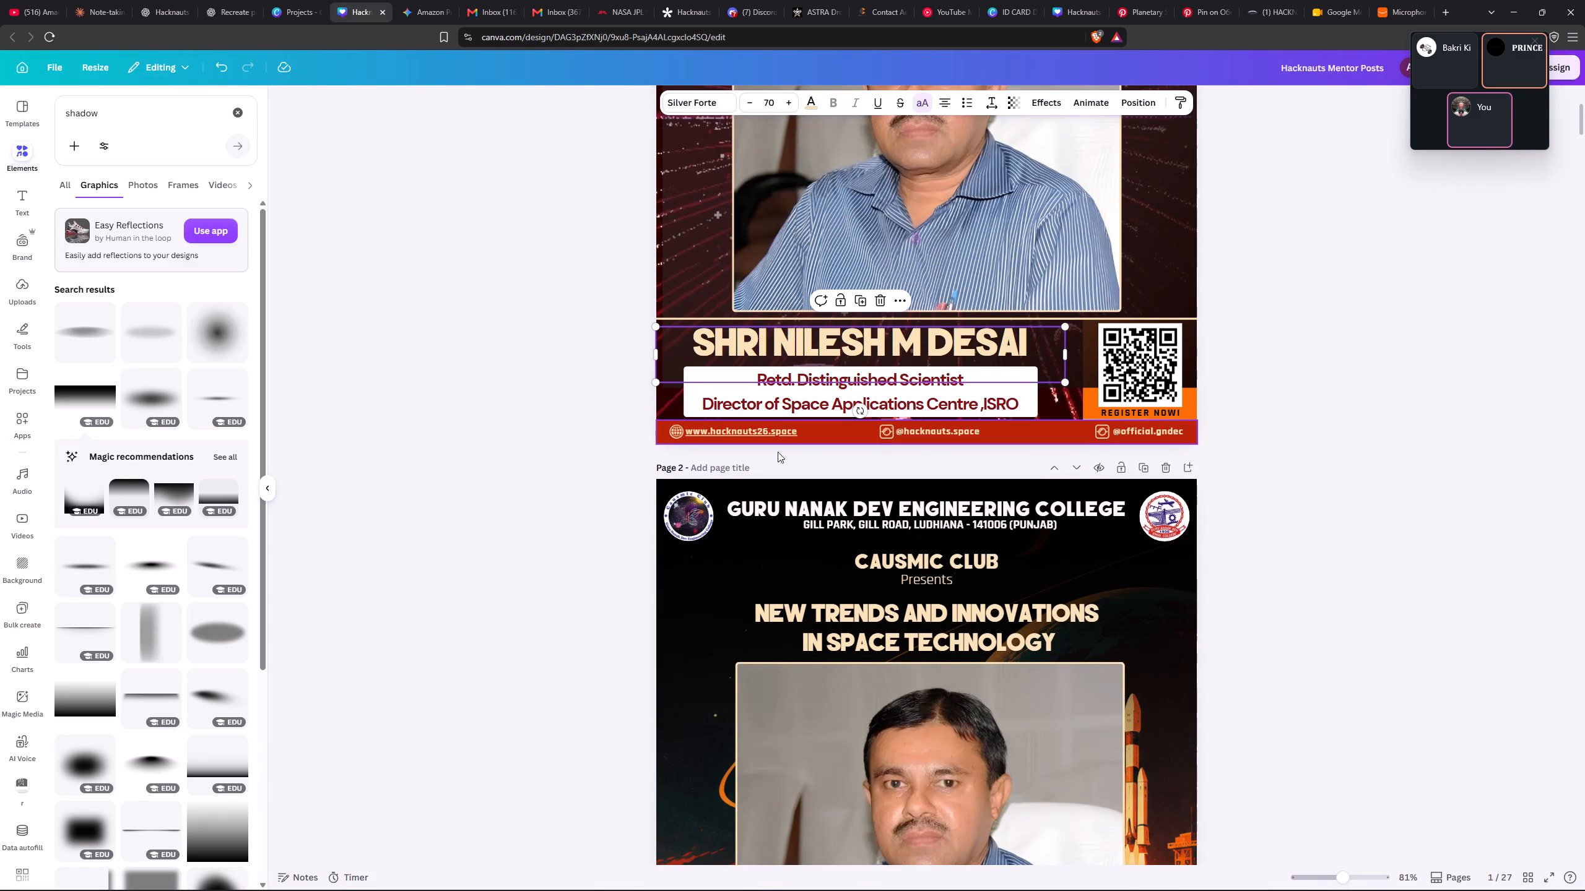
shift+click(803, 390)
shift+click(792, 406)
shift+click(701, 328)
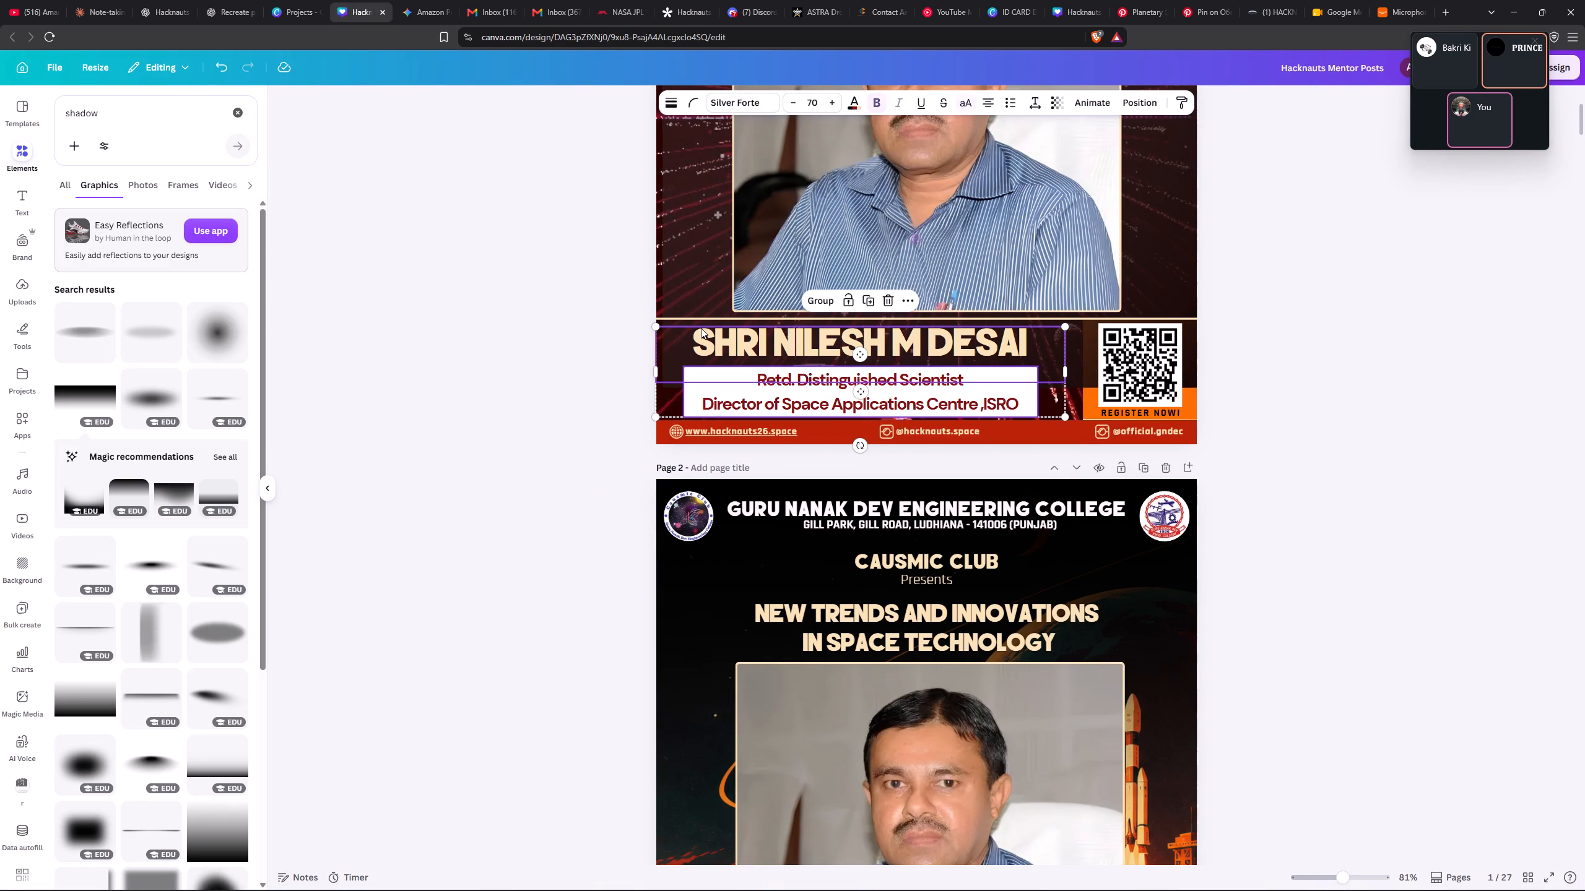
key(ctrl+c)
scroll(797, 473, down, 6)
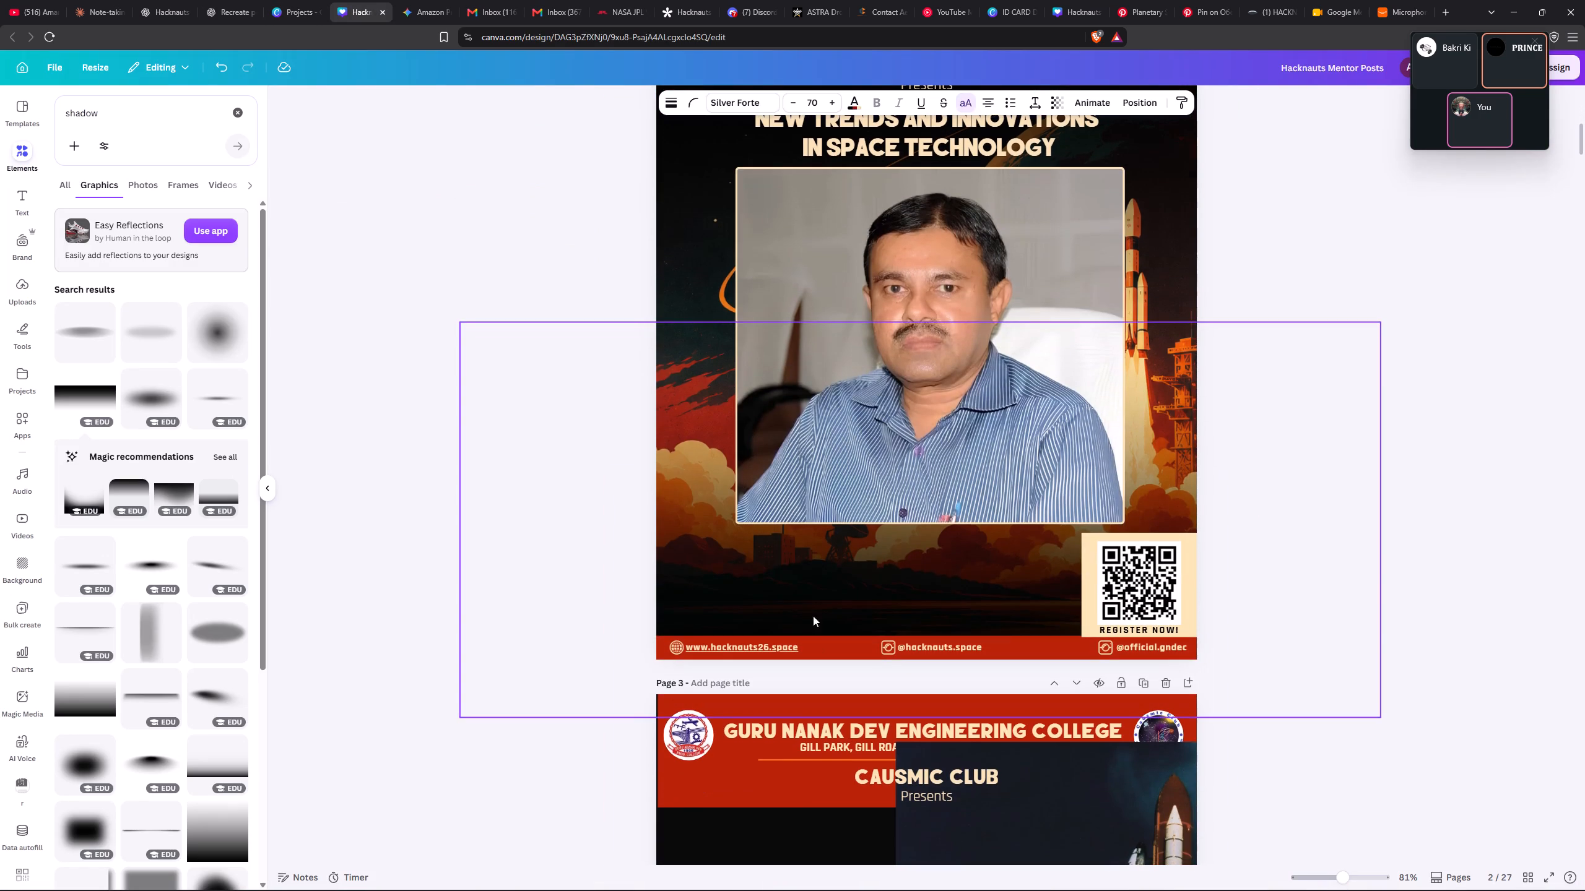
key(ctrl+v)
drag(812, 569, 815, 564)
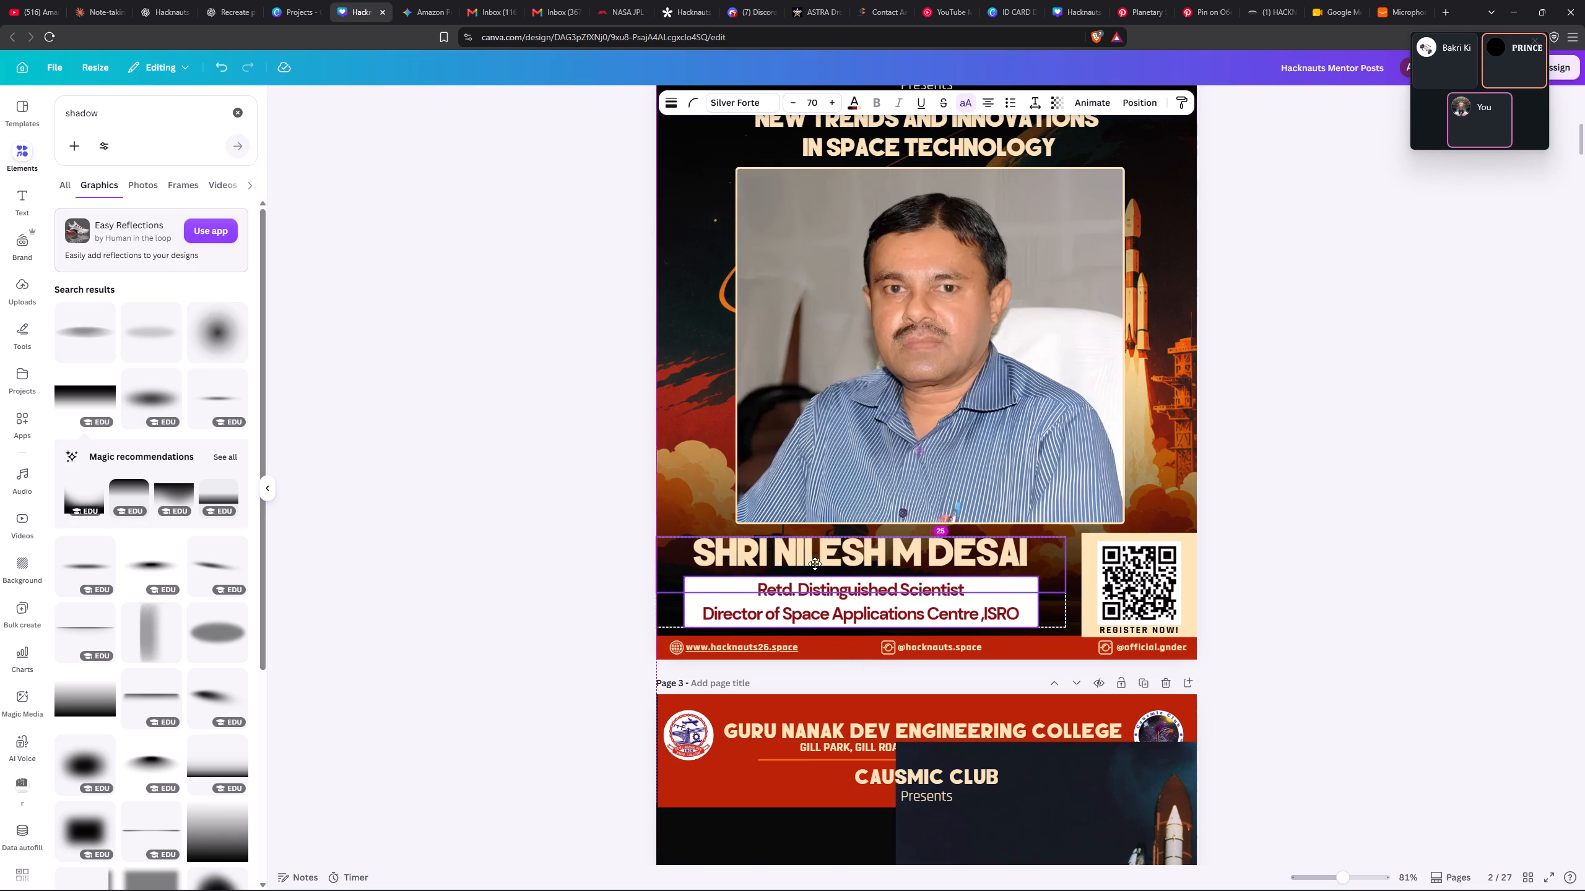
drag(815, 564, 818, 564)
click(1311, 528)
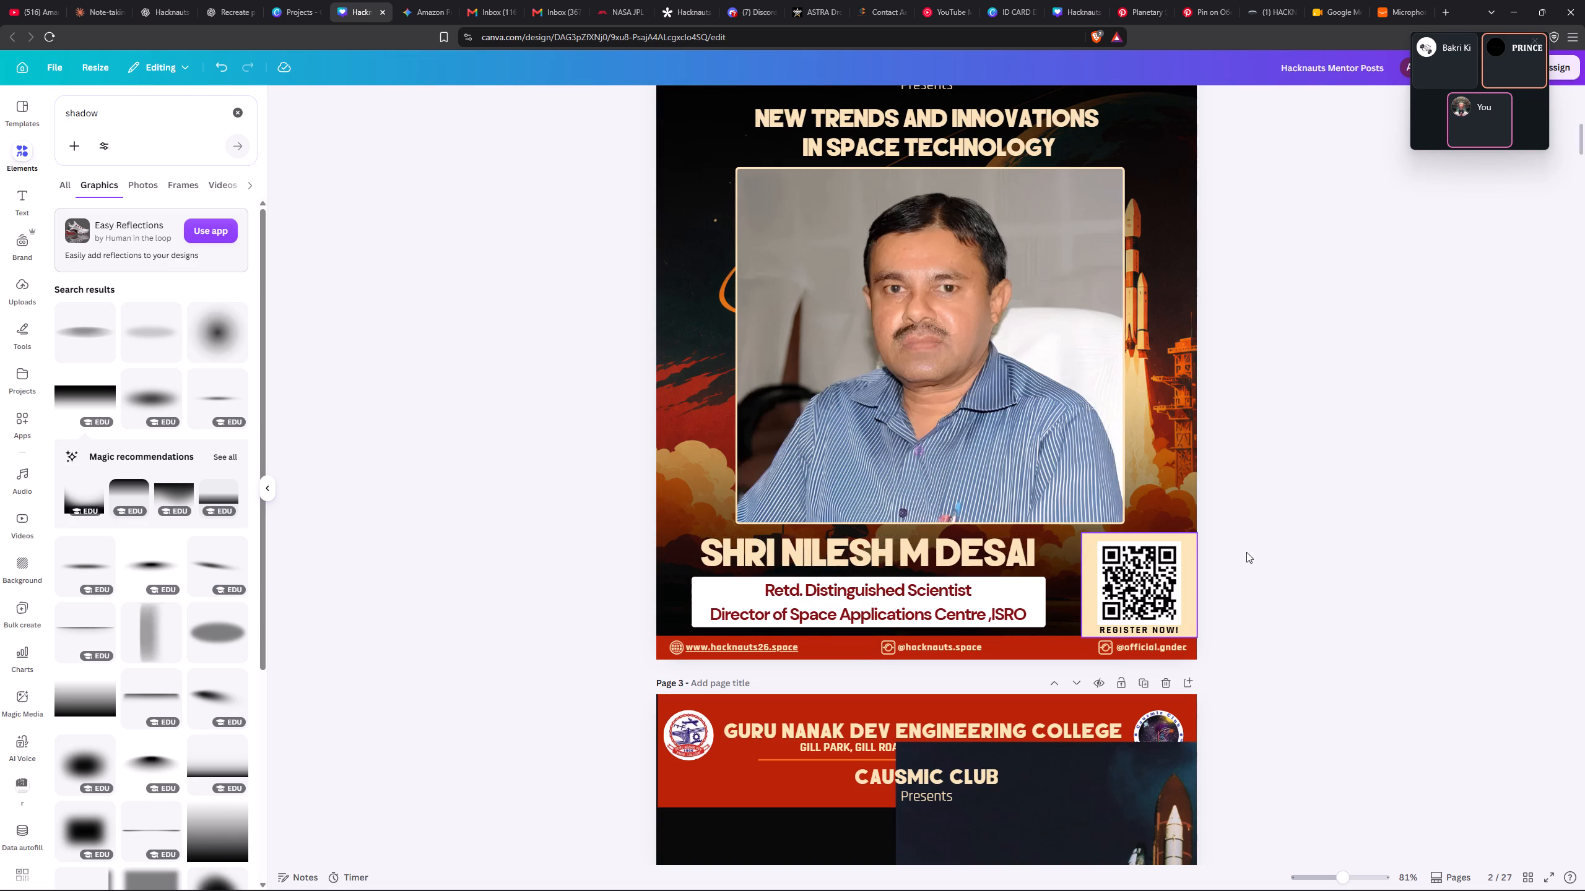
Nudge the QR code up three increments and right one, and the REGISTER NOW! text right five increments.
click(1155, 606)
key(Up)
key(Up)
key(Up)
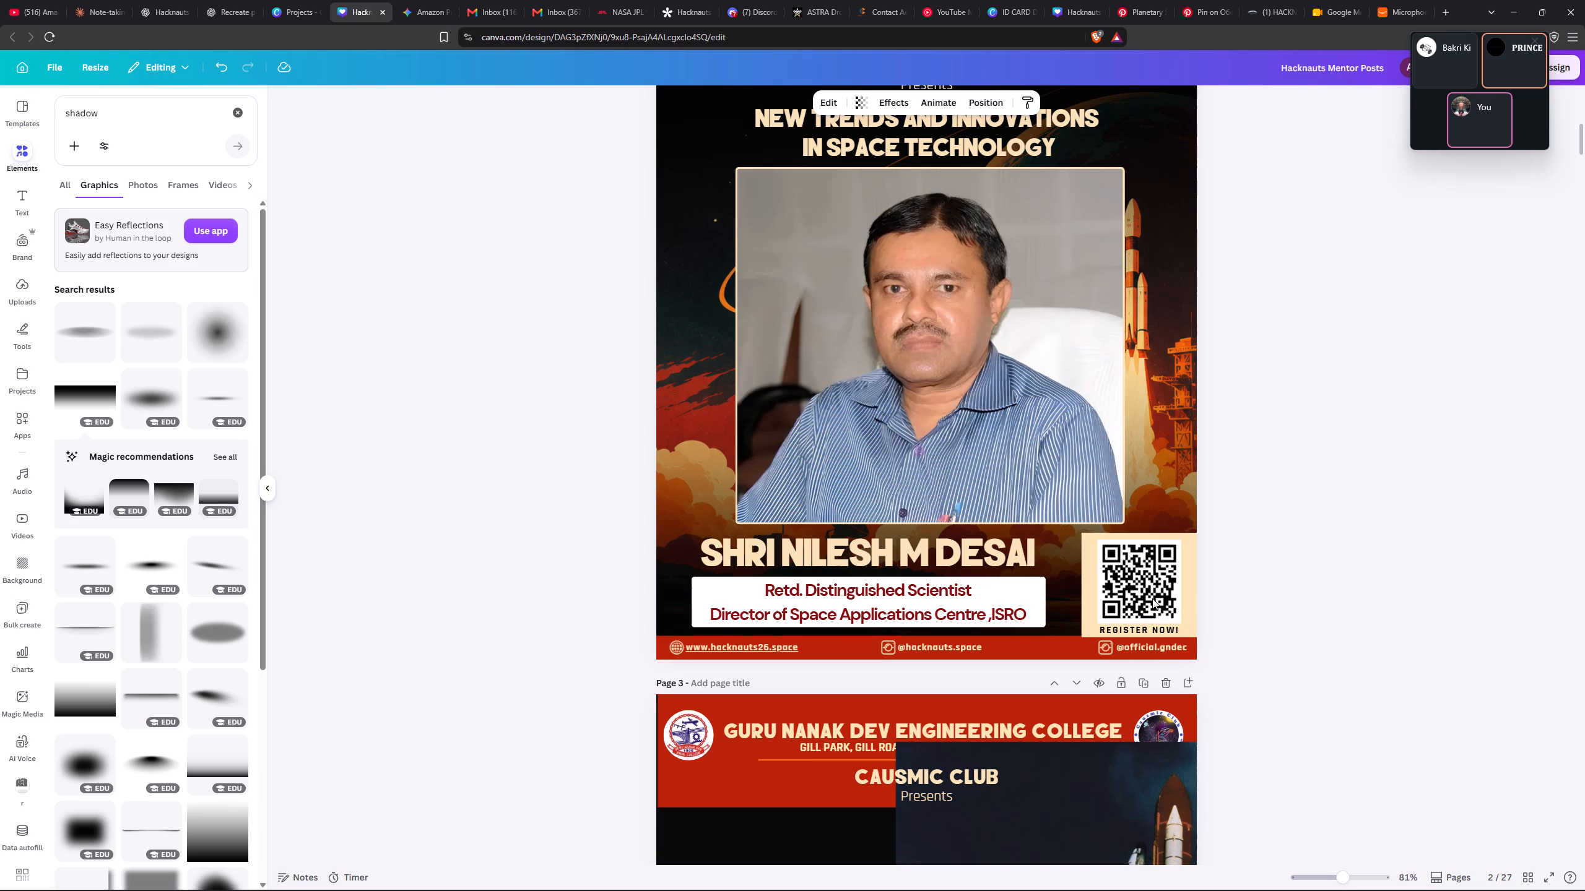
key(Right)
click(1157, 627)
key(Right)
key(Right)
key(Right)
key(Right)
key(Right)
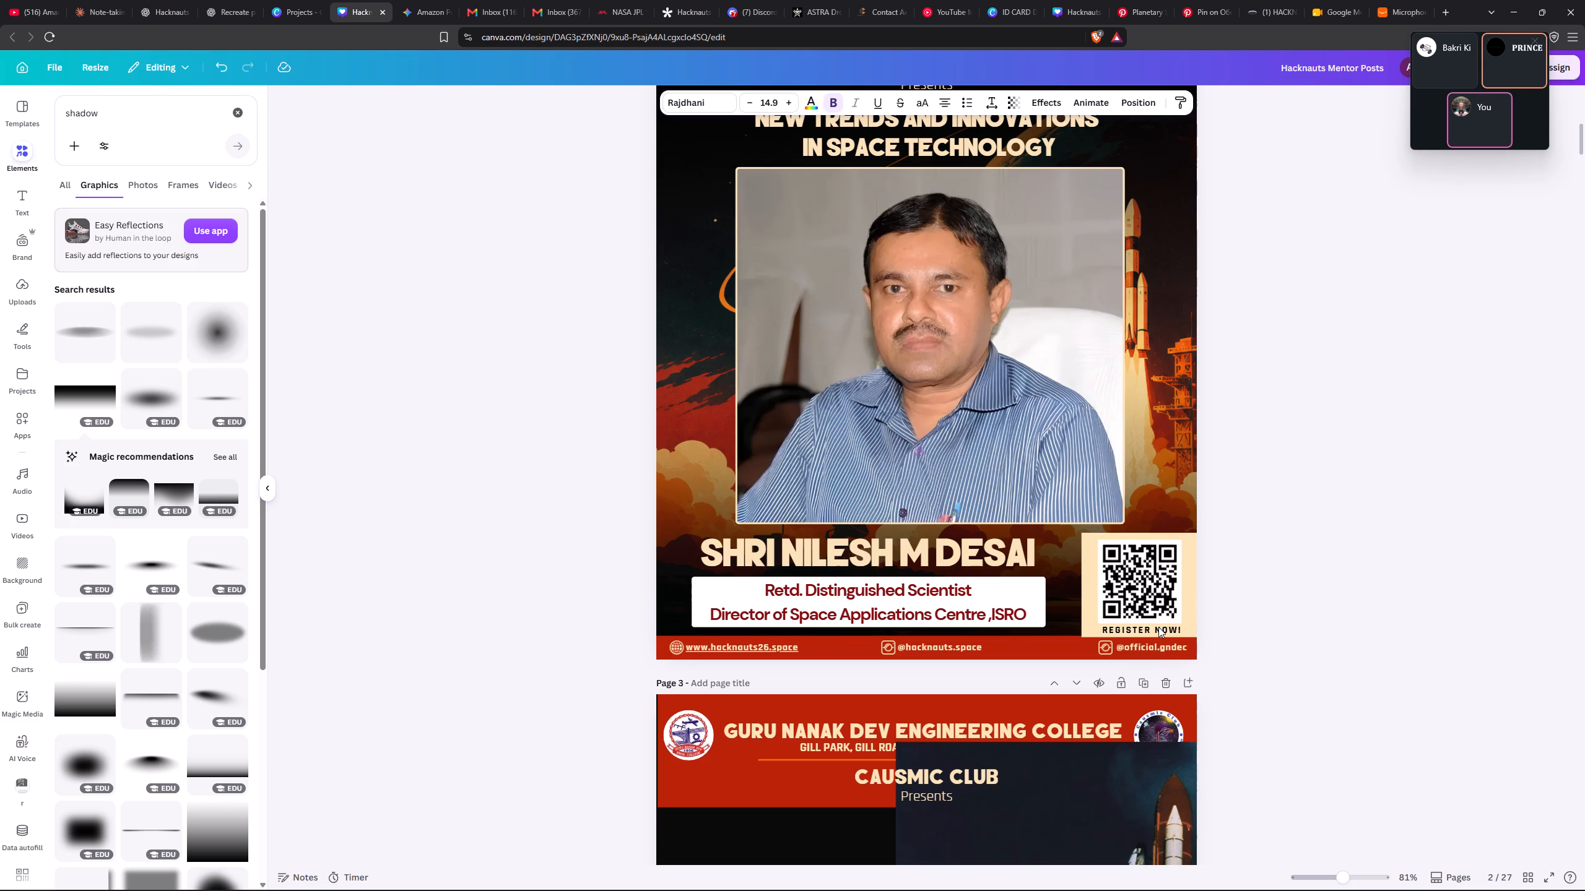
click(1283, 561)
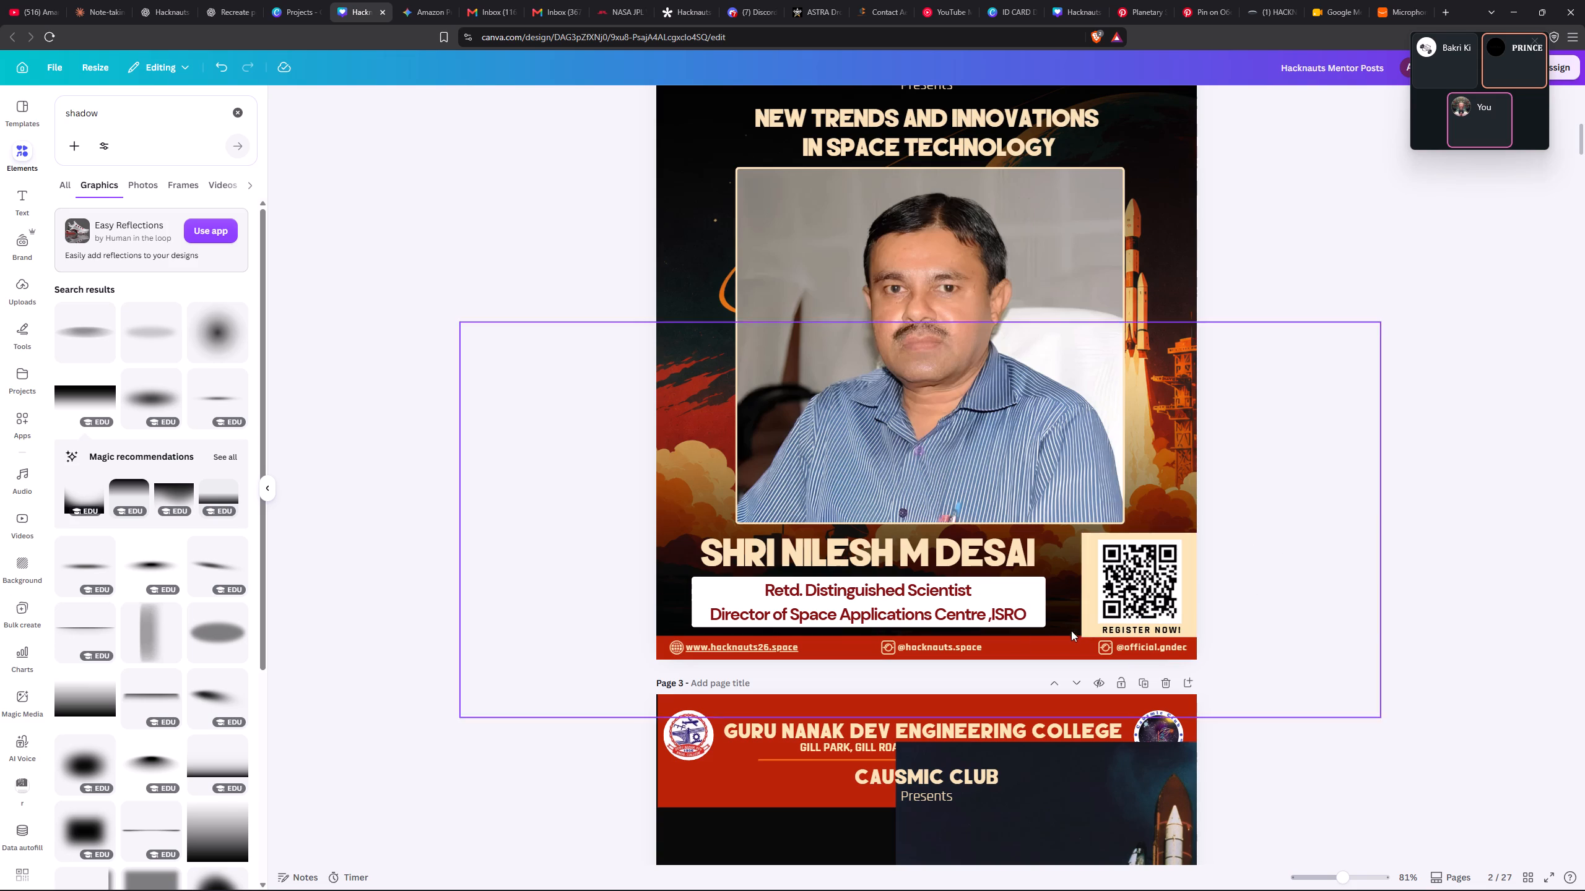
Trim the lower edge of the cream panel behind the QR code slightly, in line with the red footer bar.
click(1085, 619)
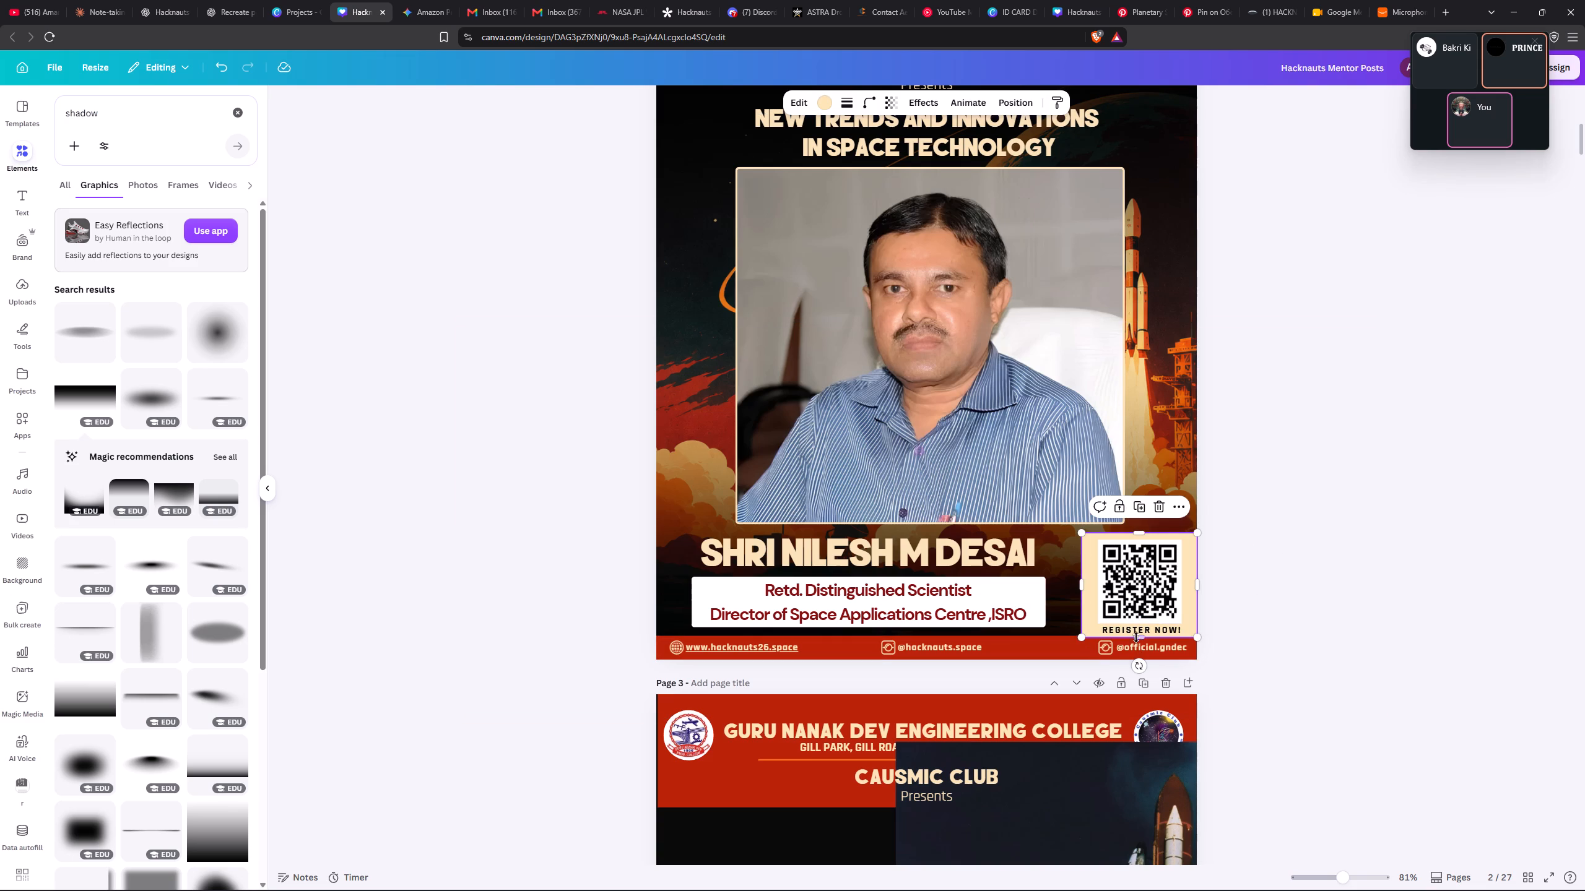
click(1137, 635)
click(1337, 590)
Scale the speaker portrait down to a height of about 645 and adjust its right edge so it clears the rocket.
scroll(1327, 592, up, 2)
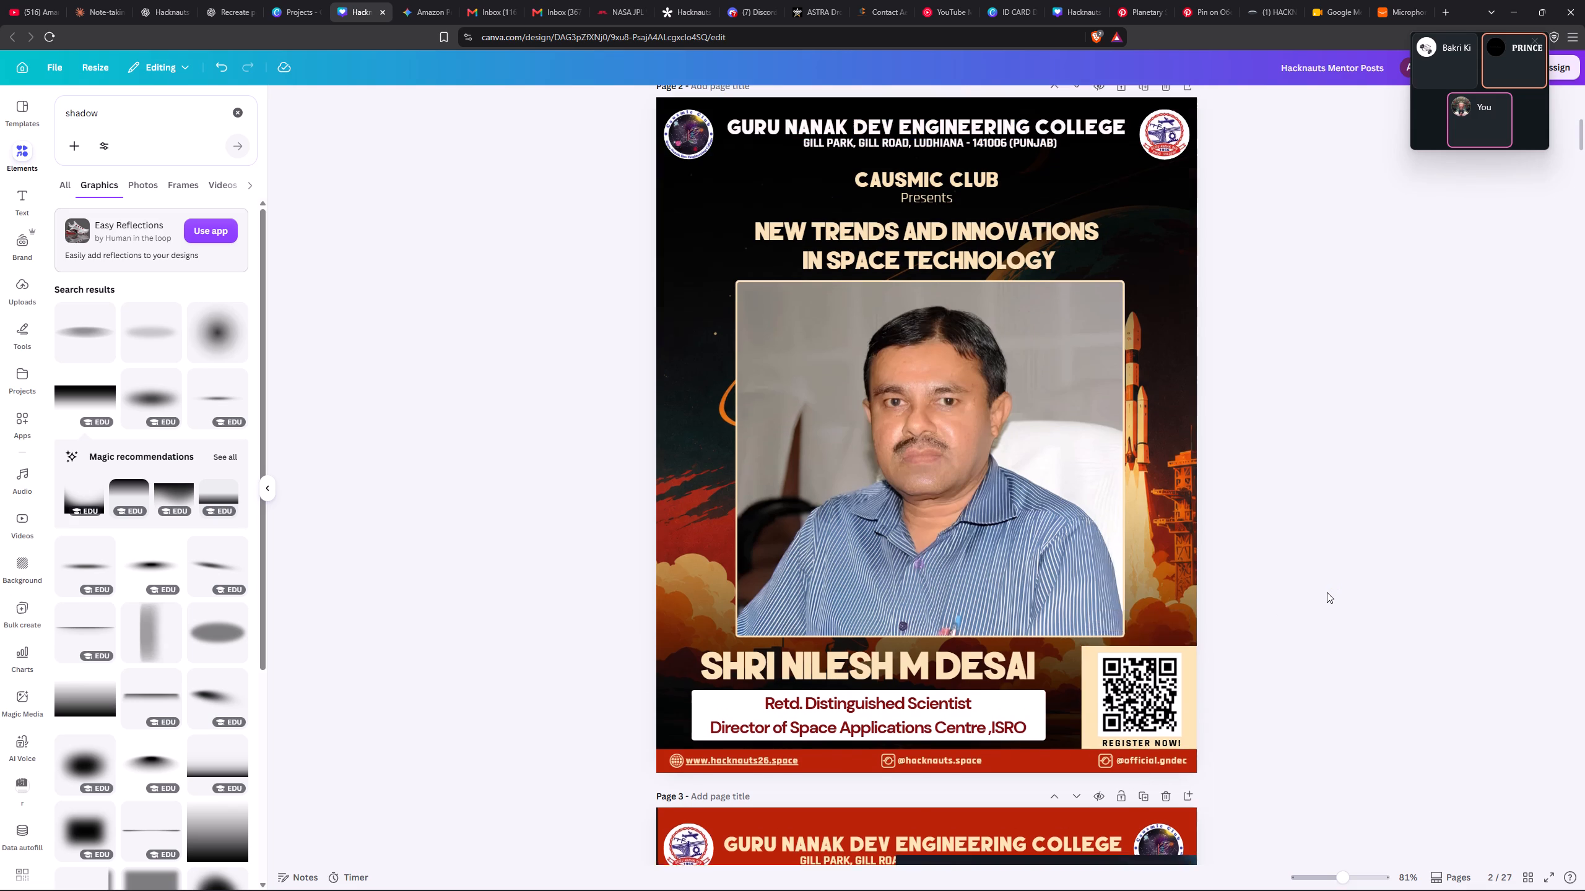
scroll(1327, 592, up, 3)
scroll(1324, 595, down, 4)
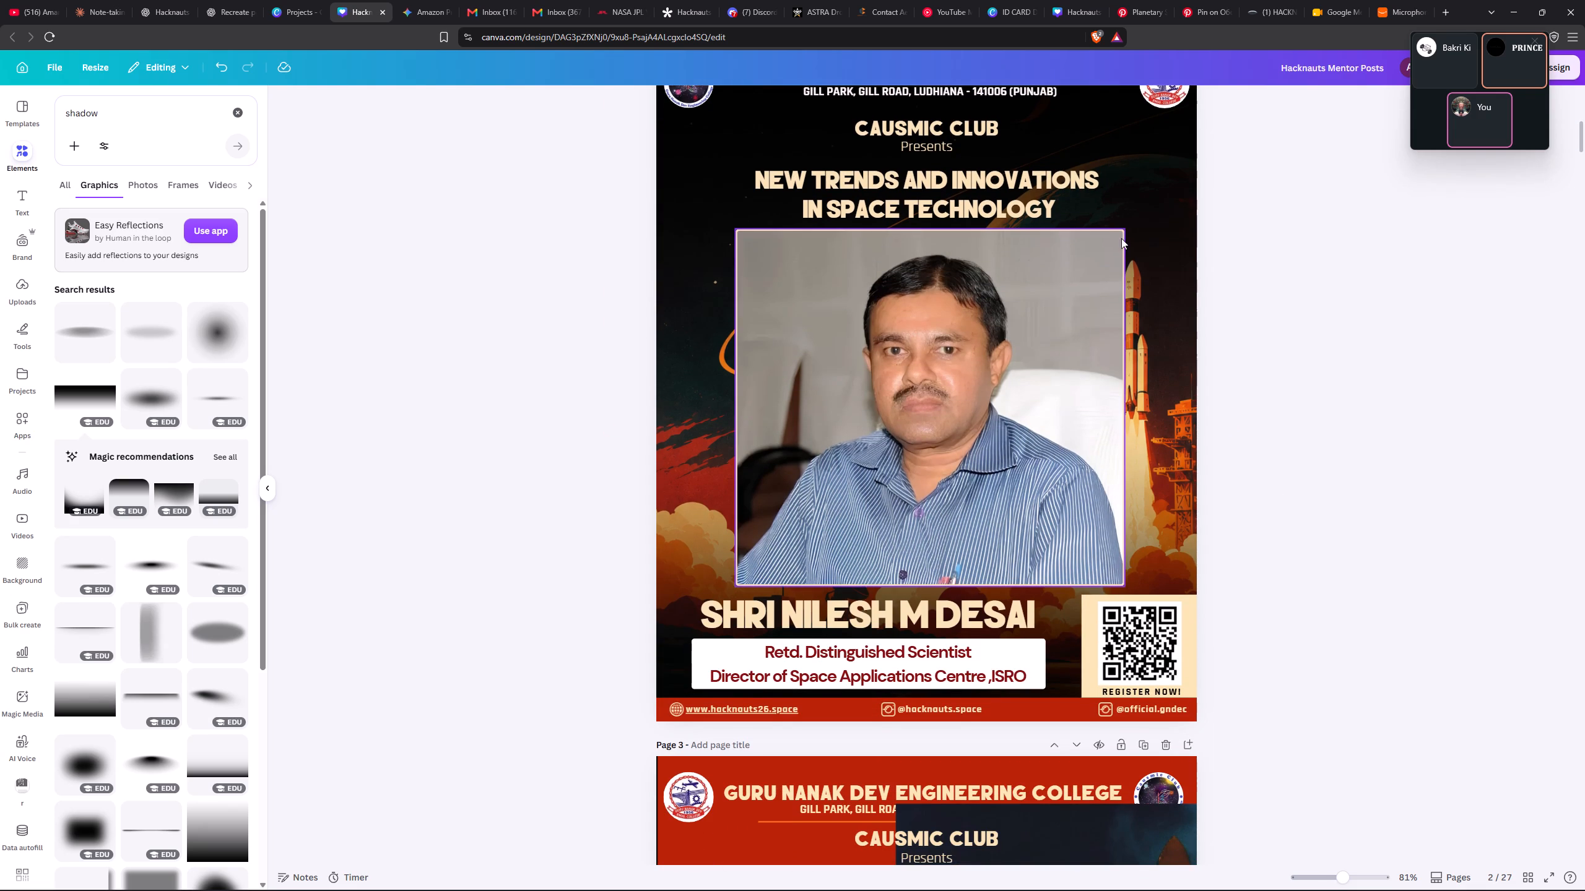
click(1121, 238)
drag(1121, 233, 1087, 271)
drag(1085, 418, 1054, 424)
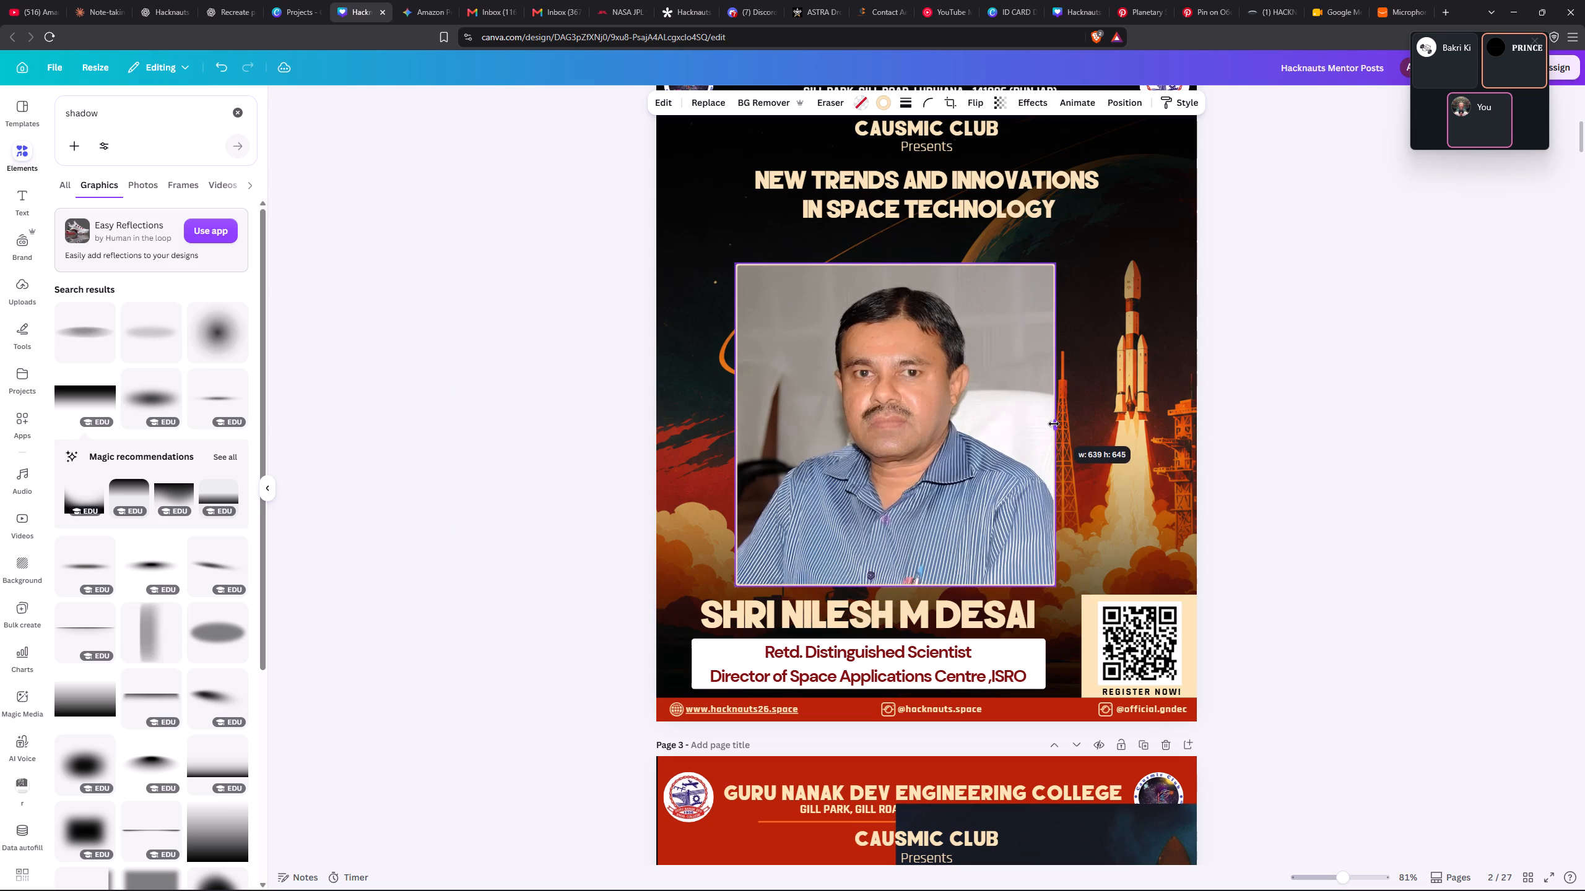
drag(1054, 424, 1066, 417)
click(1311, 400)
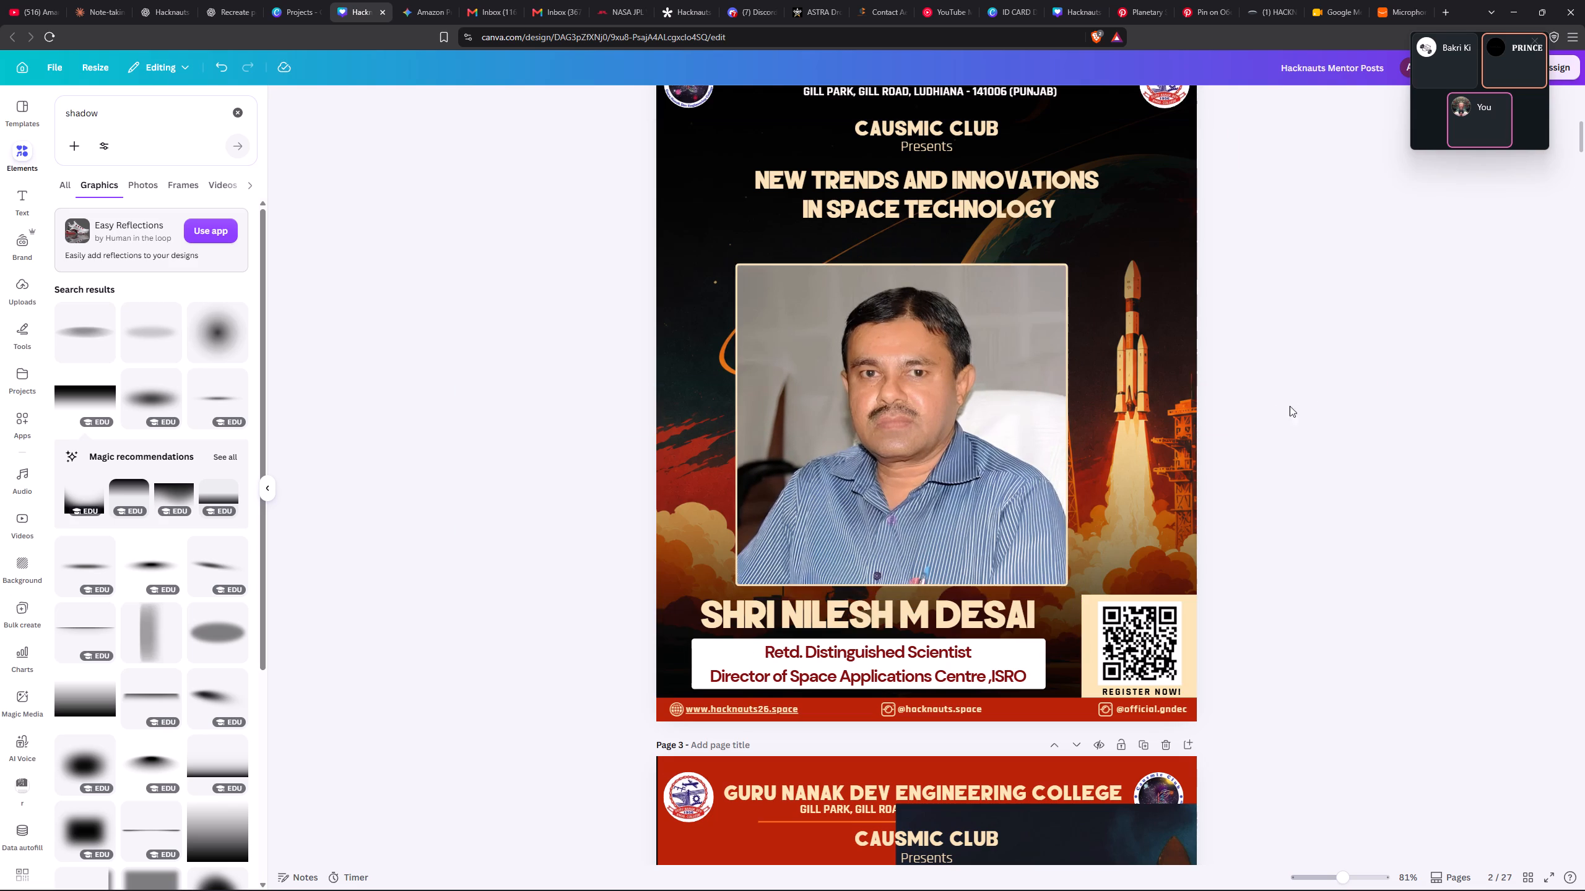
Move the portrait close to page 2's centre, with similar gaps to the title above and the speaker name below.
drag(949, 408, 926, 402)
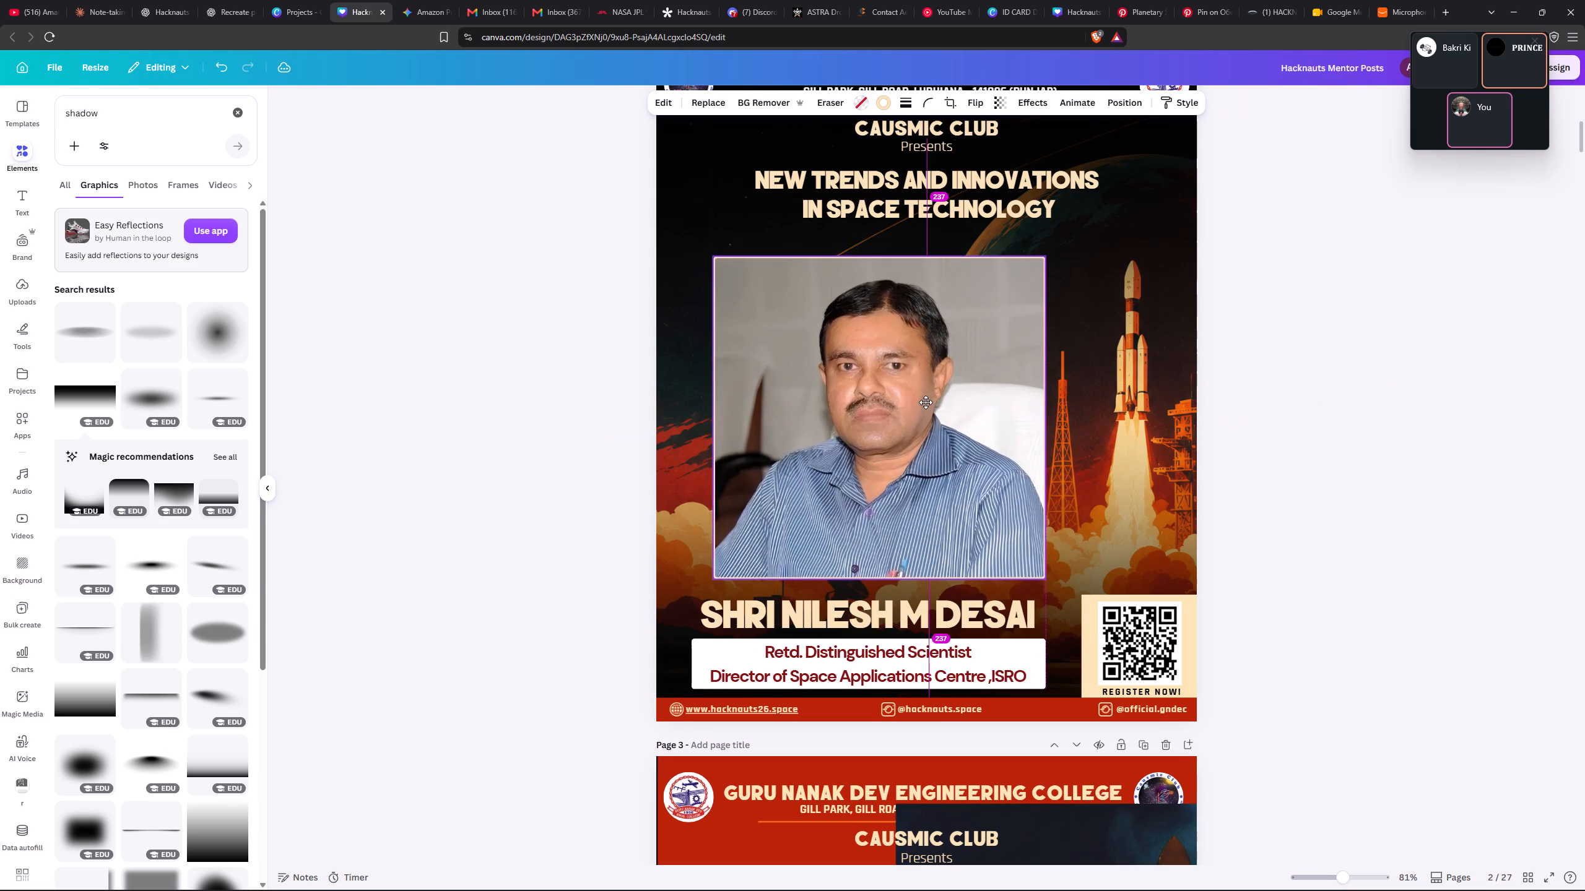
drag(926, 402, 978, 394)
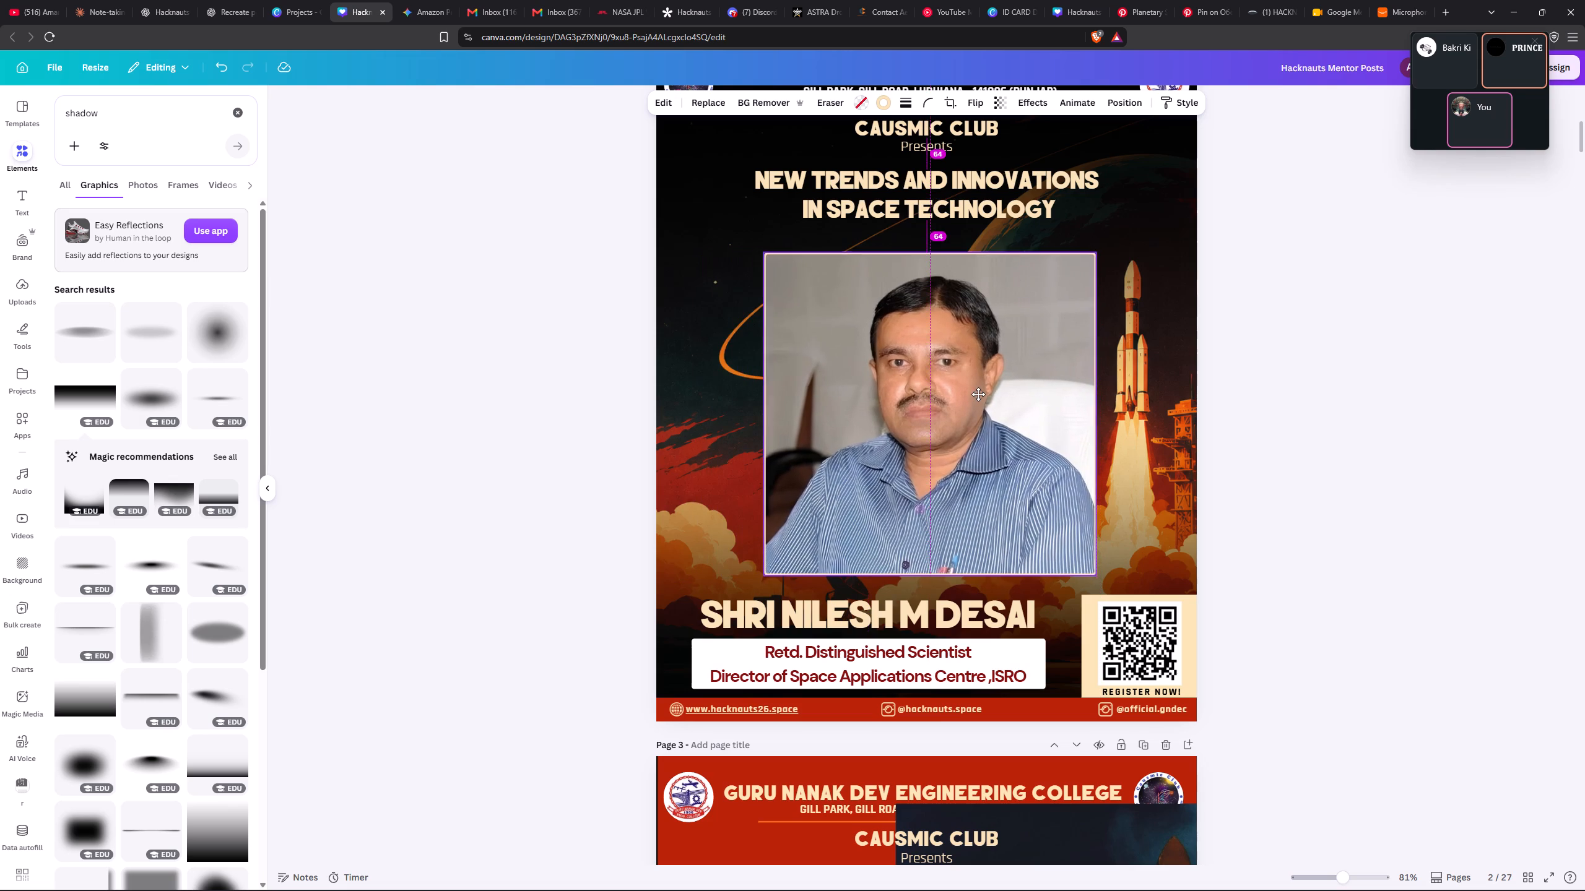
drag(978, 394, 982, 389)
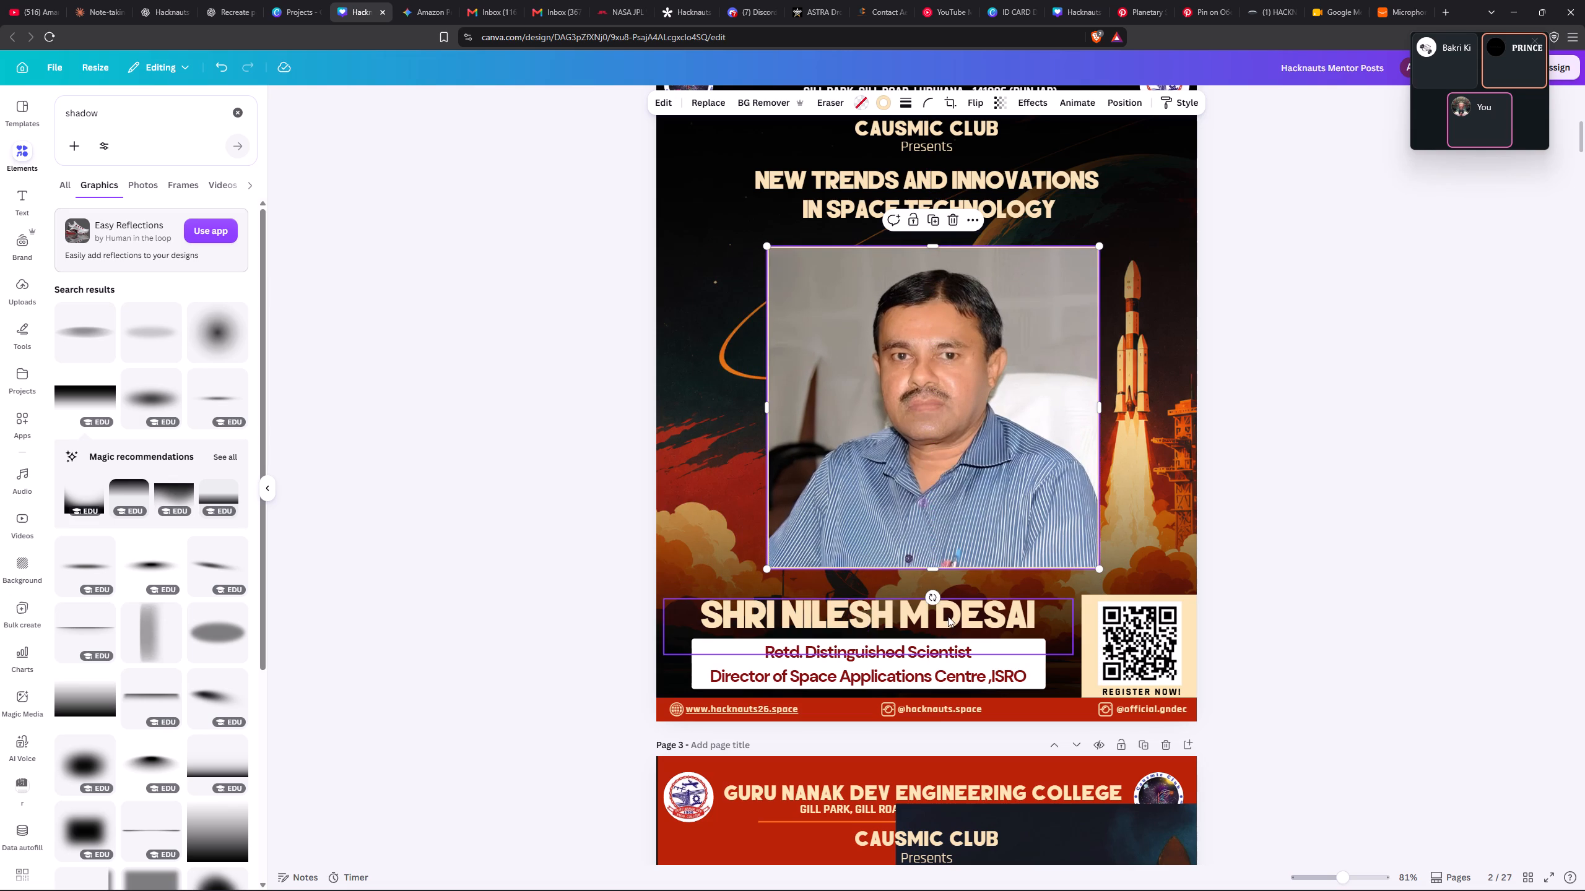
click(1516, 516)
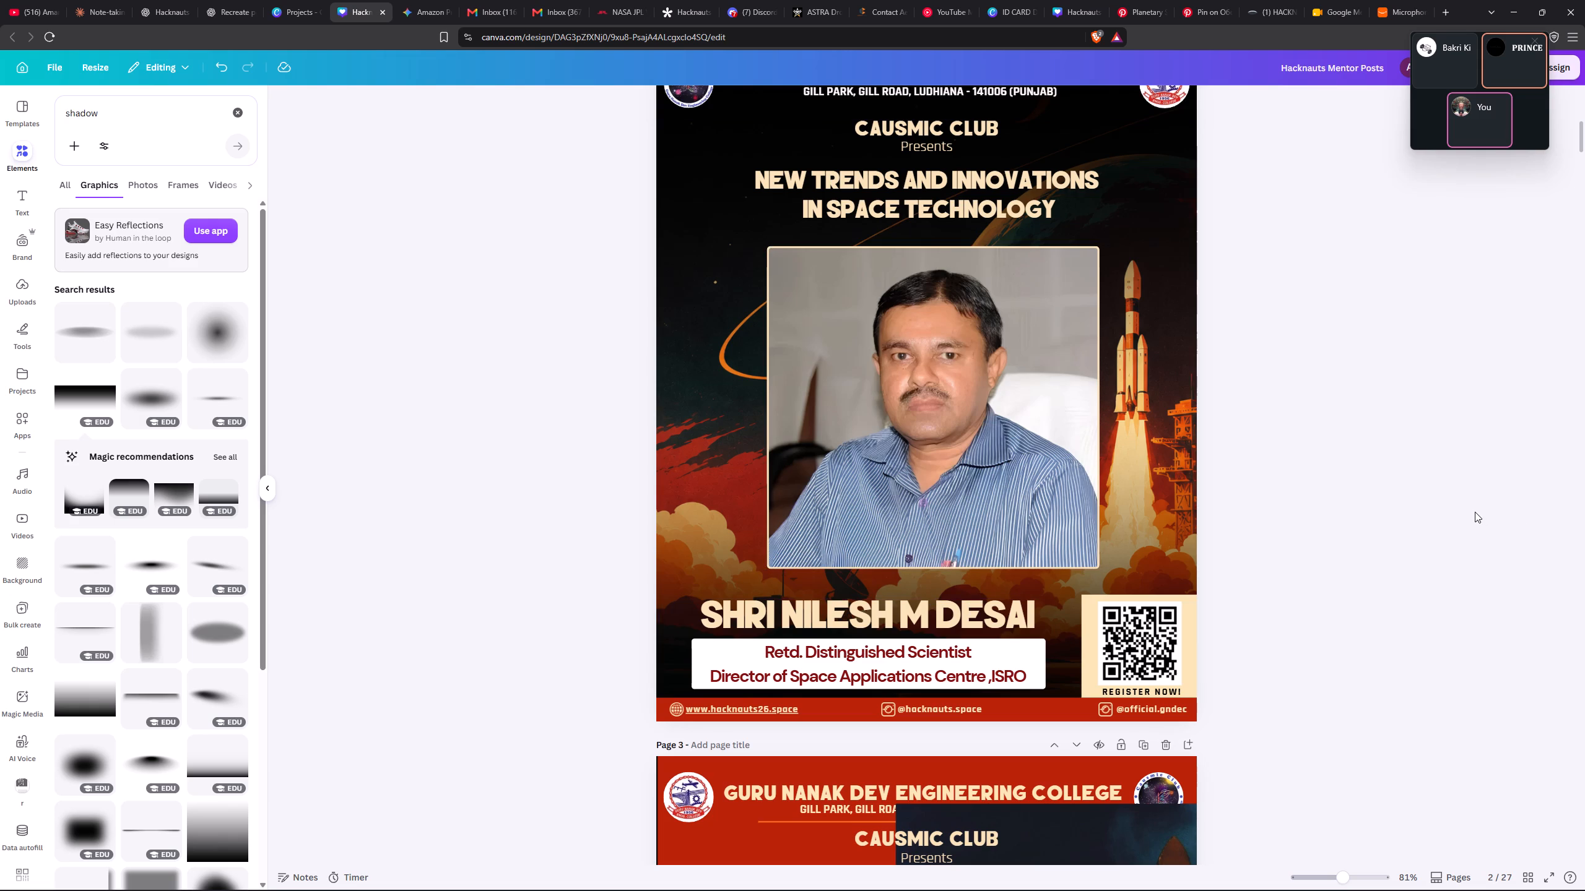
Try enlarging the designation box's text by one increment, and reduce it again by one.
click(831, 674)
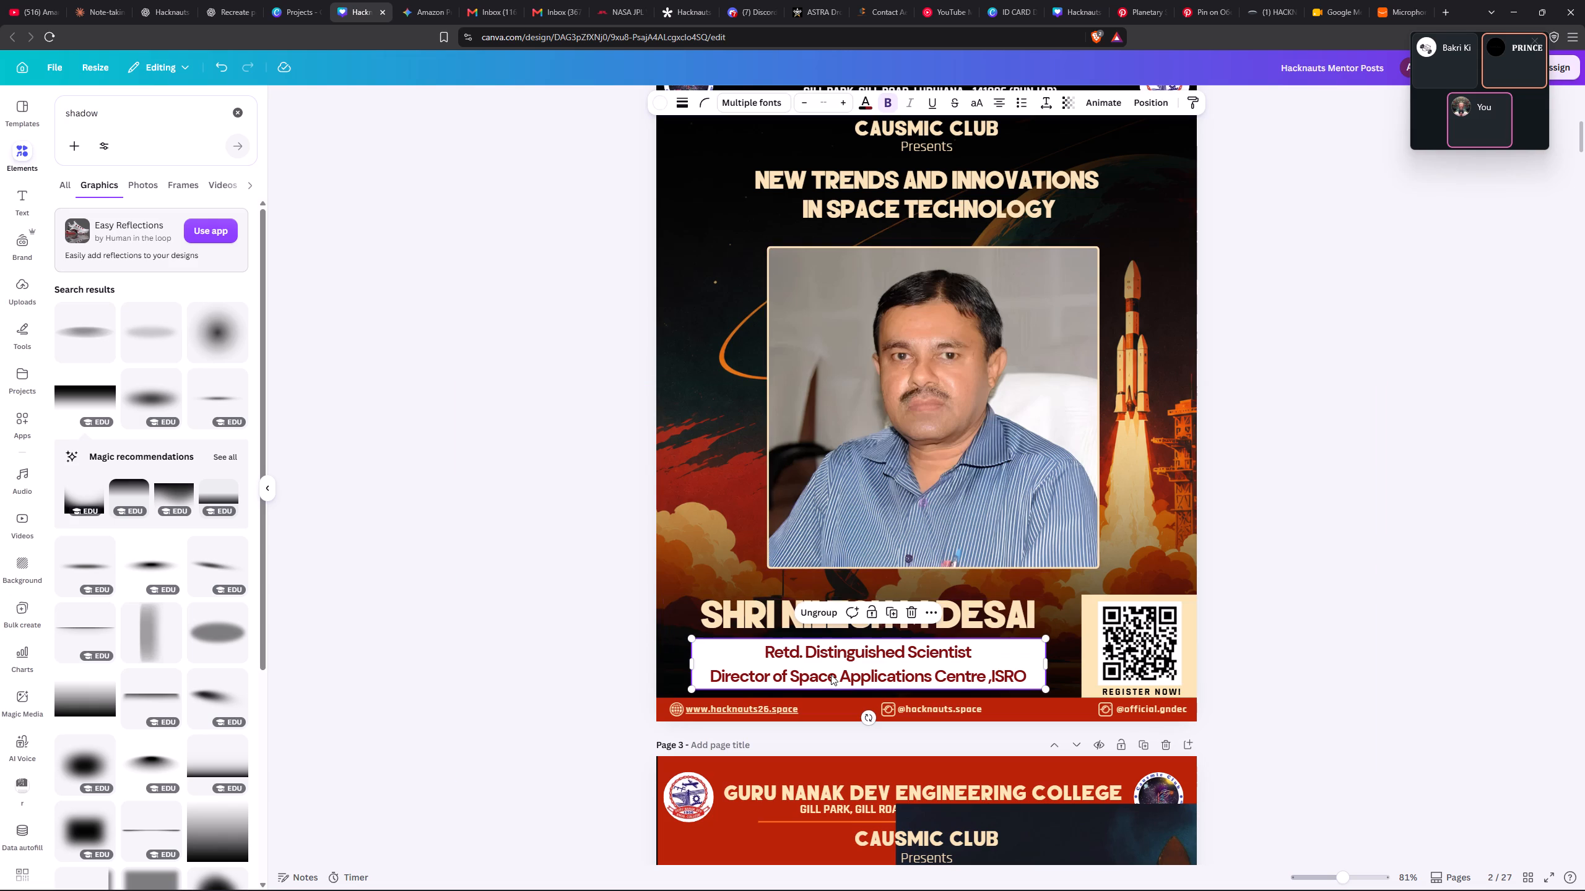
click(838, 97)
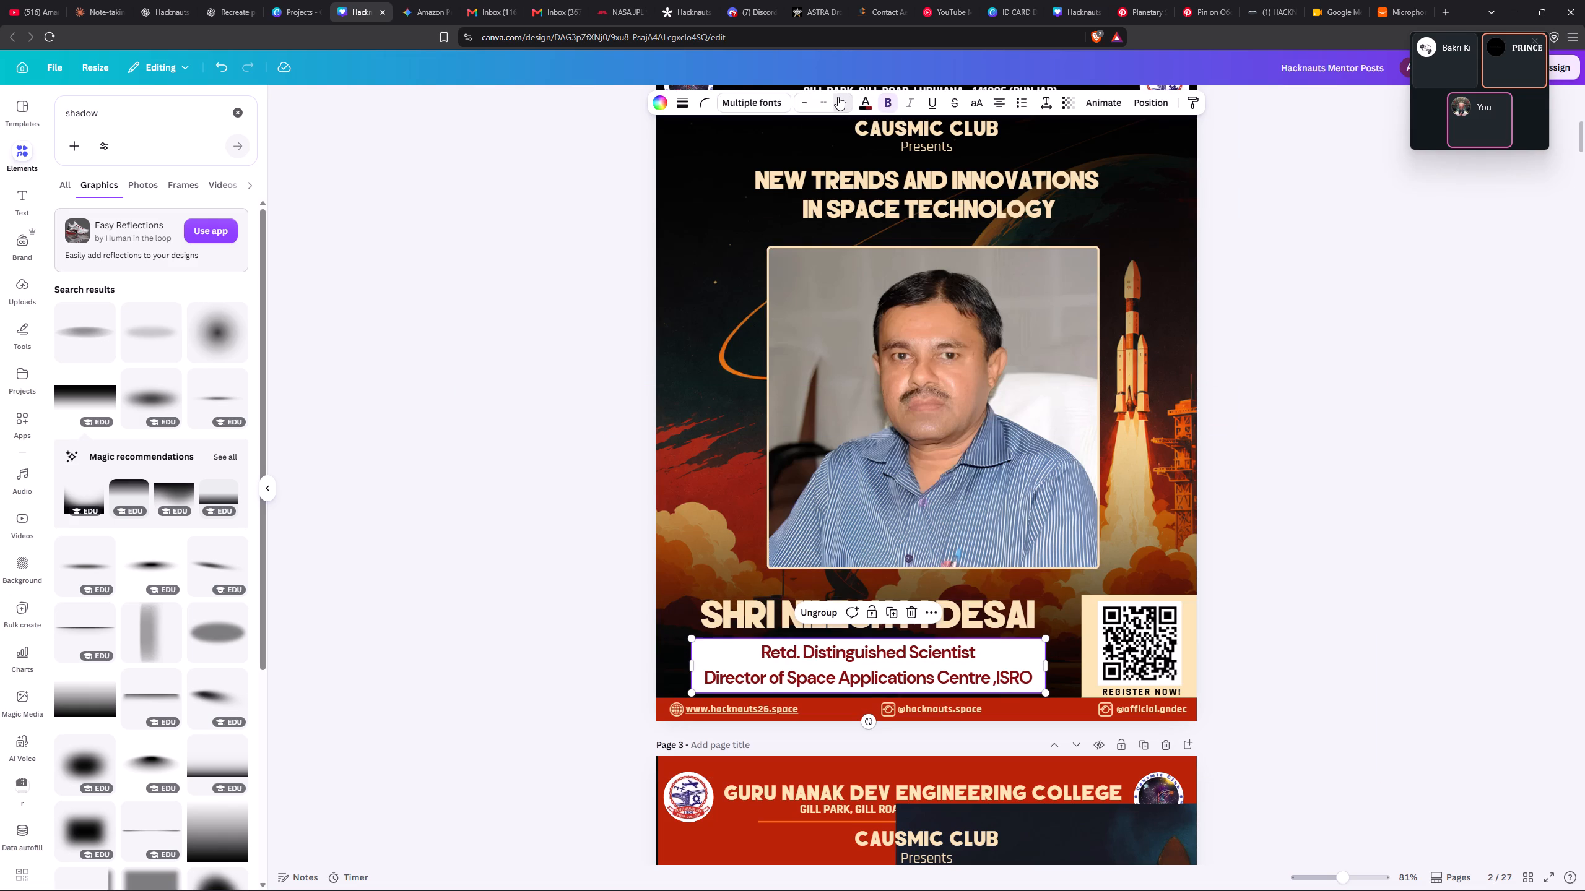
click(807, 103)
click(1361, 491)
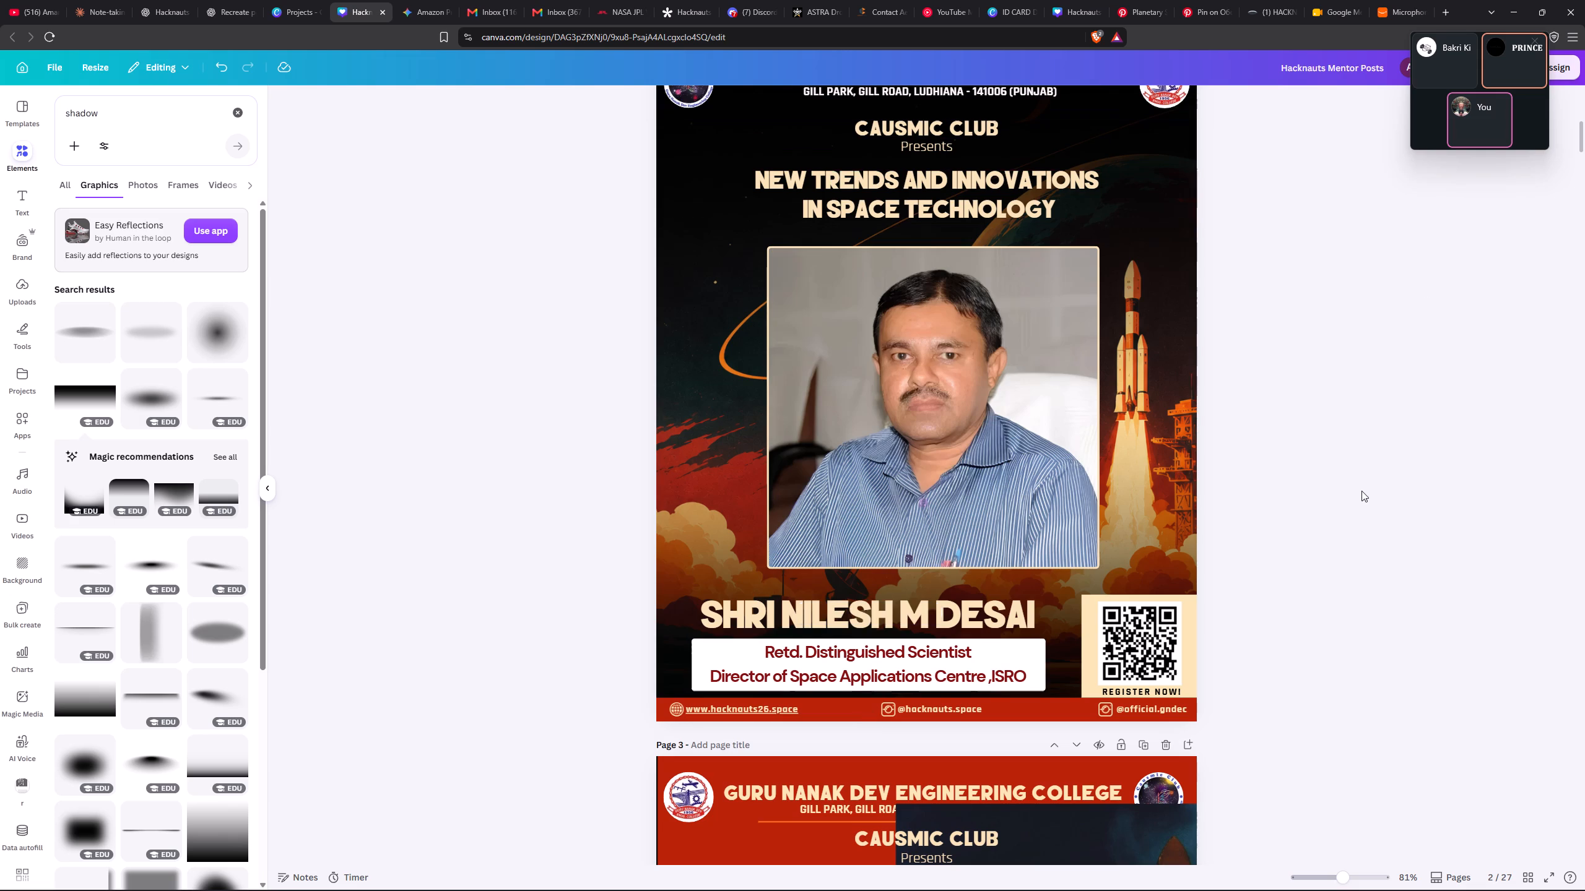
Increase the NEW TRENDS AND INNOVATIONS IN SPACE TECHNOLOGY title's font size to 30.1.
scroll(1340, 486, up, 2)
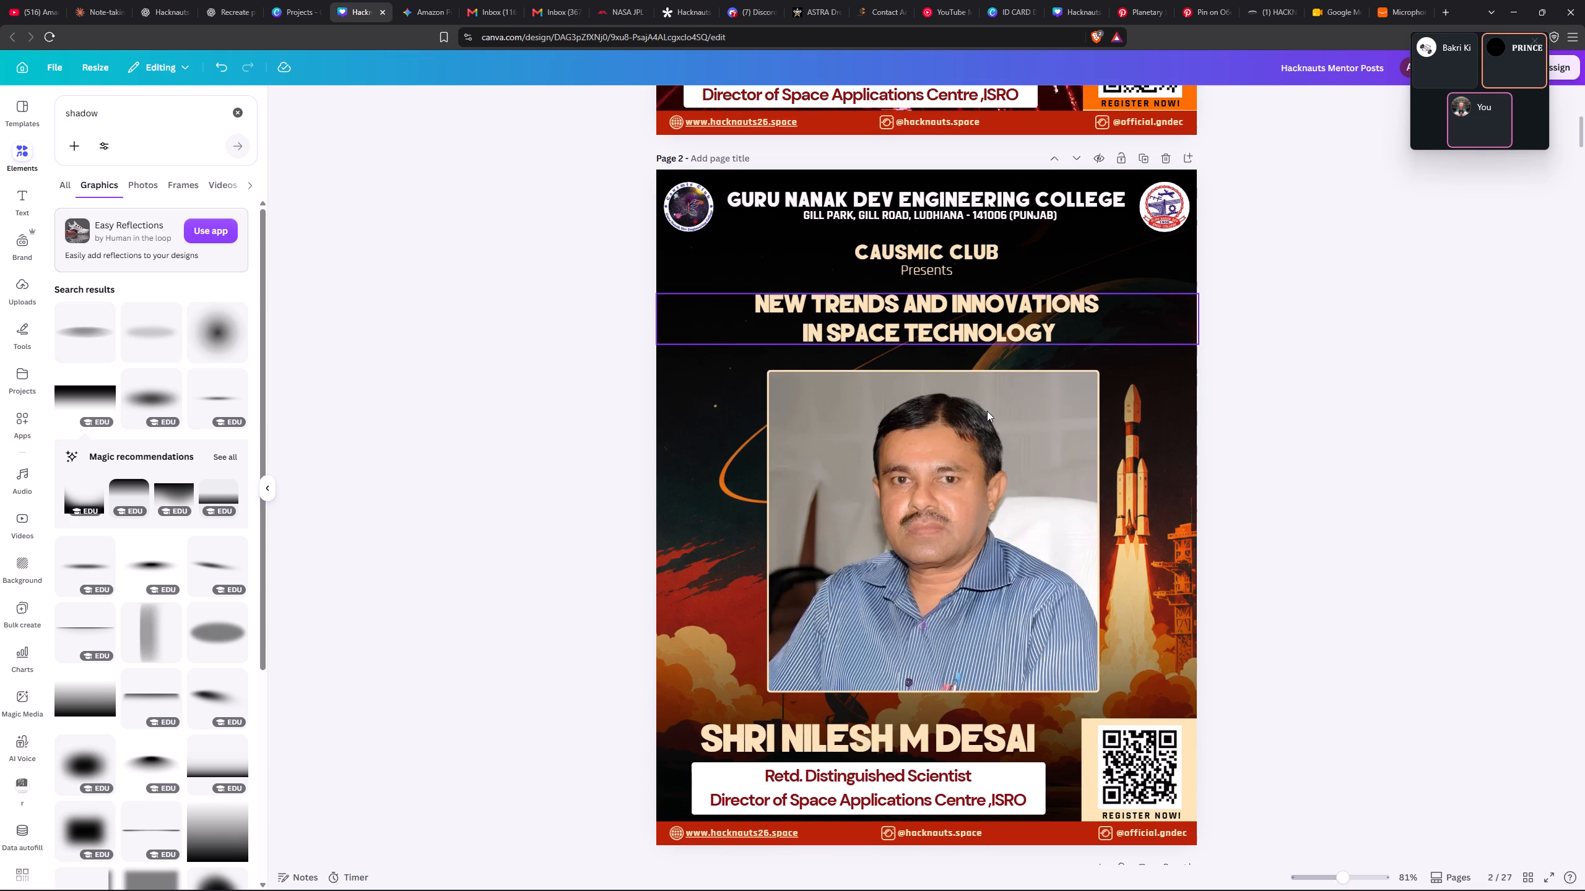
click(981, 336)
double_click(775, 105)
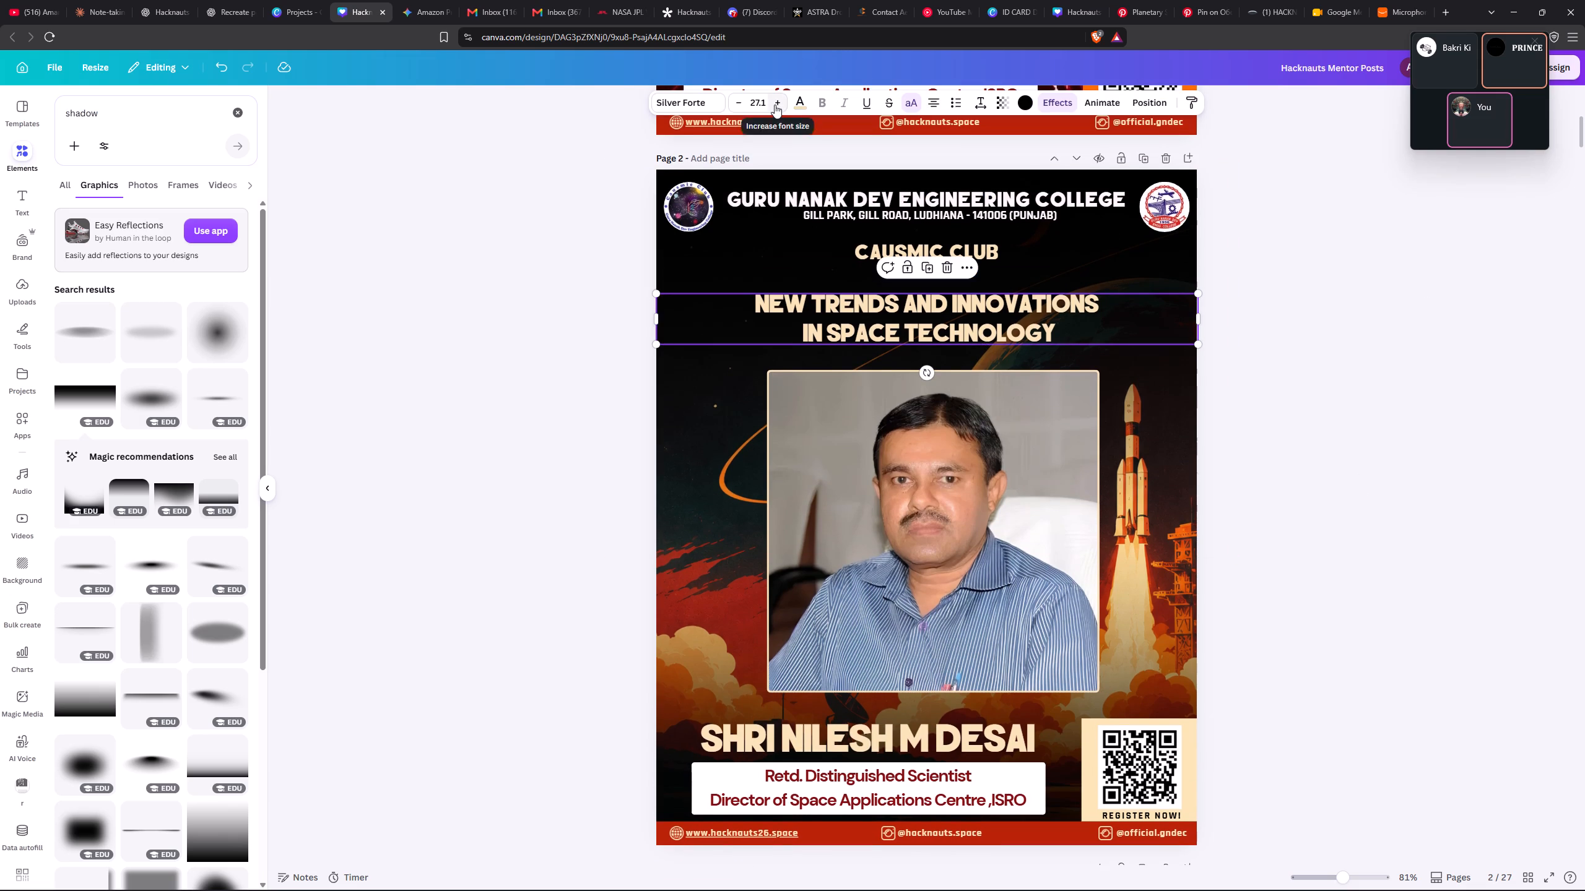
click(775, 104)
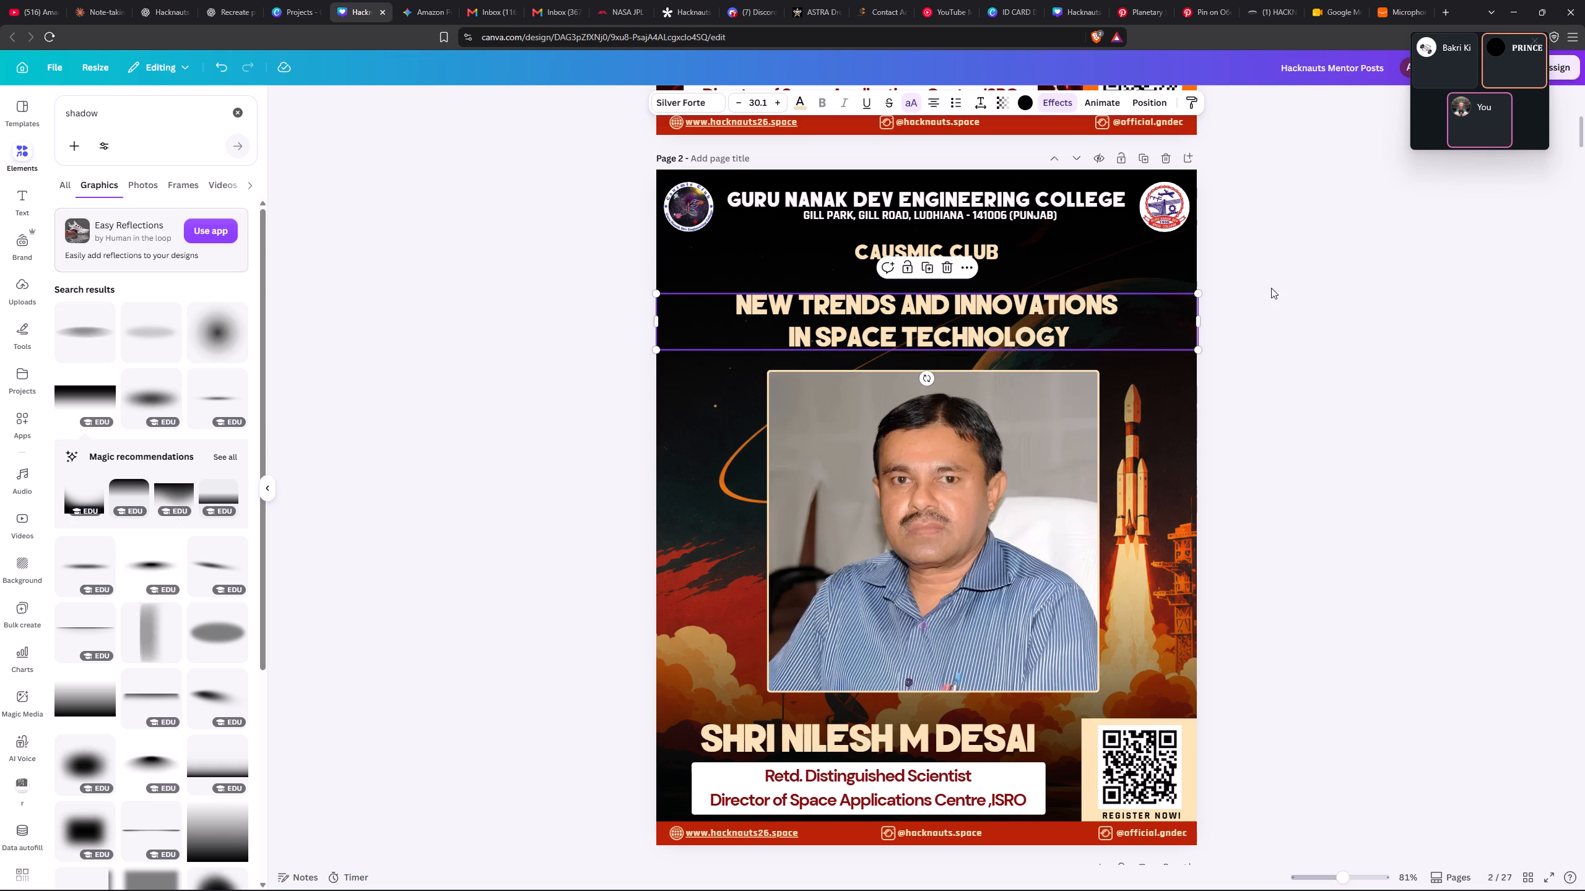
click(1286, 301)
Replace the title's Drop shadow effect with the Glow effect at an intensity of 100.
click(991, 310)
click(1059, 105)
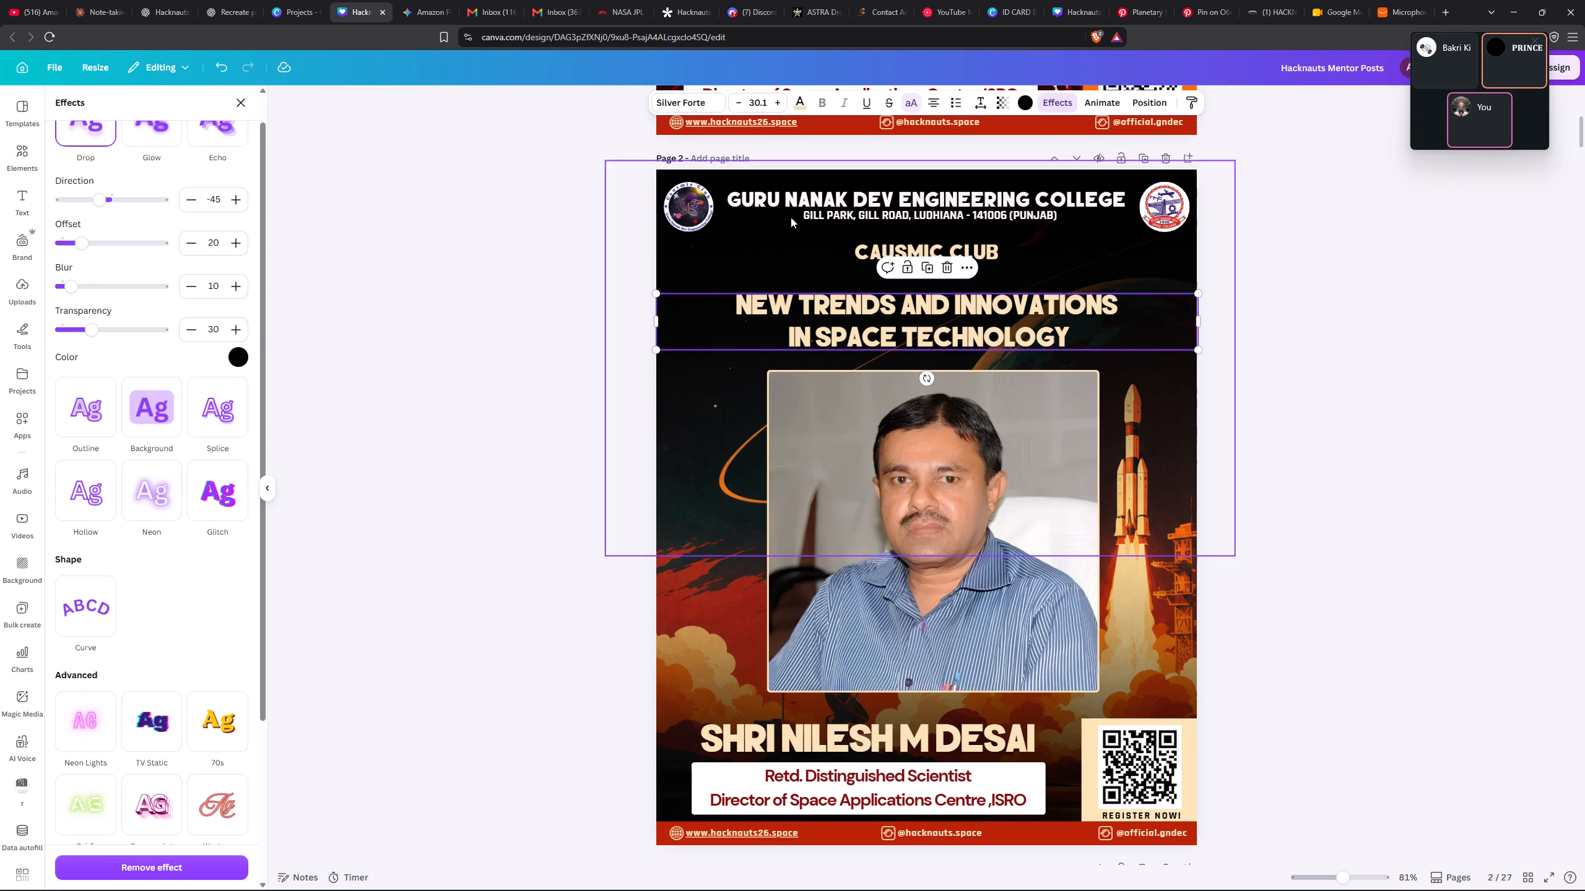
scroll(347, 311, up, 4)
scroll(139, 231, up, 5)
scroll(558, 460, down, 4)
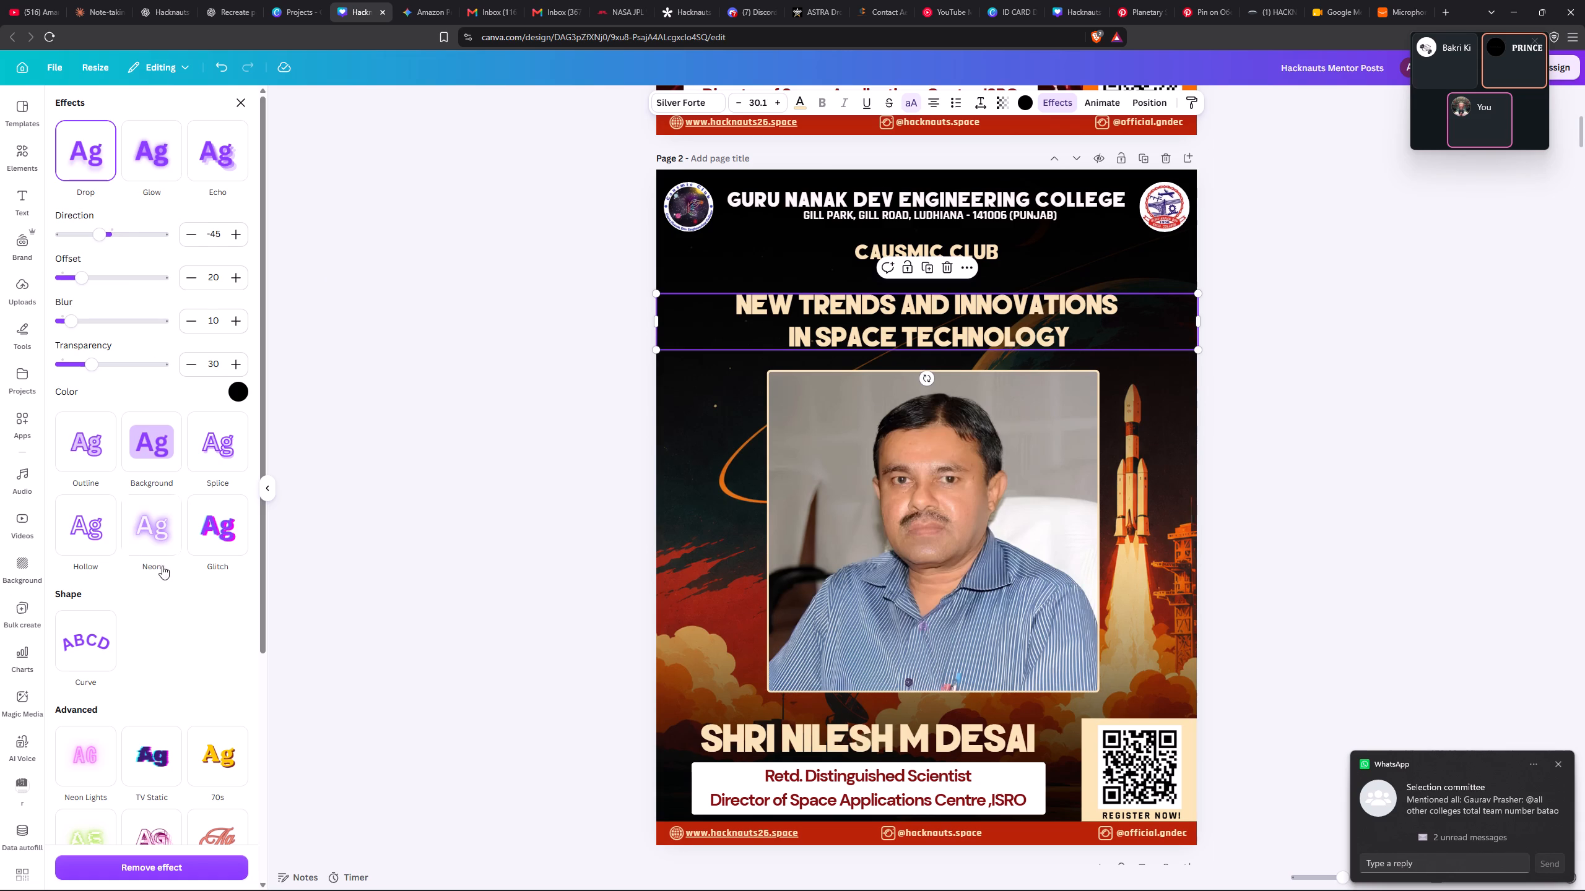
scroll(163, 570, down, 2)
scroll(173, 563, up, 8)
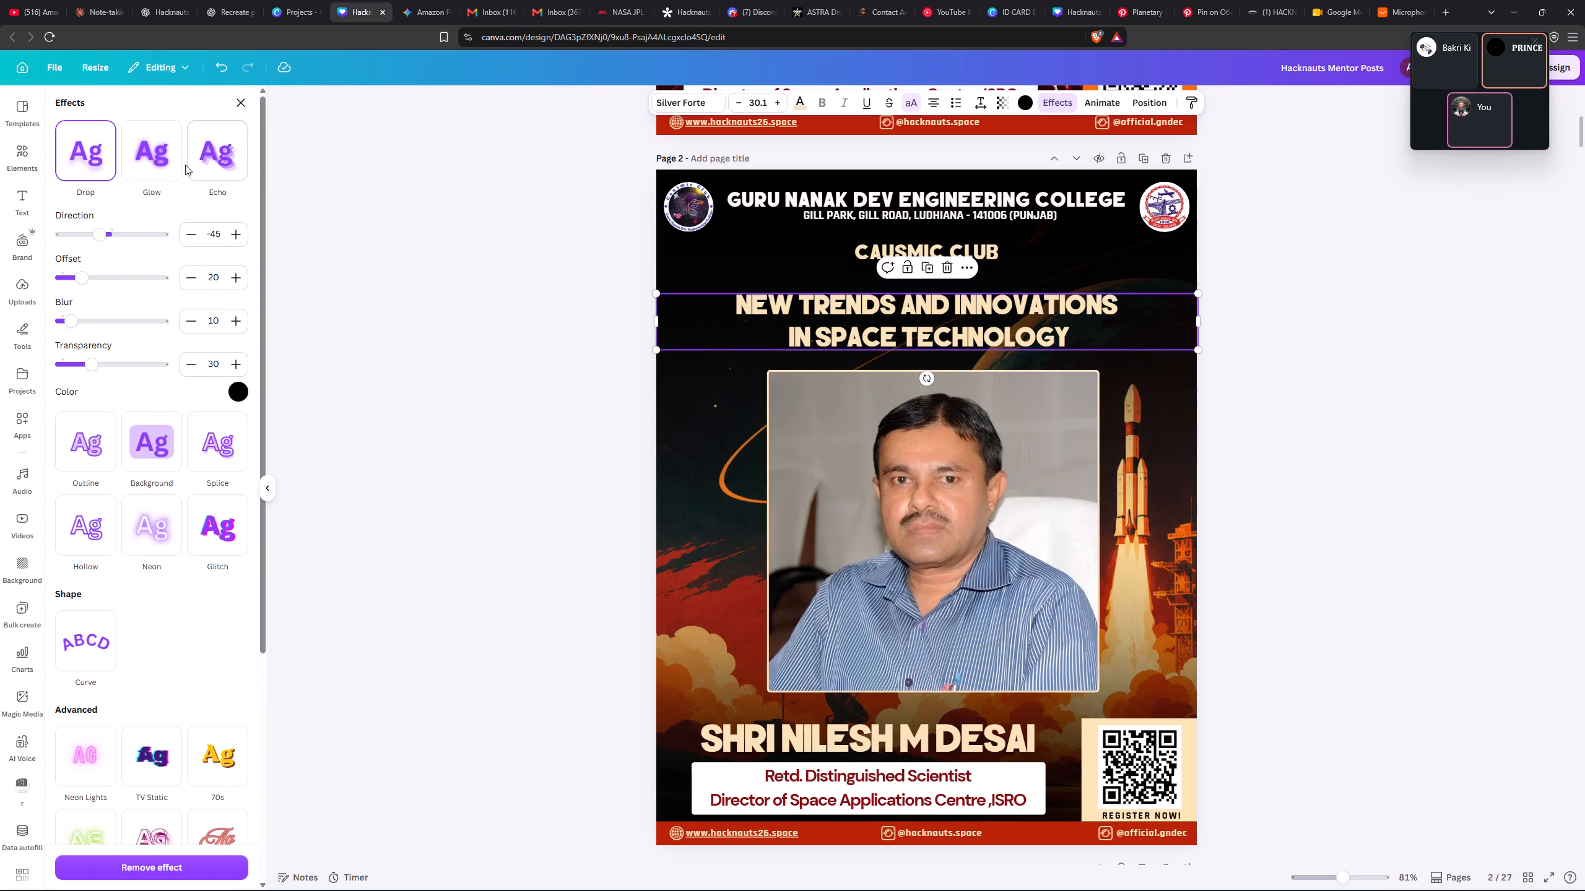
click(134, 133)
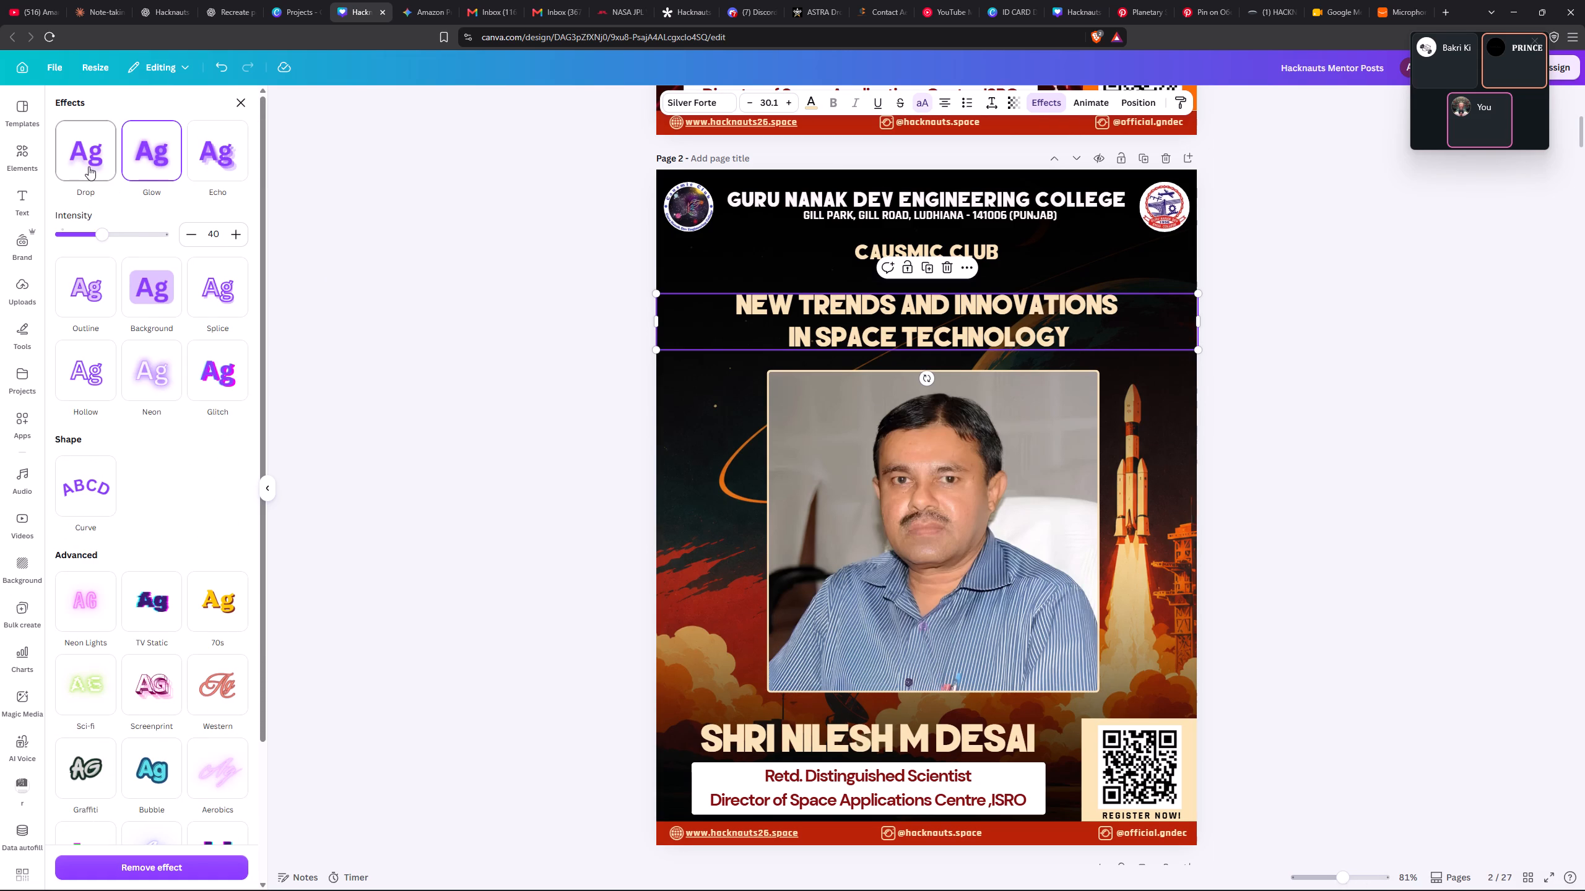
drag(100, 243, 254, 232)
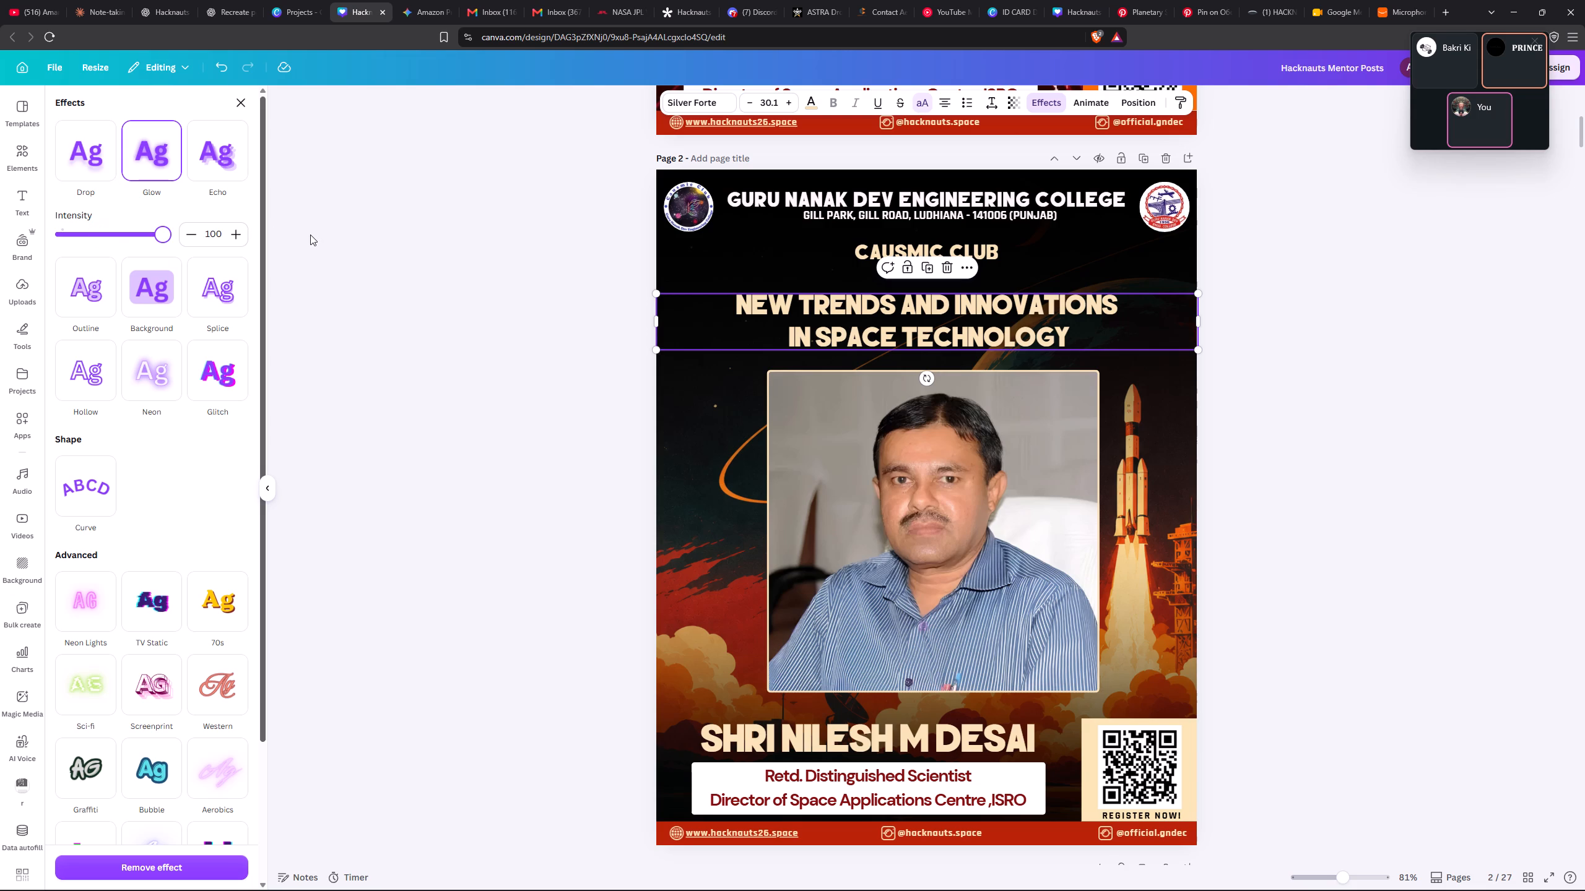
drag(310, 235, 310, 240)
click(441, 225)
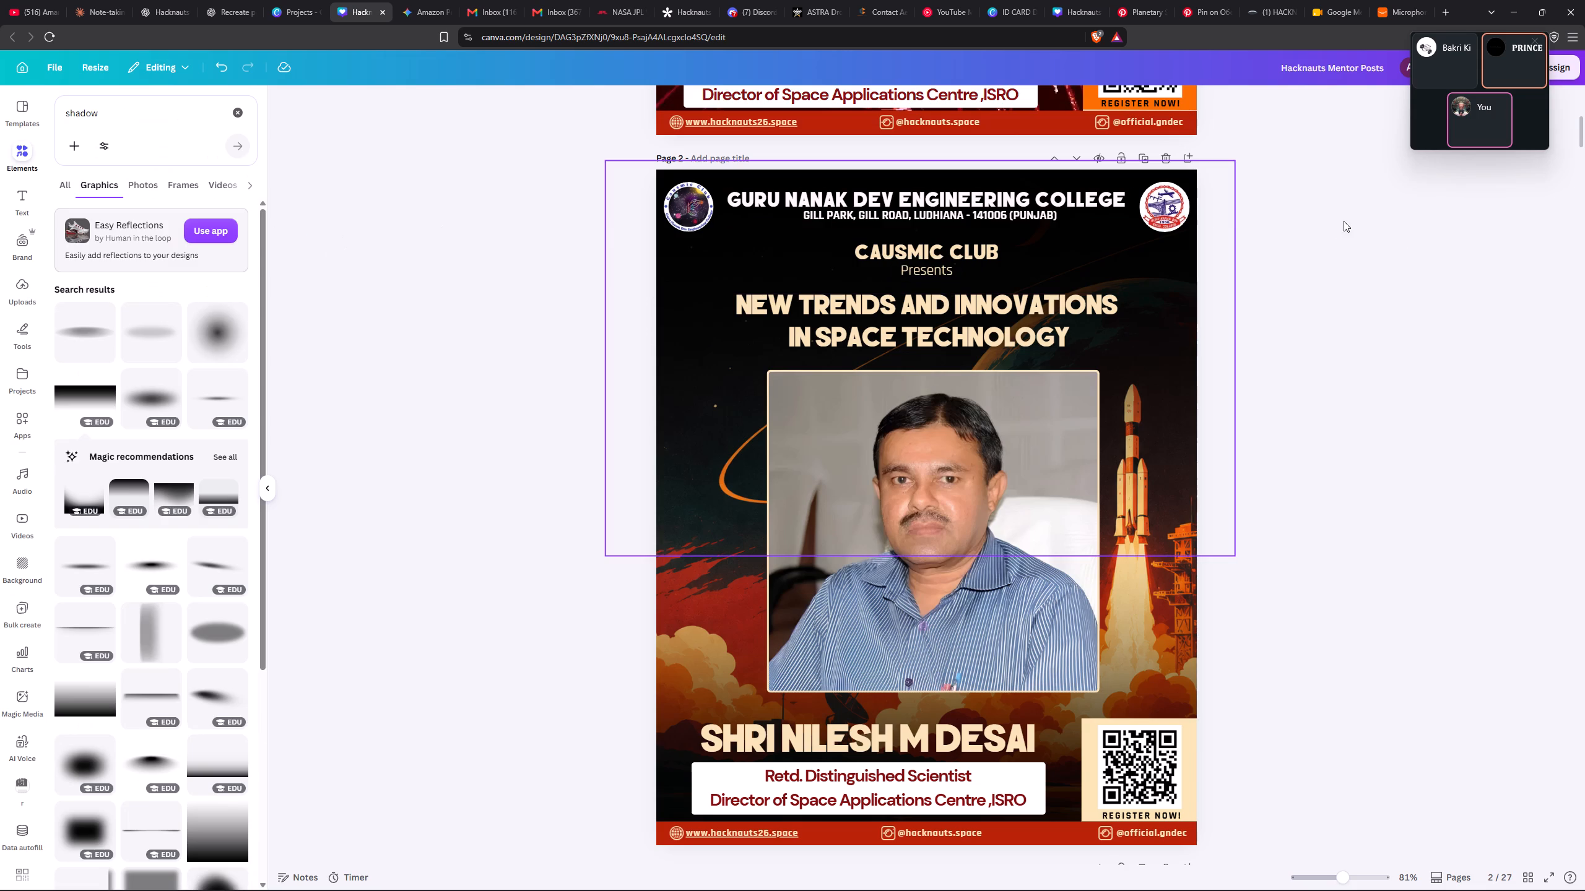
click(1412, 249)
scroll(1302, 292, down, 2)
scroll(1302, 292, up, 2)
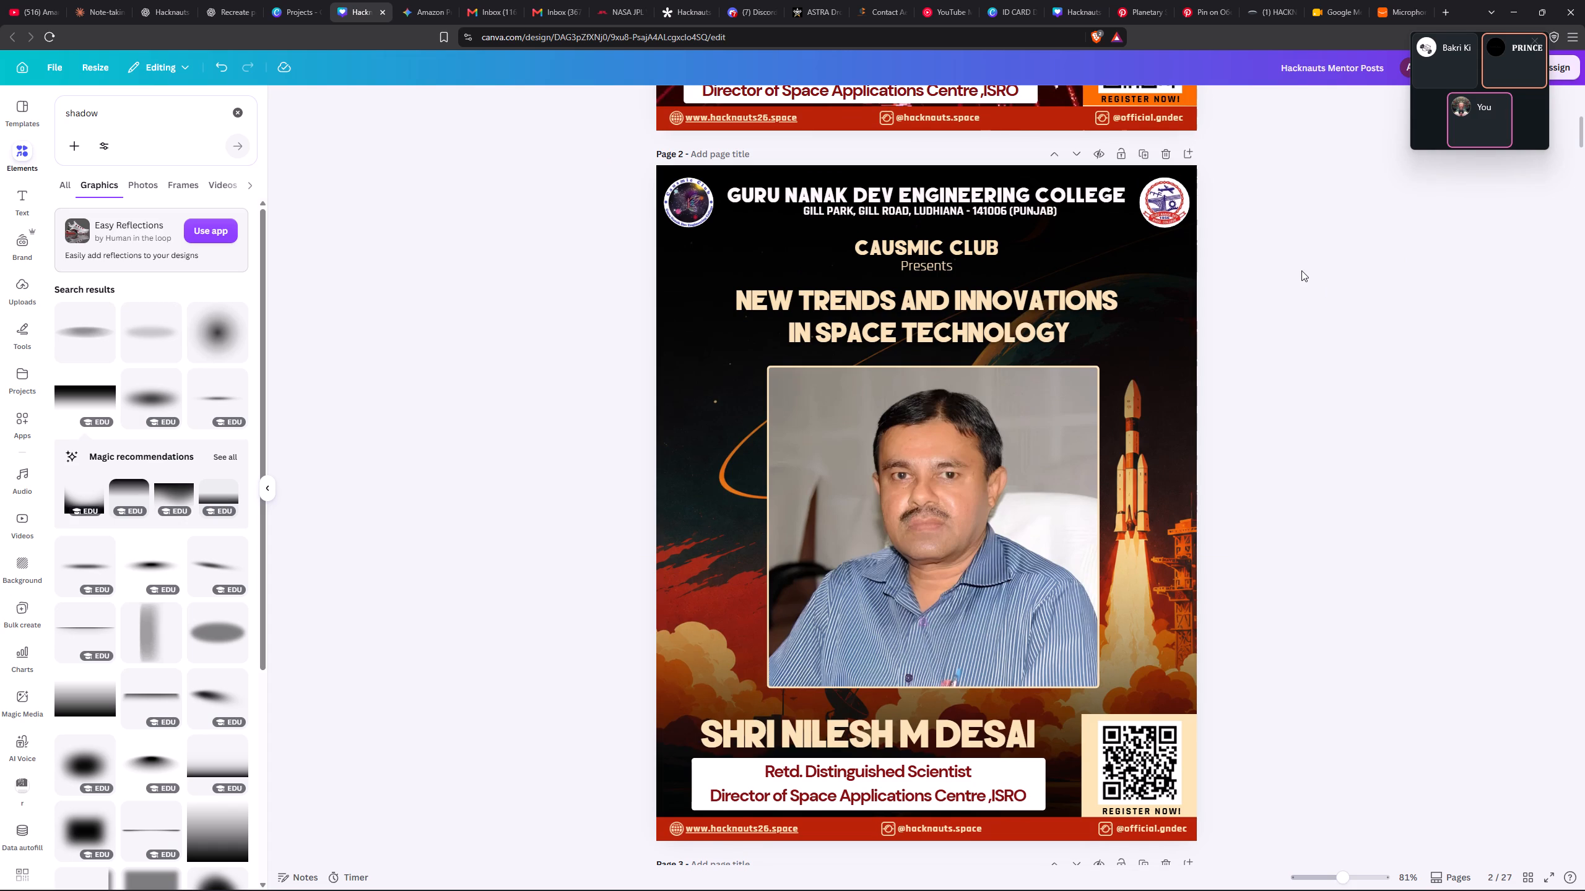
Capture a rectangular screenshot of the complete page 2 poster, from the college header to the red contact strip.
key(shift+super+s)
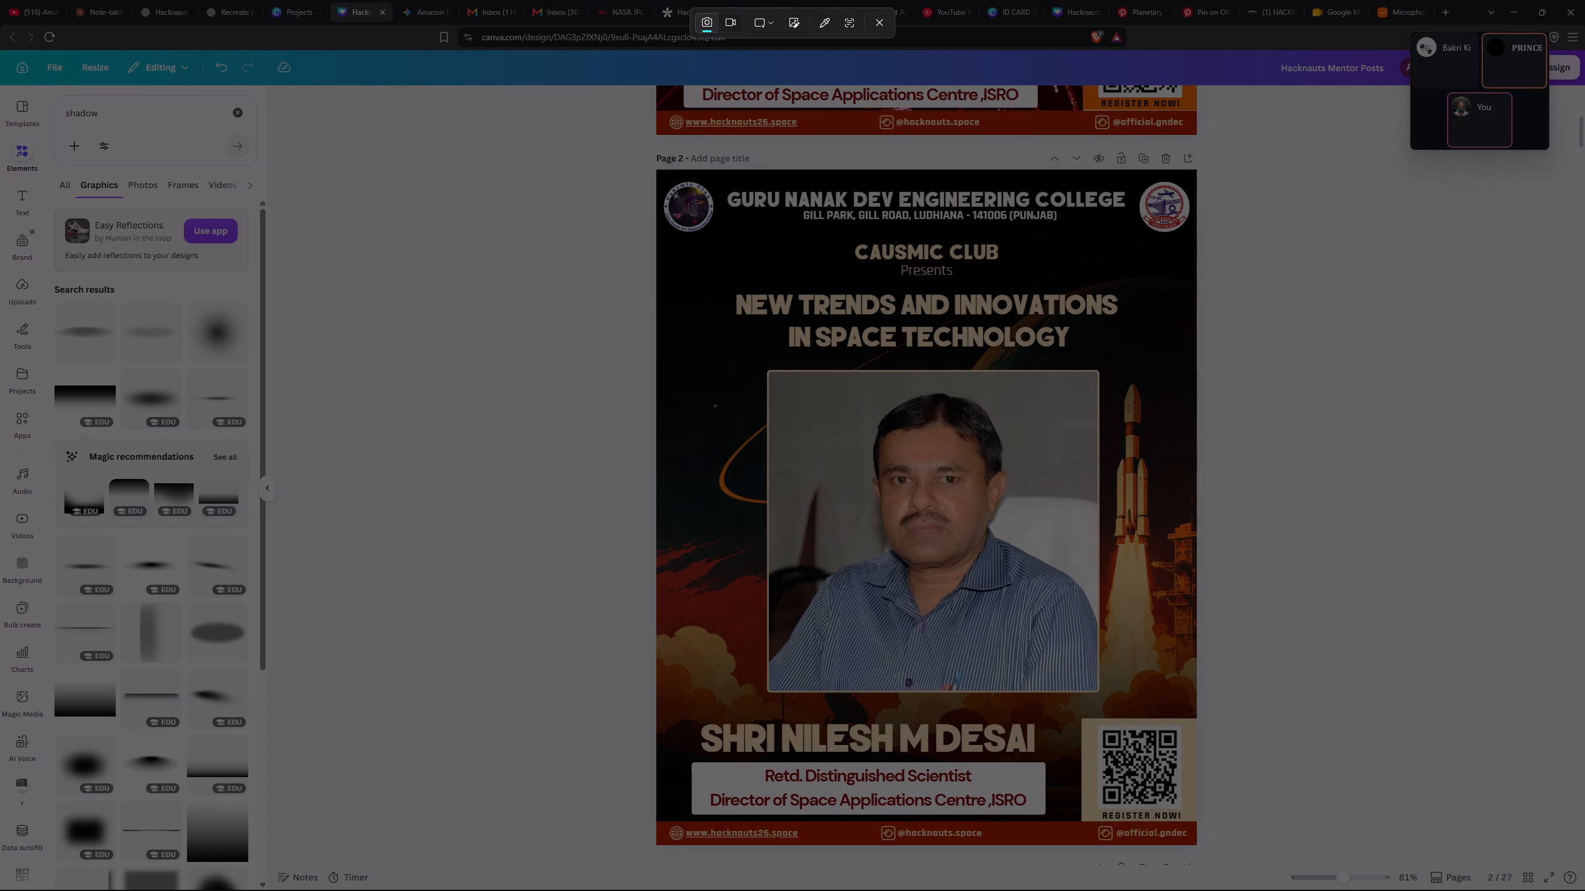
drag(654, 168, 1193, 845)
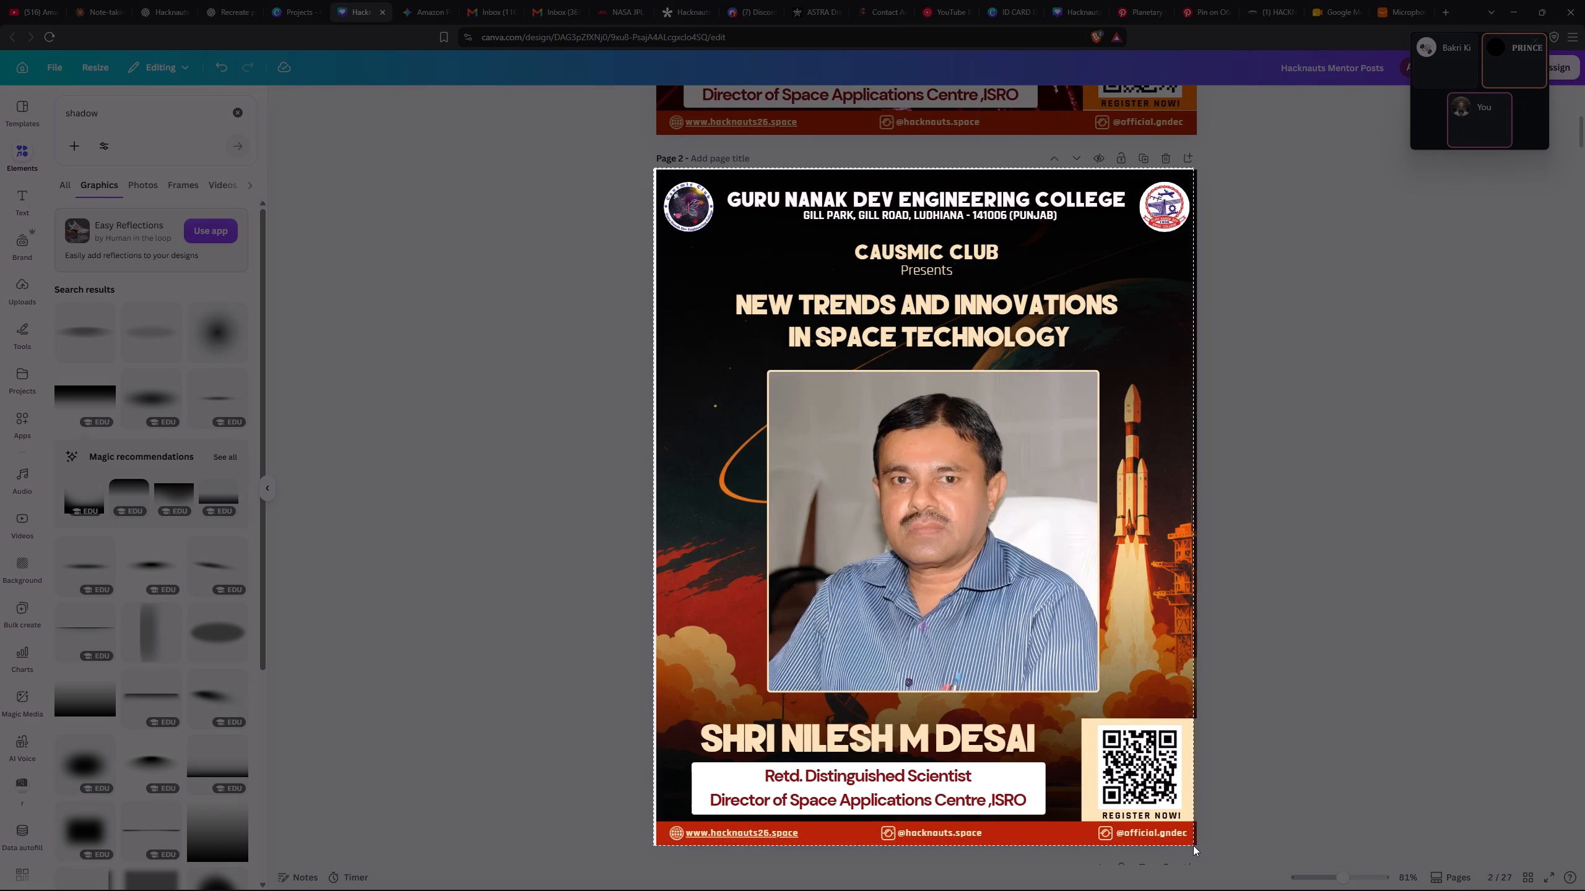
drag(1193, 845, 1197, 845)
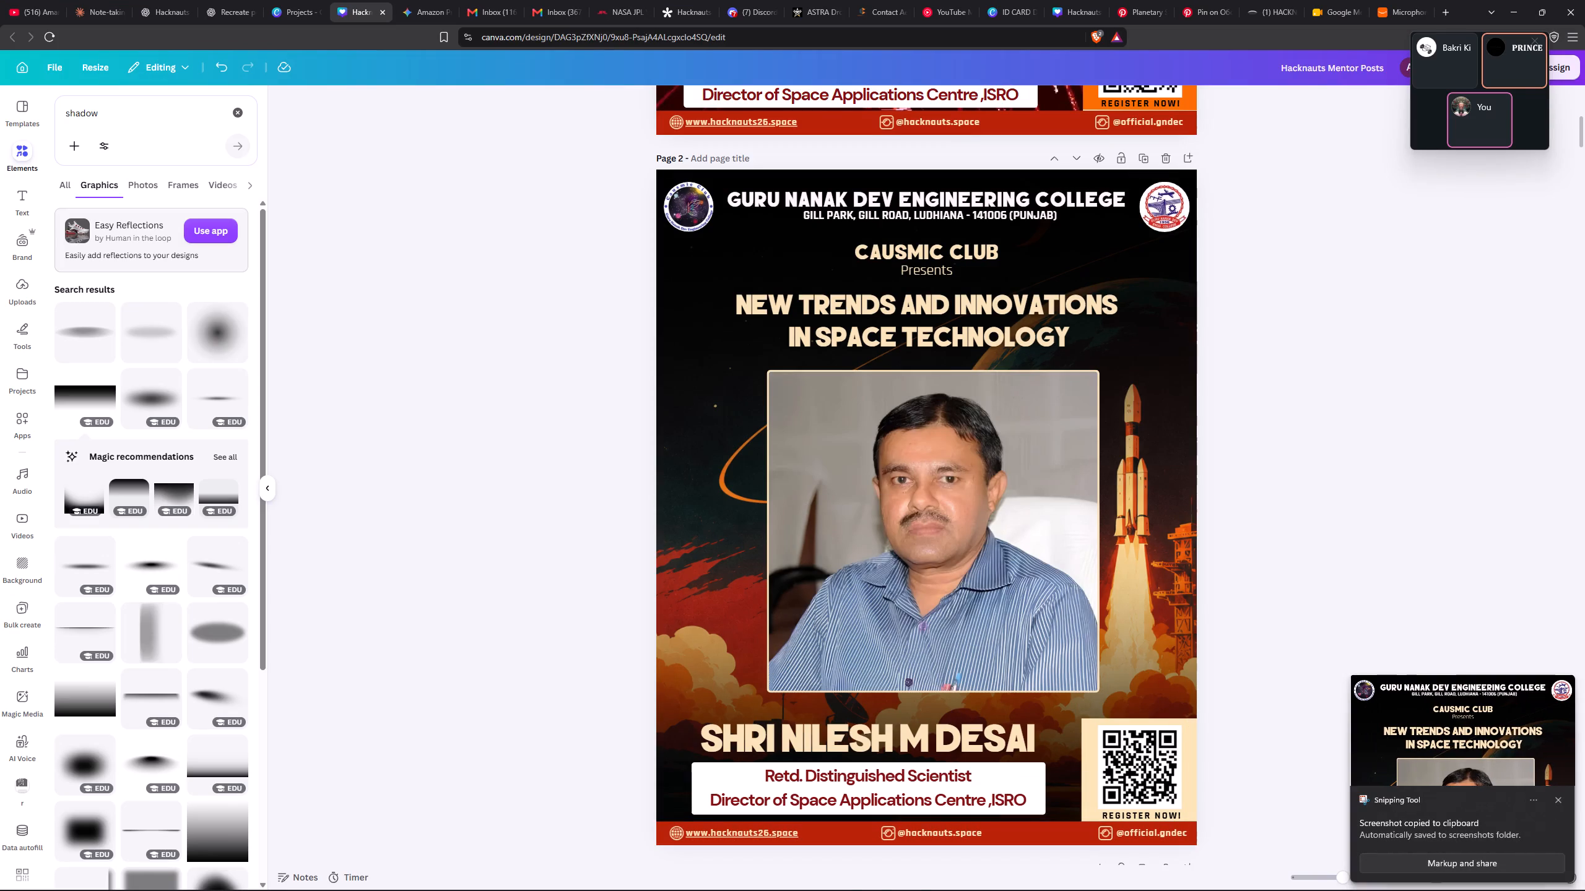
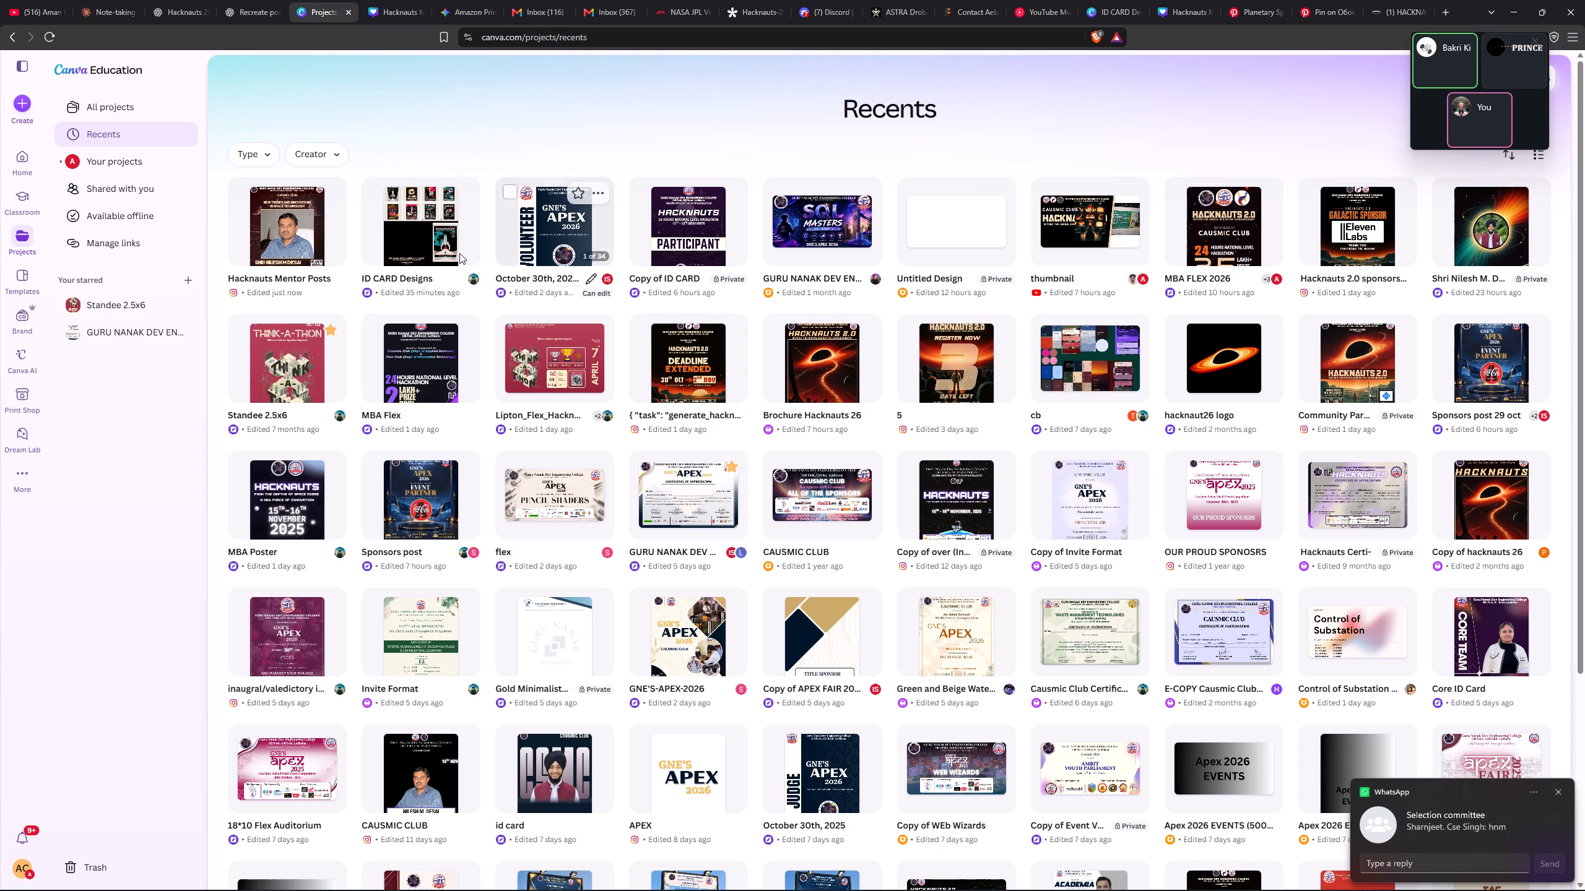
click(431, 229)
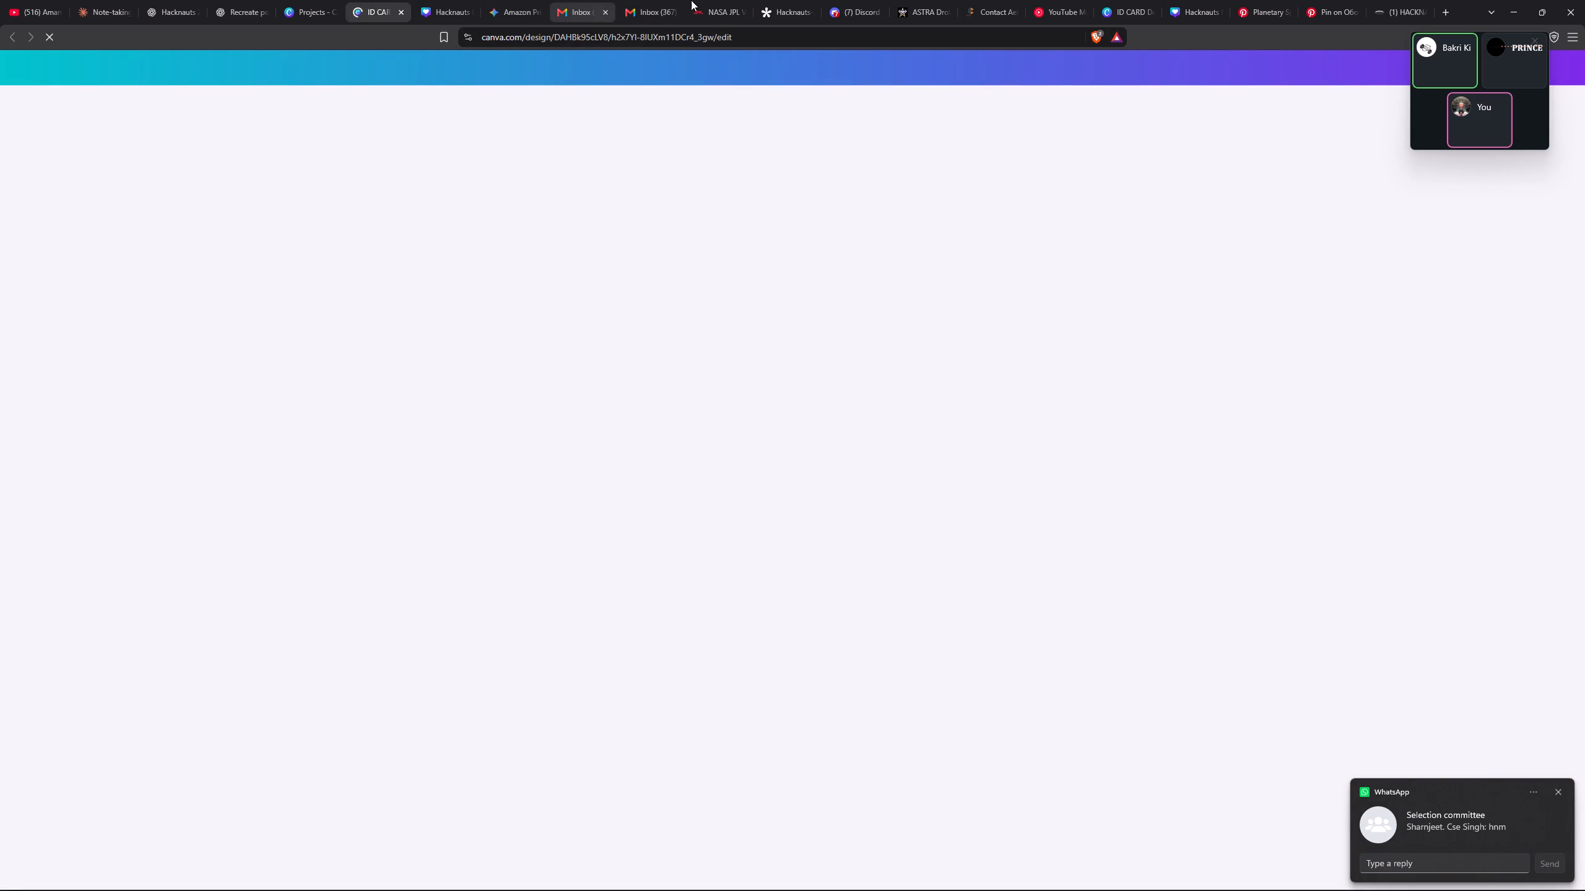
Switch to the HACKNAUTS 2026 design brief page in Notion.
click(1396, 13)
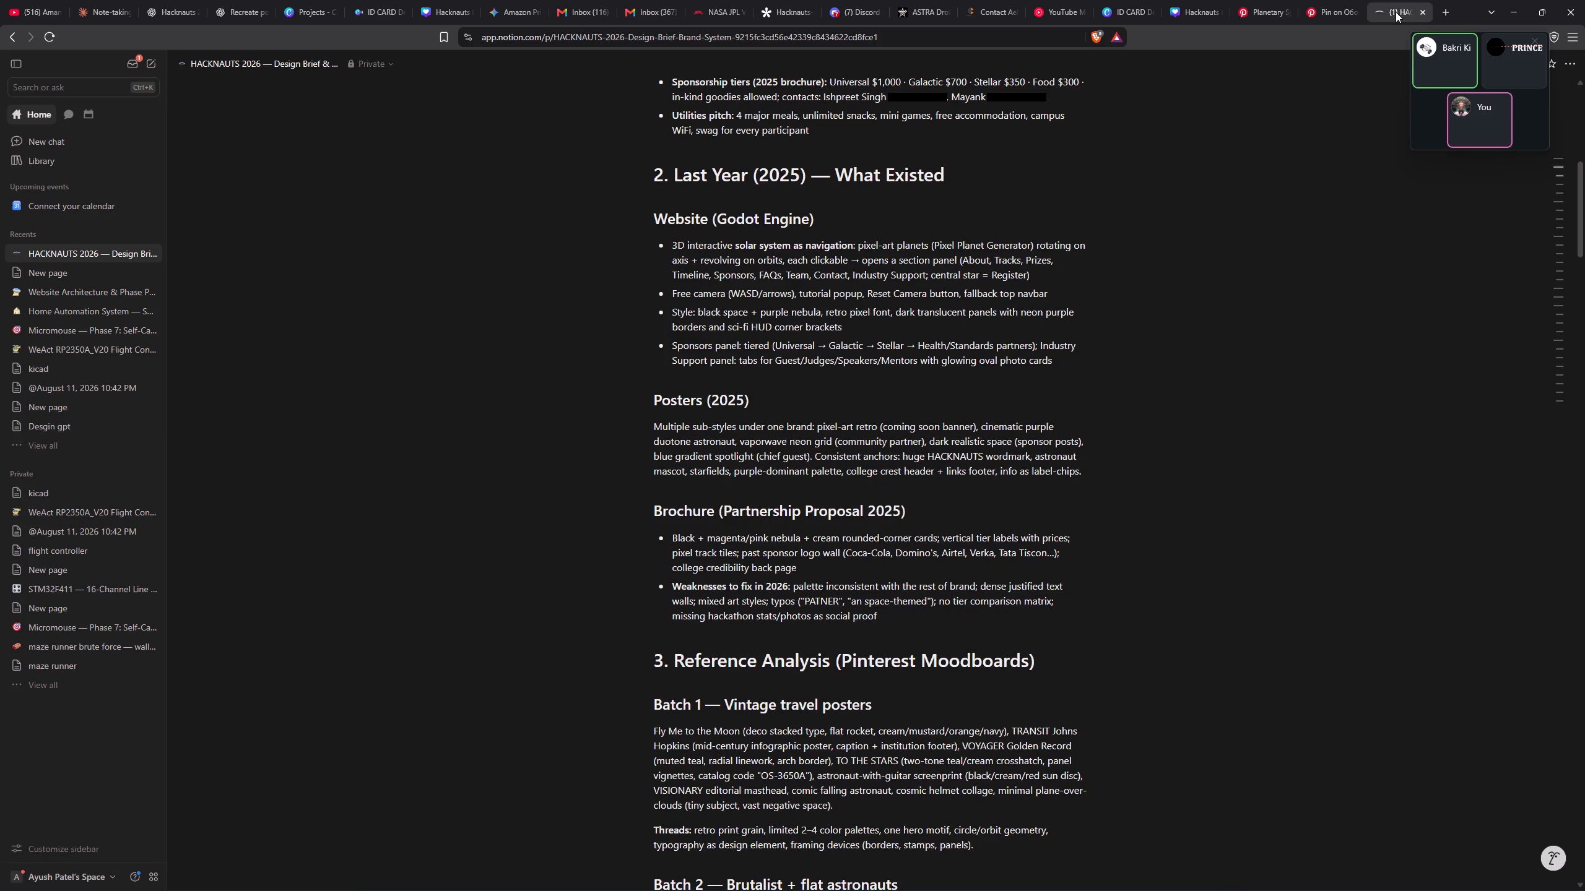
Switch to the ID CARD Designs file in Canva and look through the participant card designs on its first three pages.
click(375, 0)
scroll(1117, 441, down, 2)
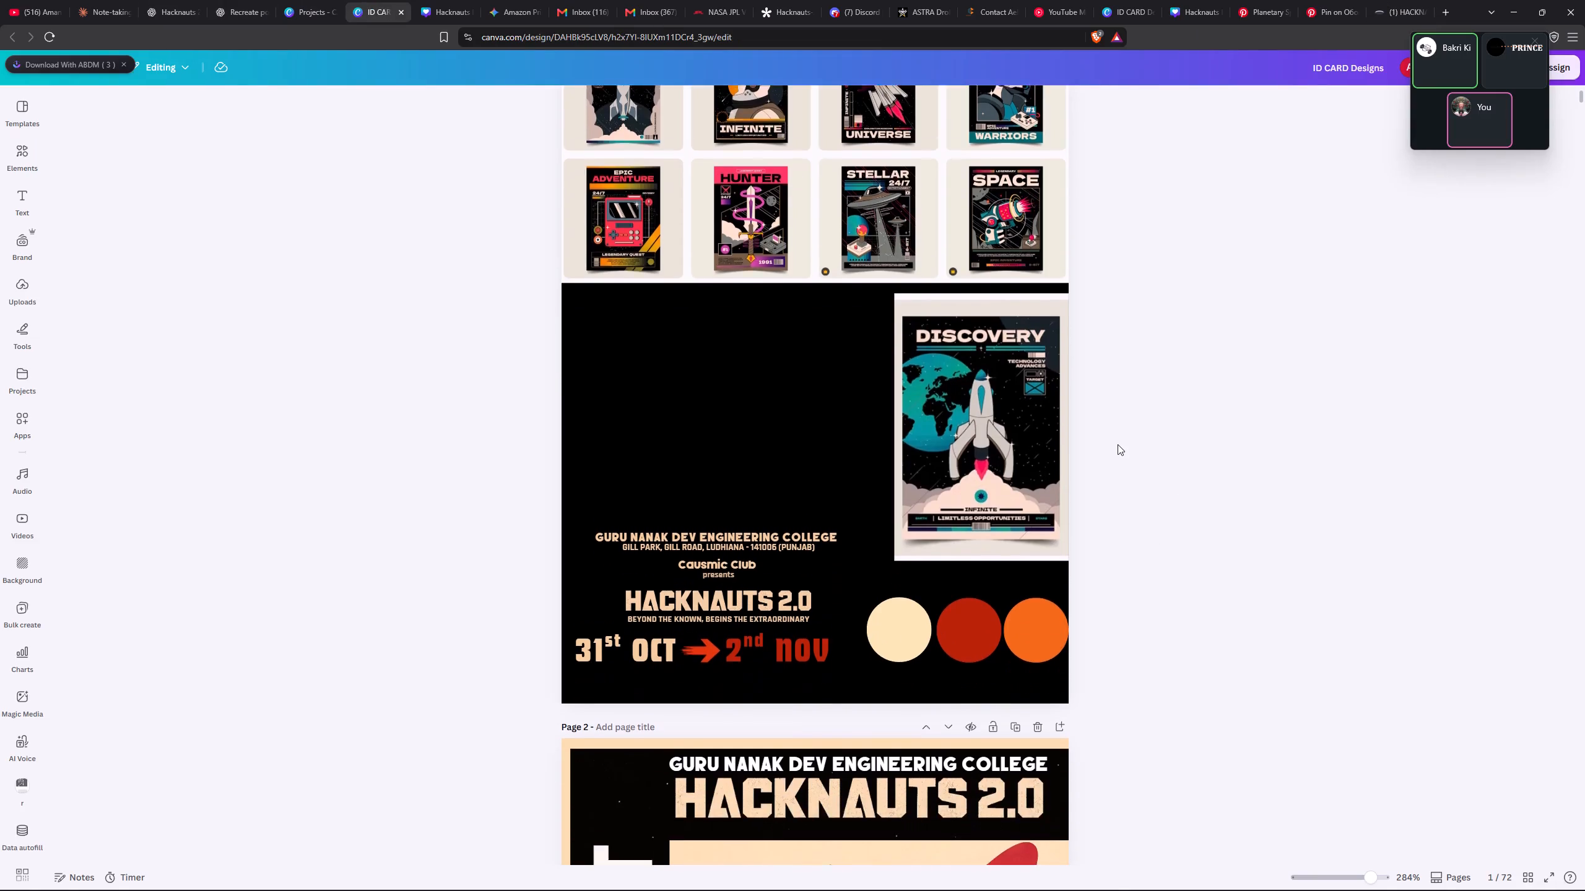
scroll(1117, 439, down, 12)
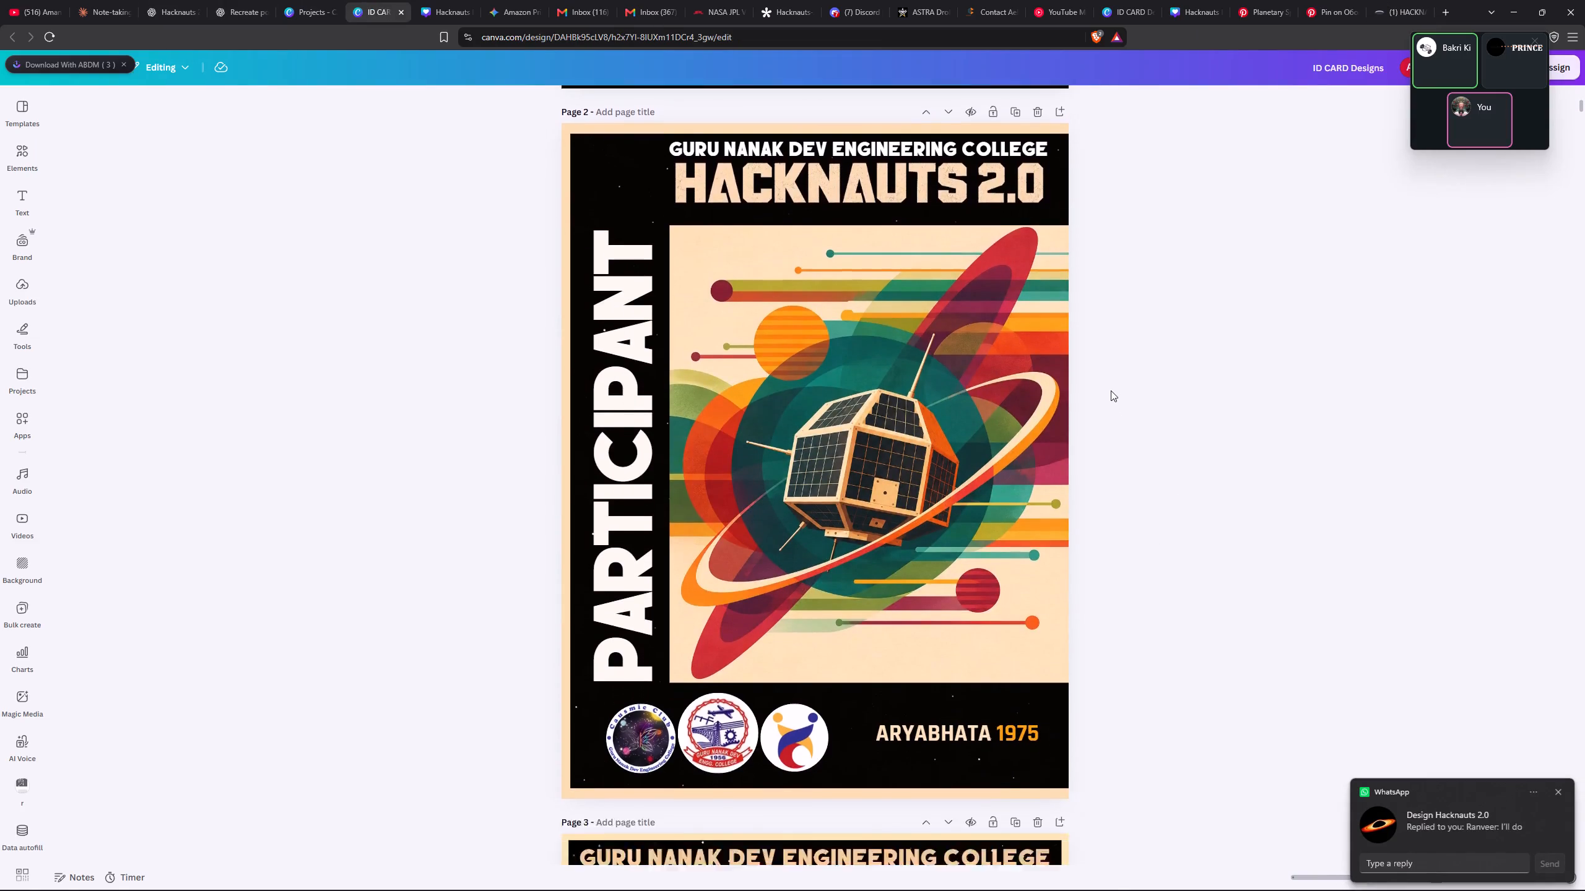
scroll(1099, 359, down, 5)
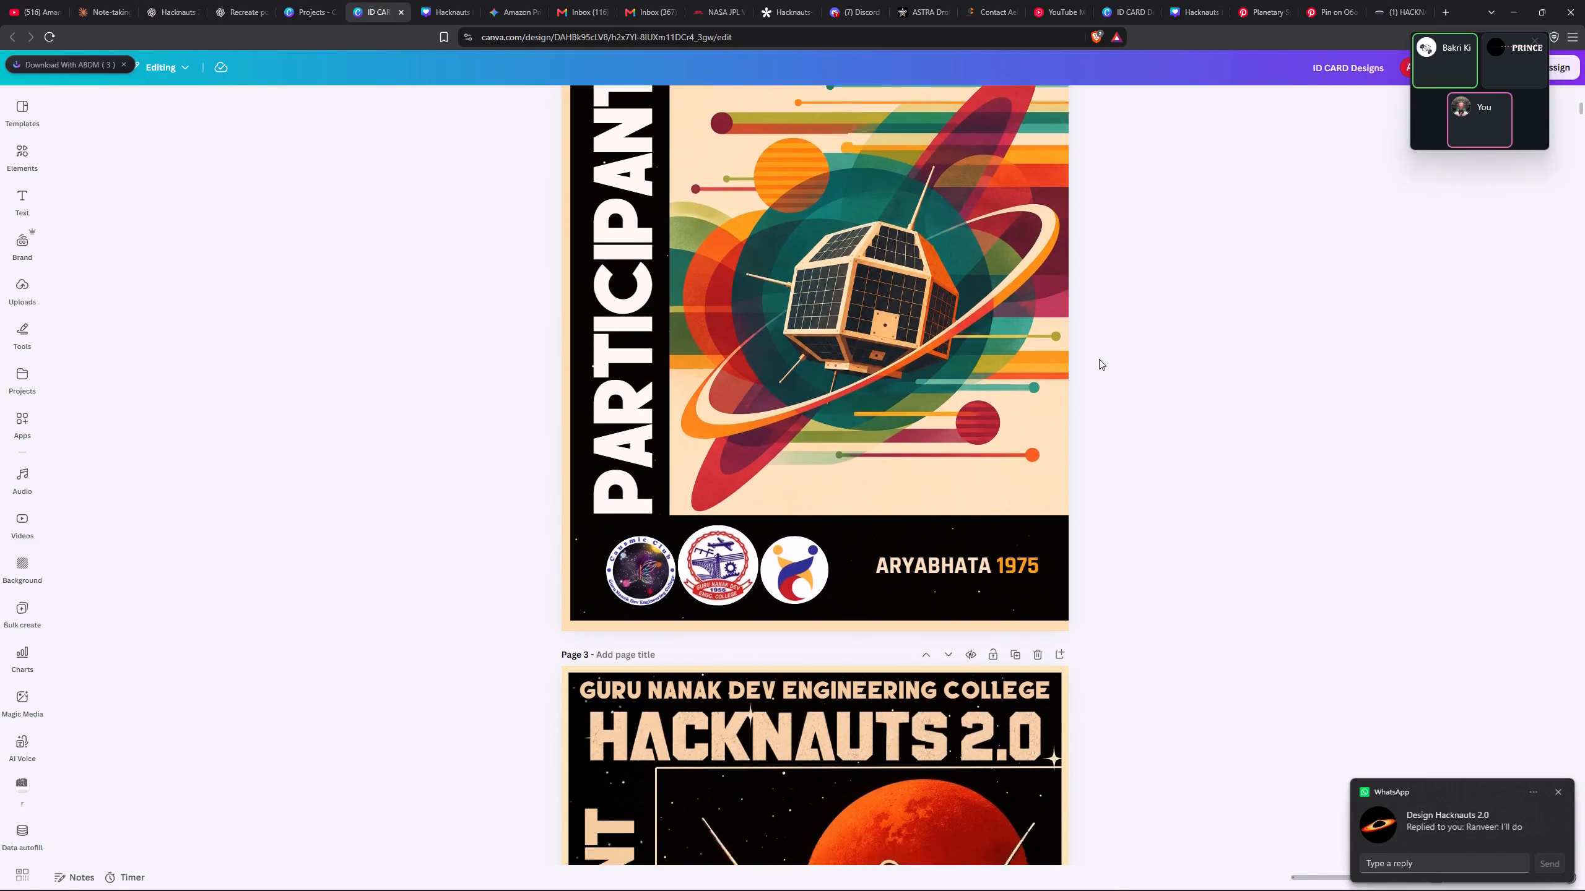
scroll(1099, 359, down, 2)
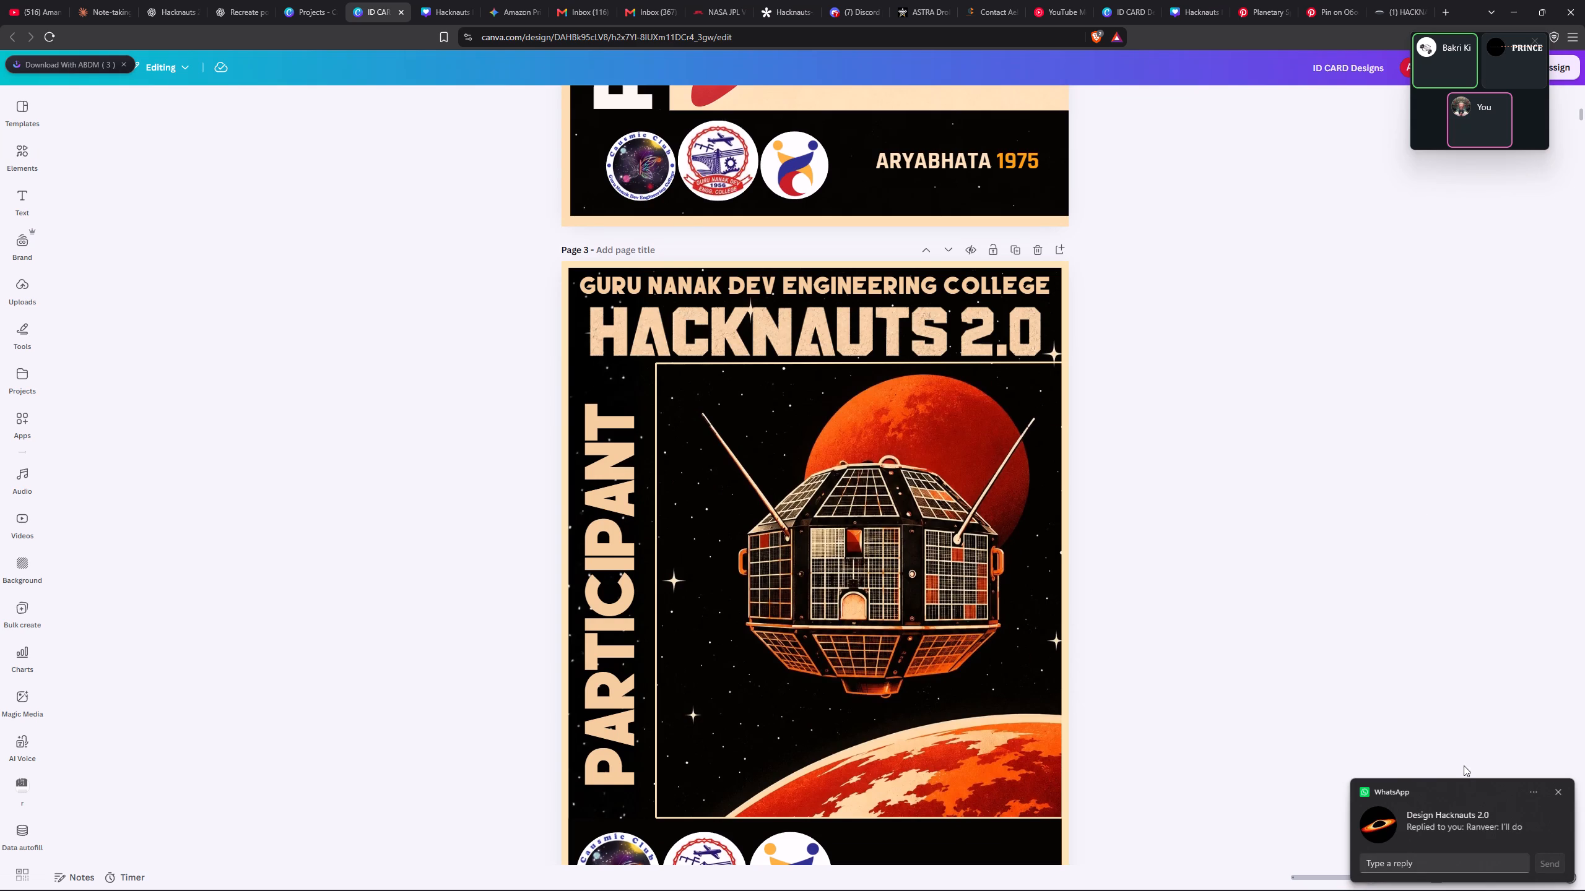
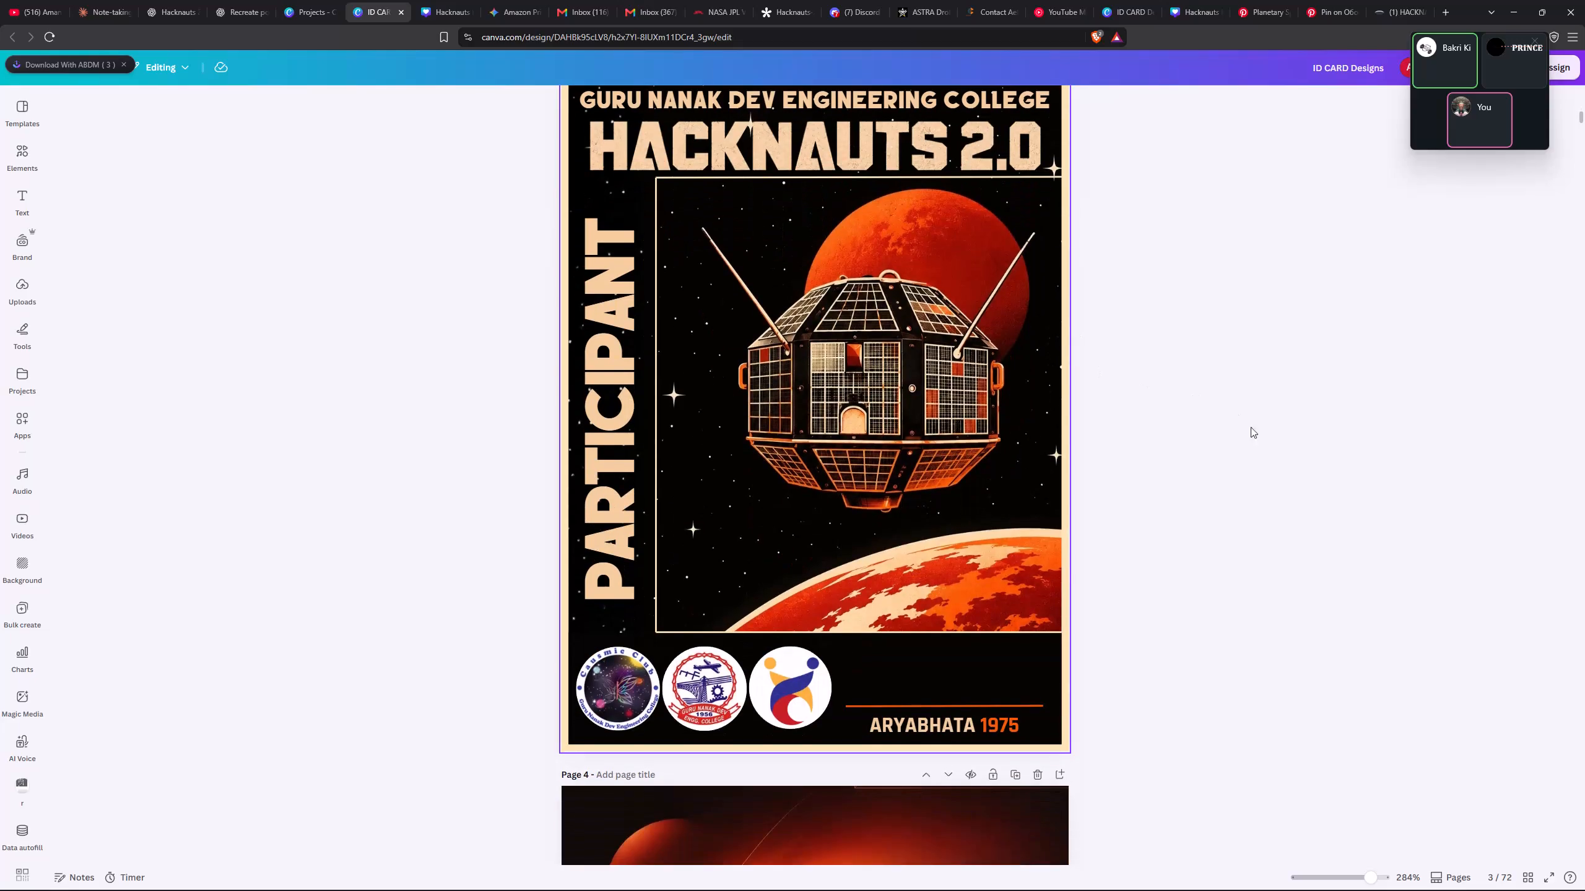
Look over the card back with participant and team name fields on page 4 of the ID card designs.
scroll(1025, 577, down, 4)
scroll(1145, 473, down, 6)
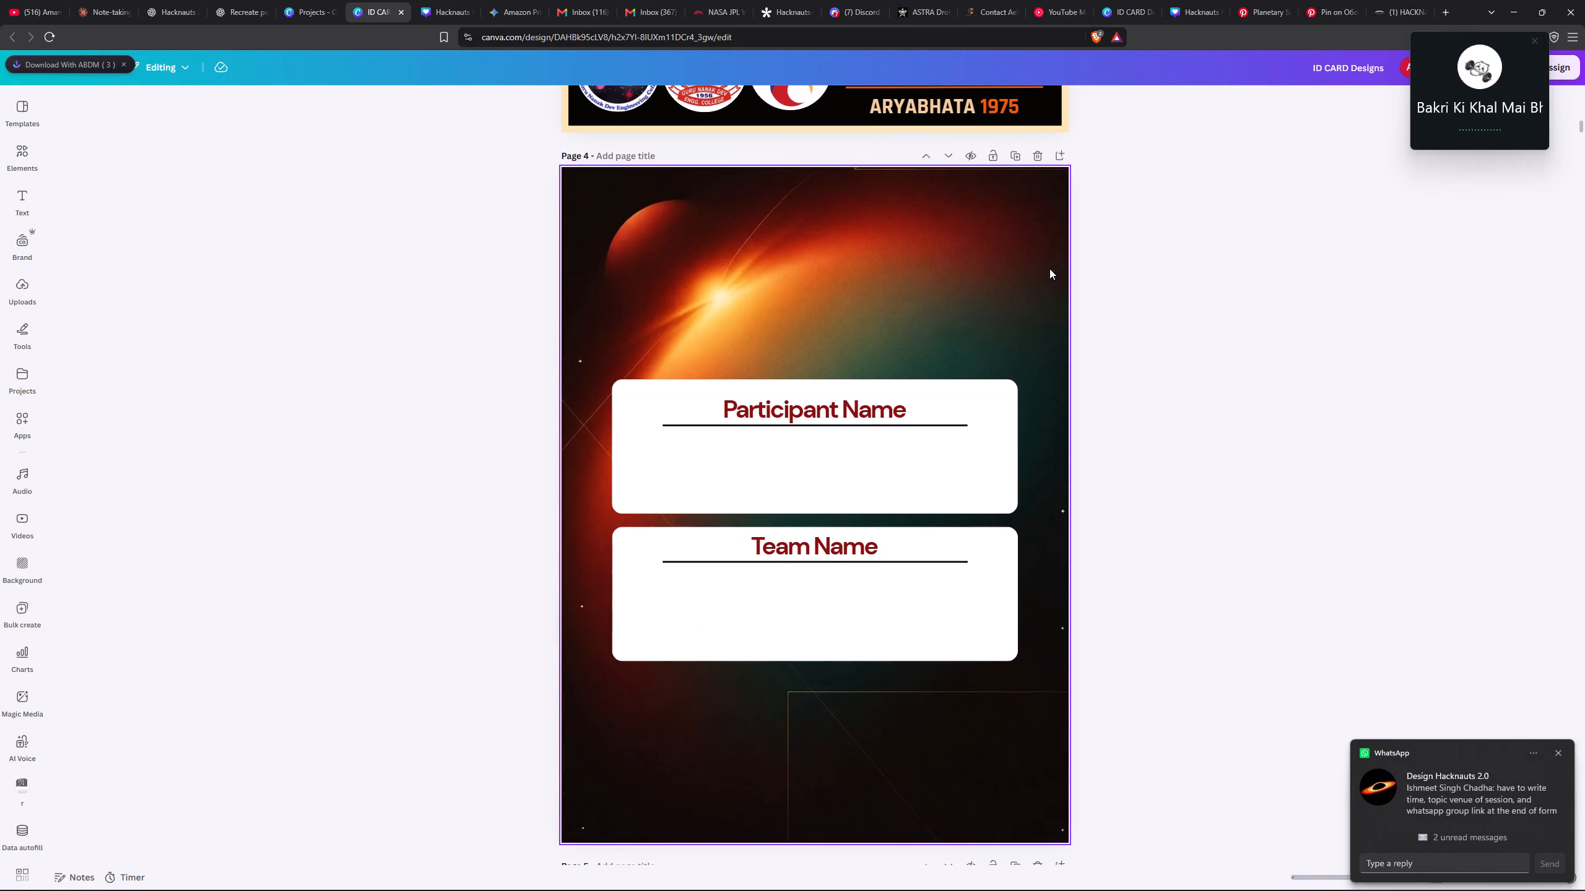
scroll(1204, 355, up, 6)
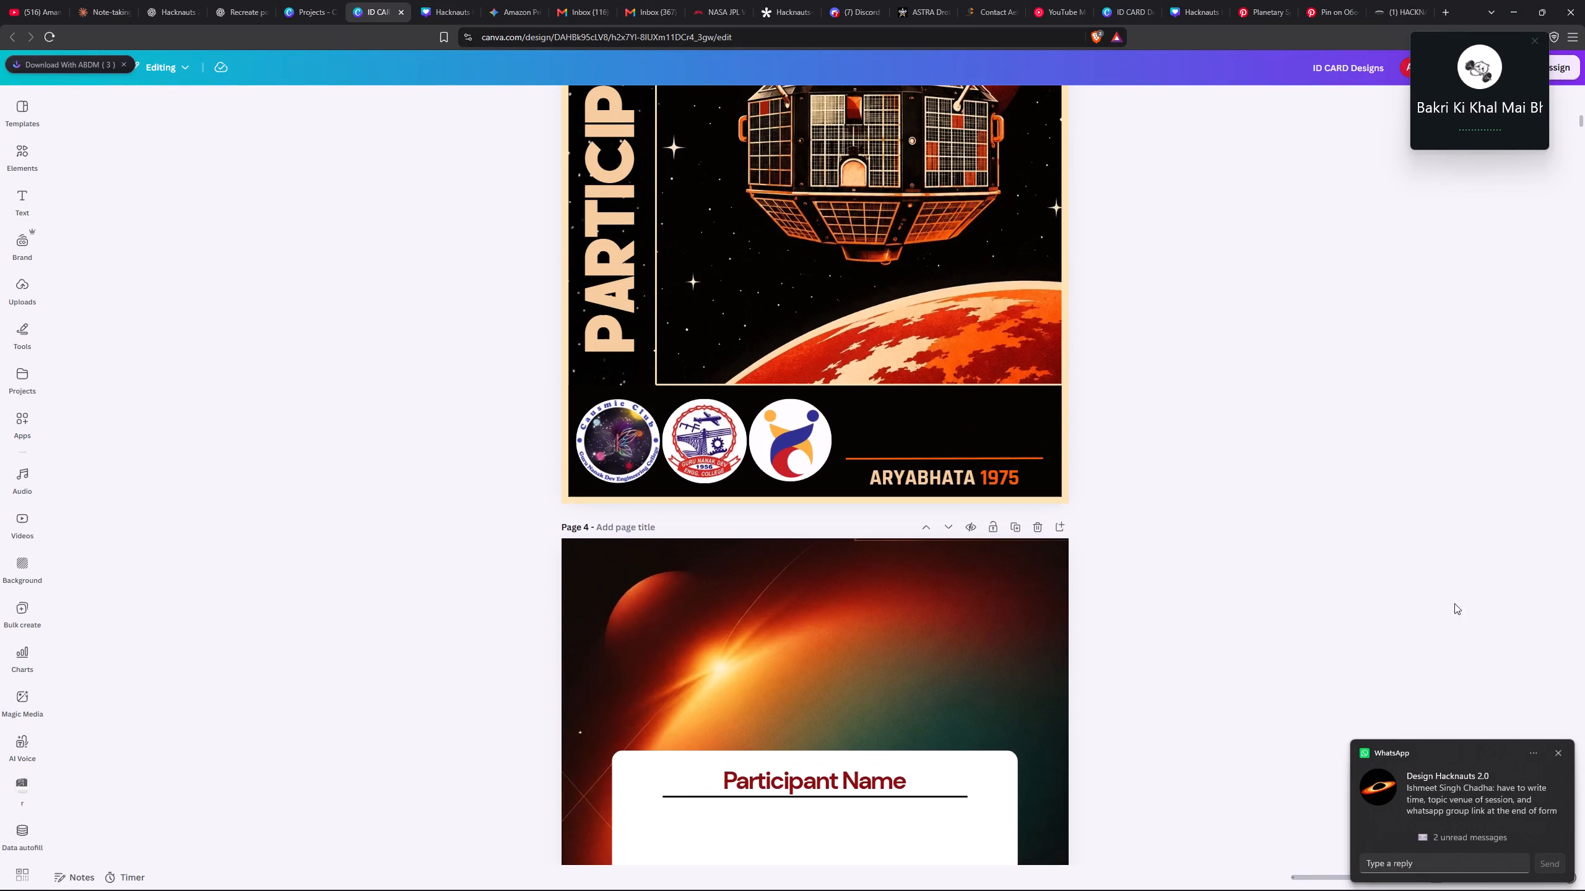
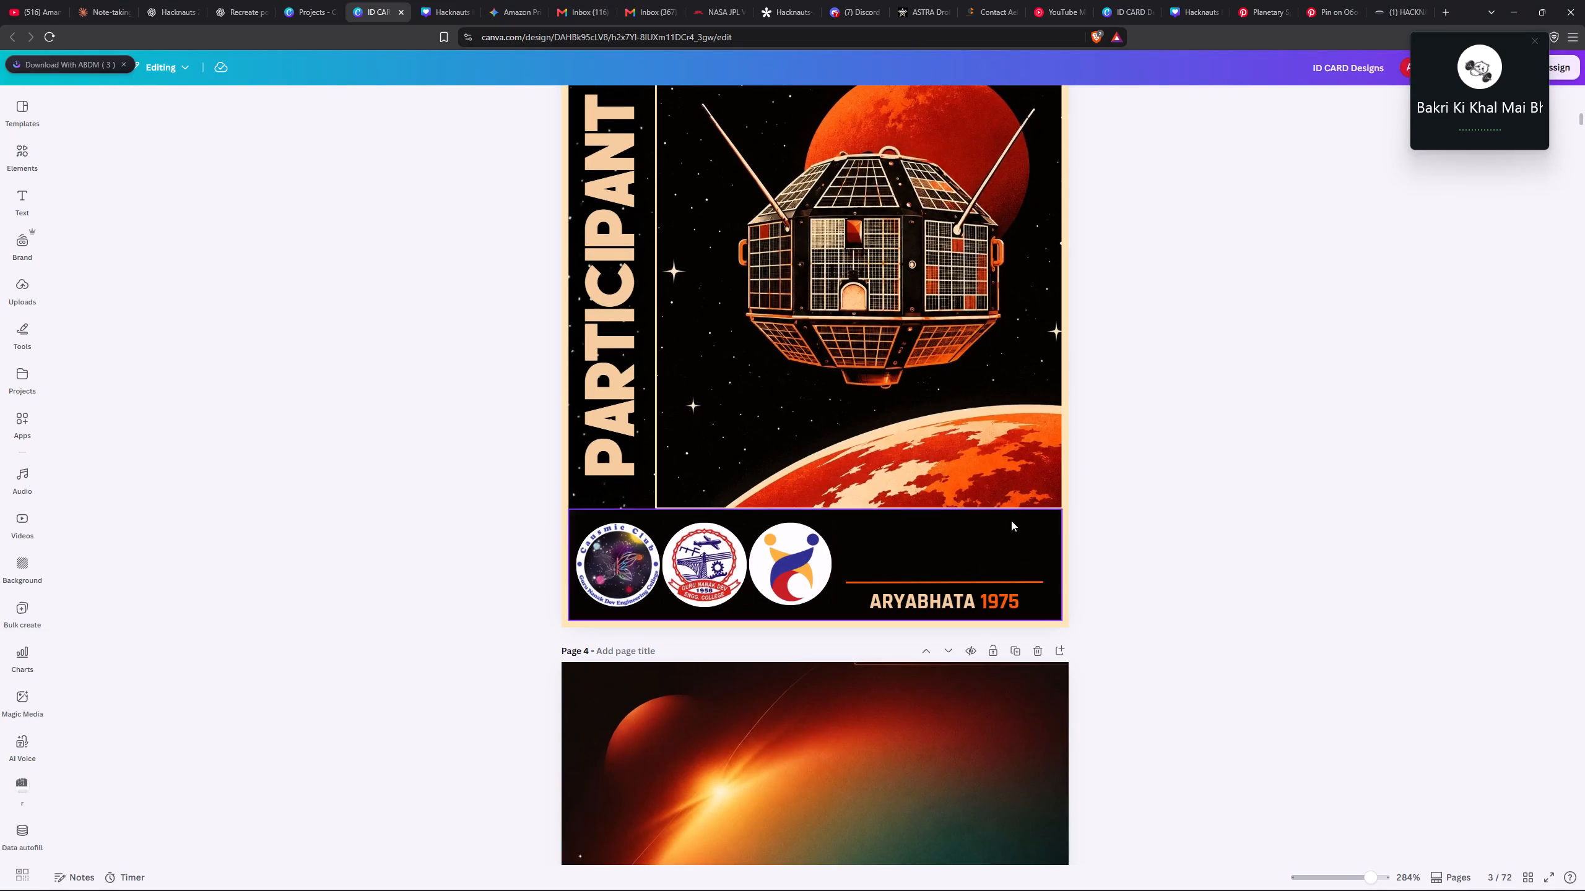
Shrink the orange-and-blue figure logo and the club logo at the two ends of the logo row on page 3.
click(794, 563)
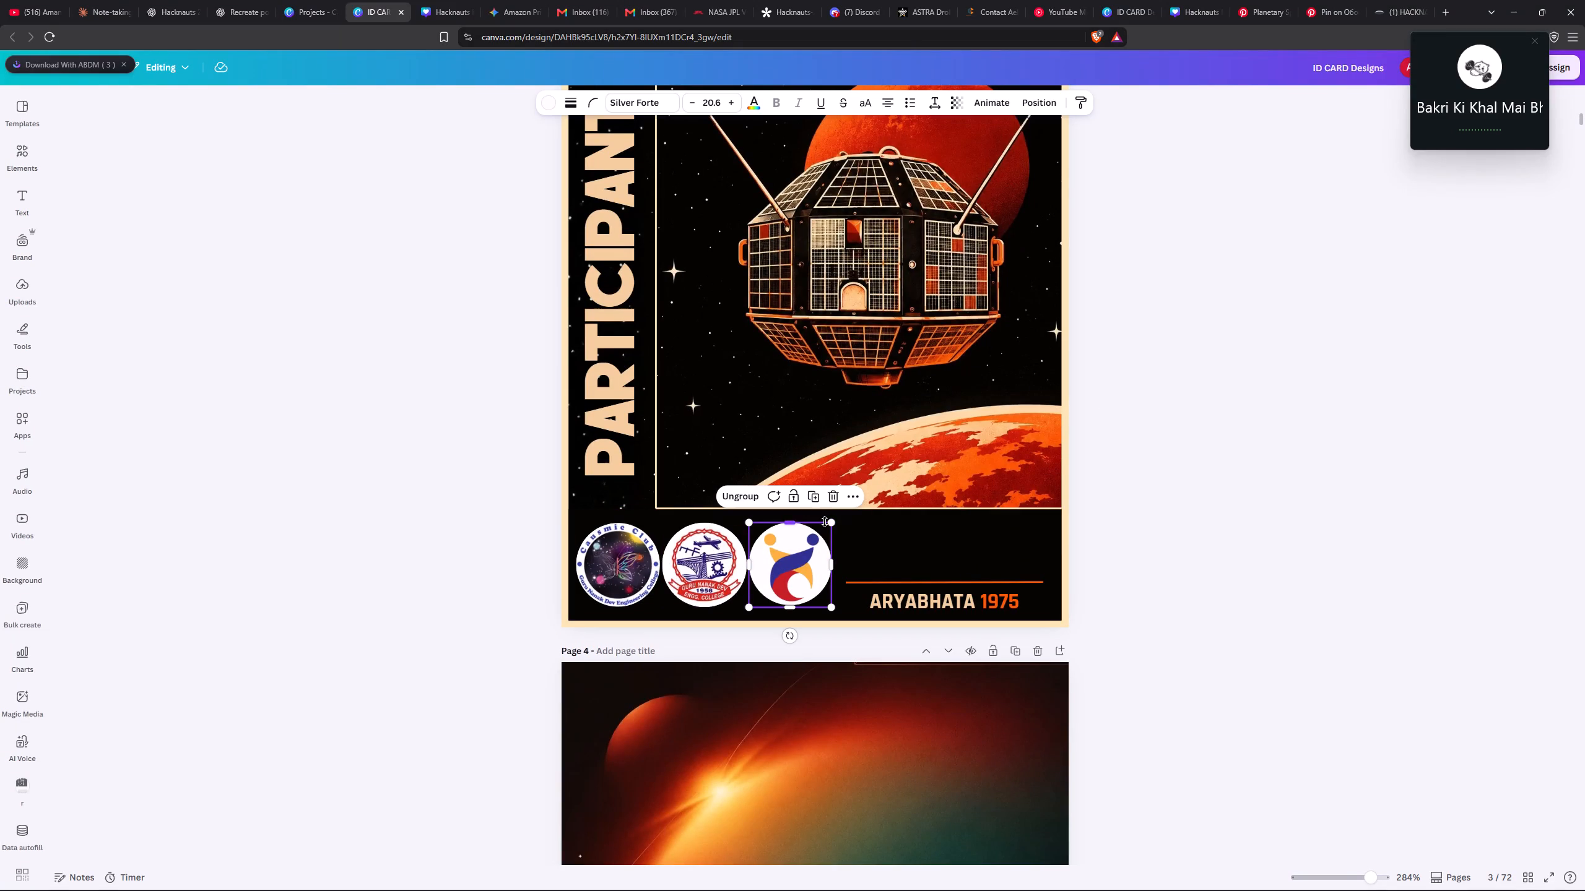
drag(753, 525, 756, 529)
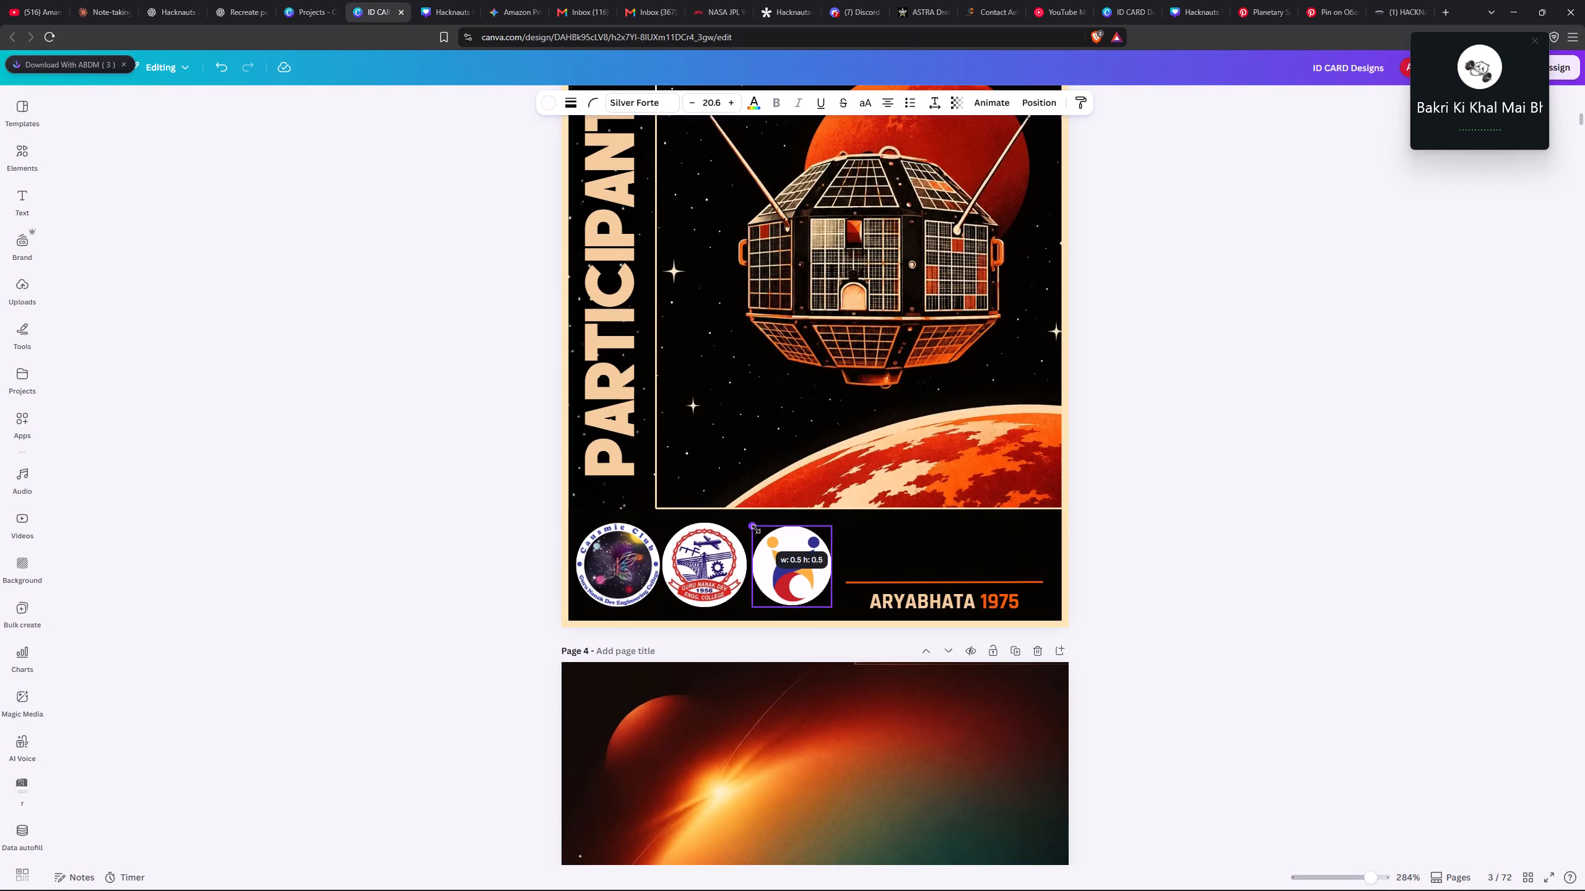
drag(756, 529, 762, 534)
click(827, 528)
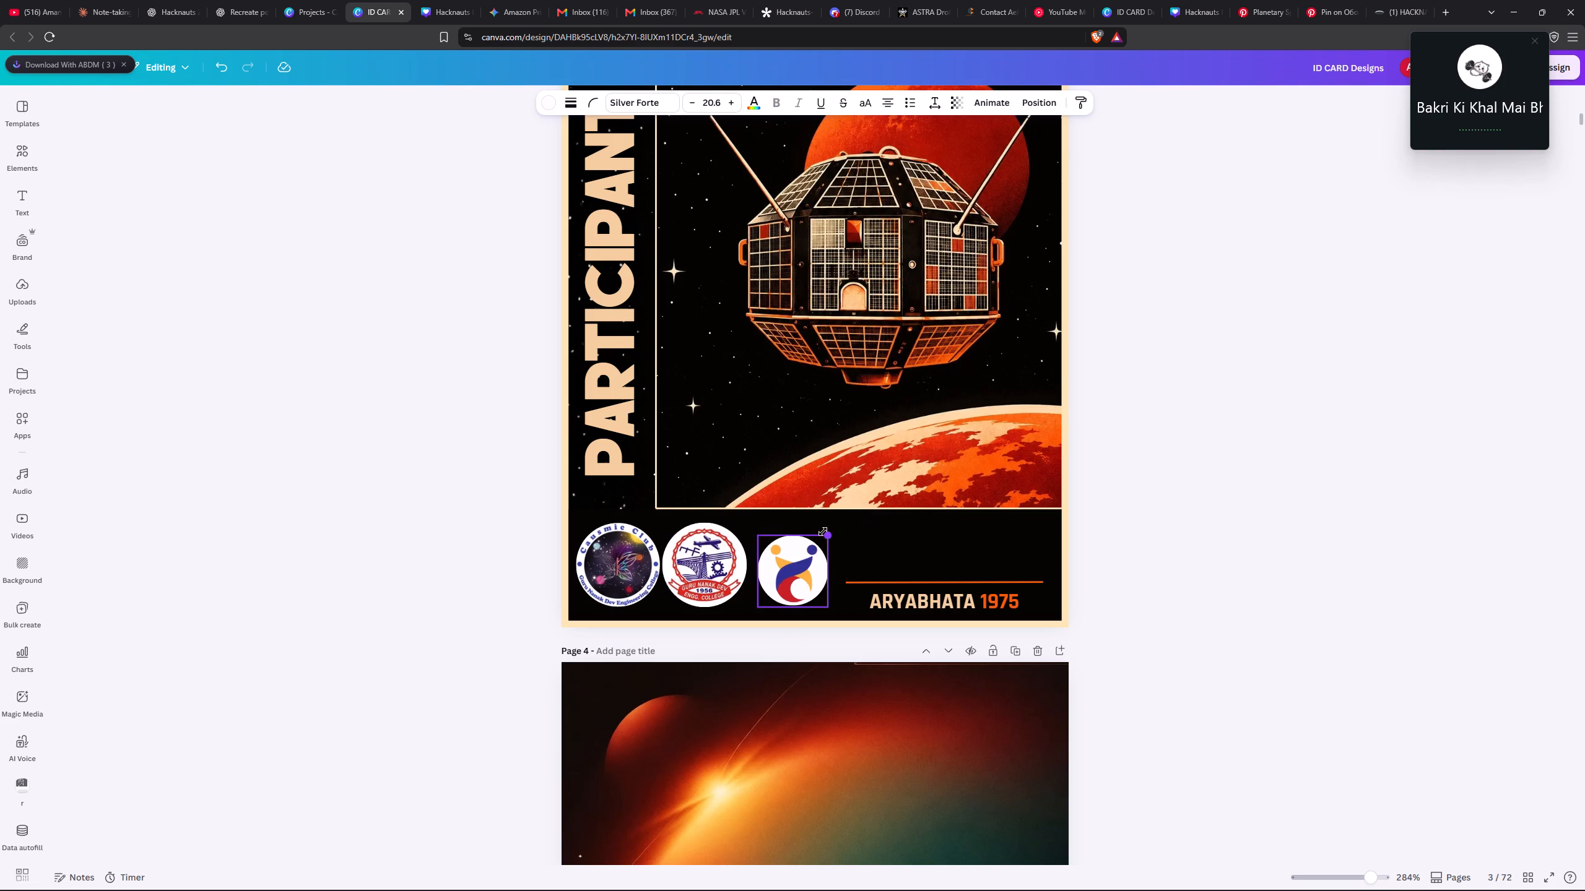
click(630, 548)
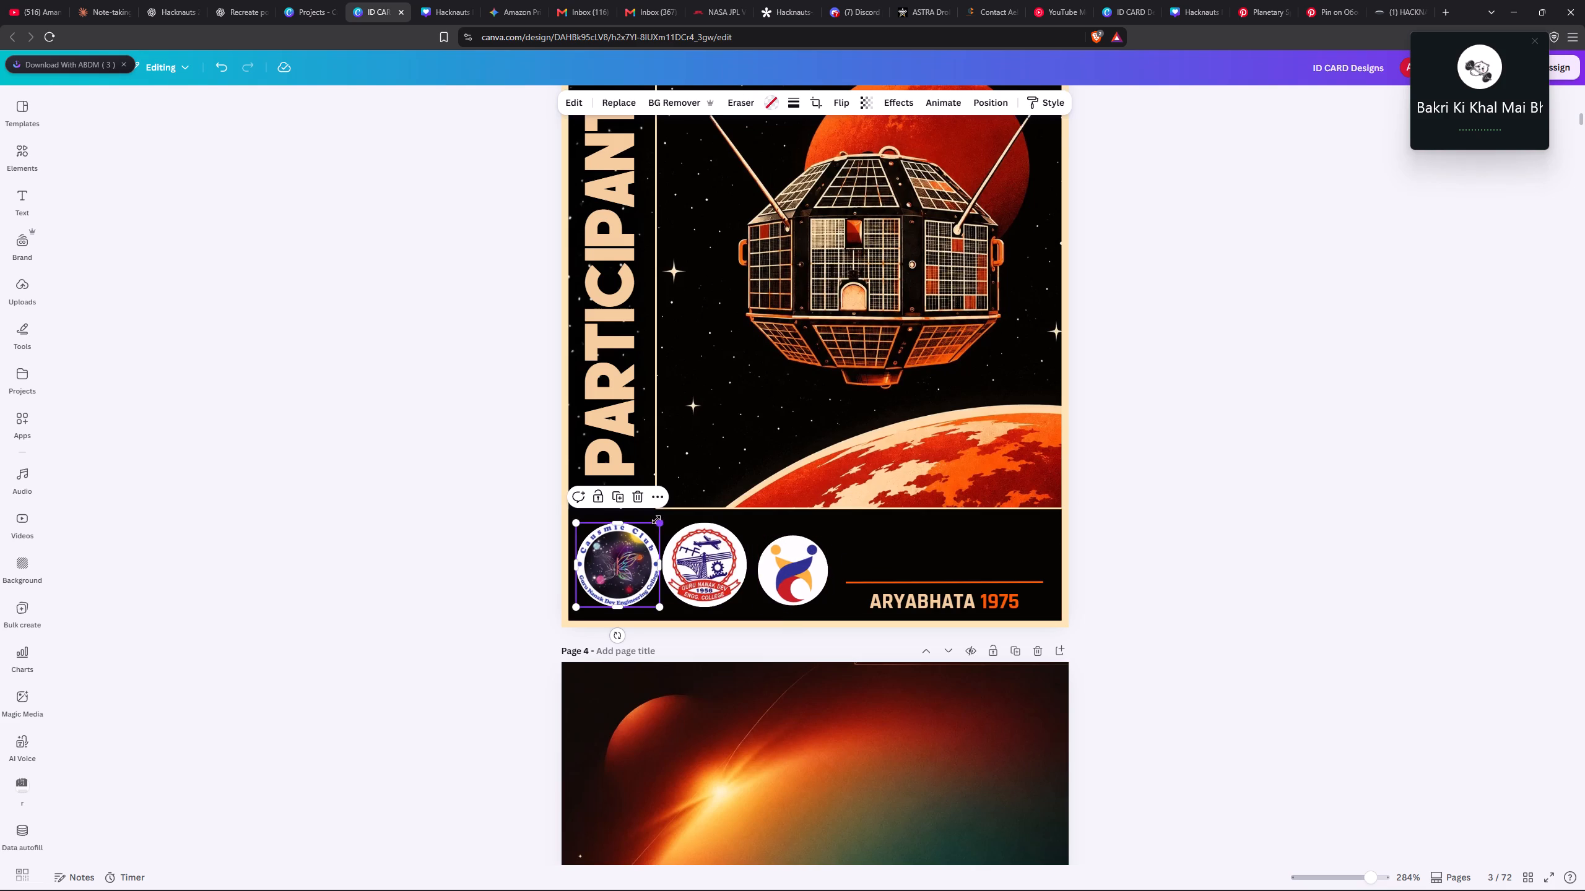
drag(656, 520, 645, 539)
click(1157, 536)
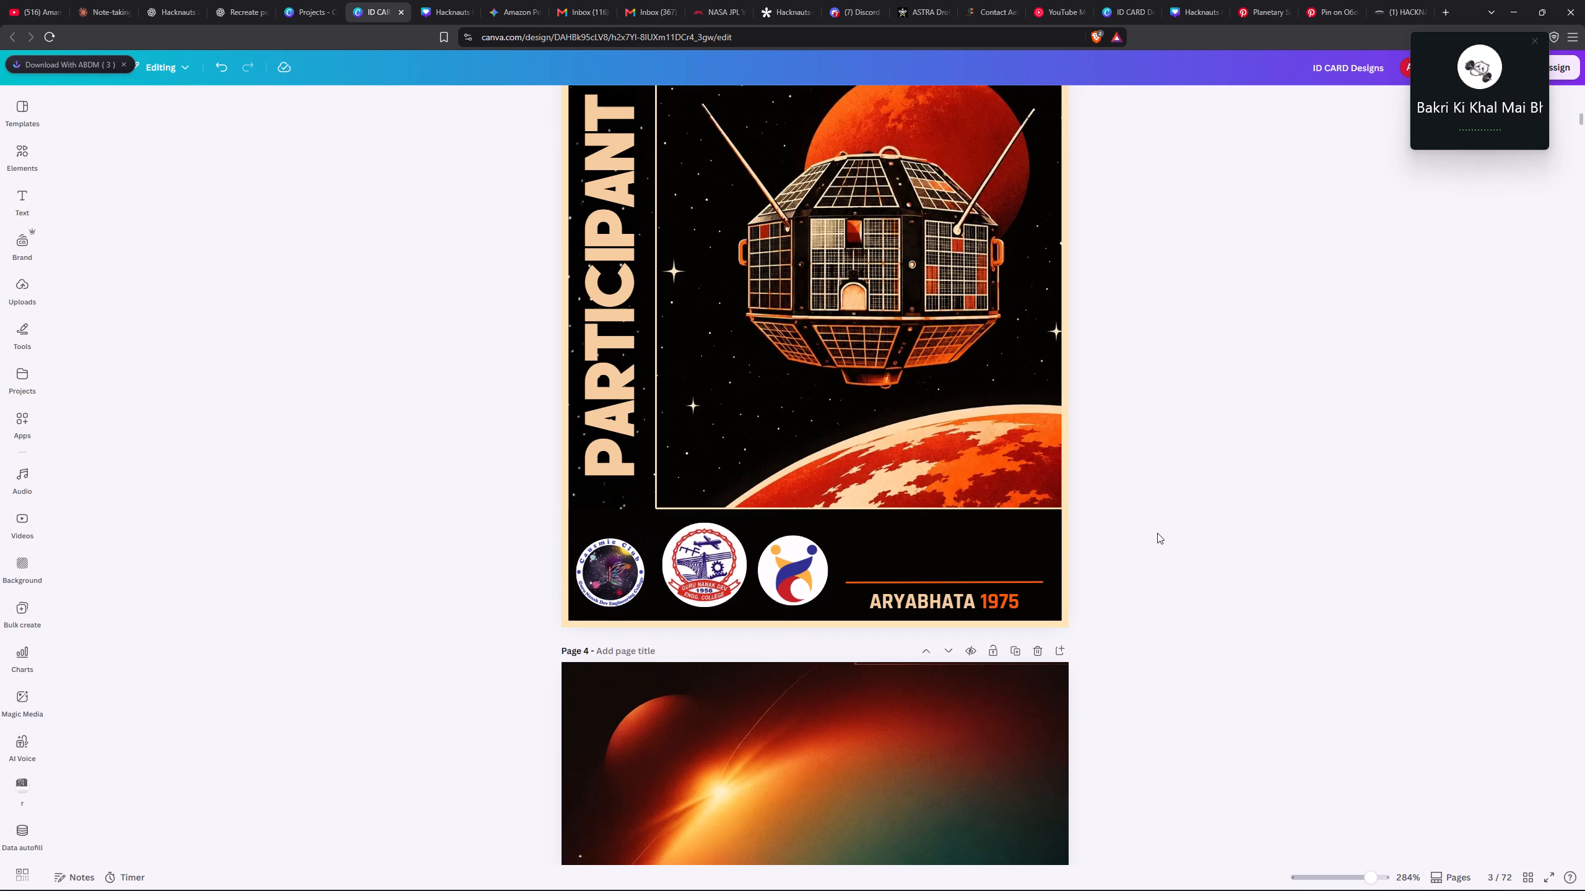
Nudge the middle college logo and the figure logo left to even out the spacing of page 3's three logos.
click(744, 581)
key(Left)
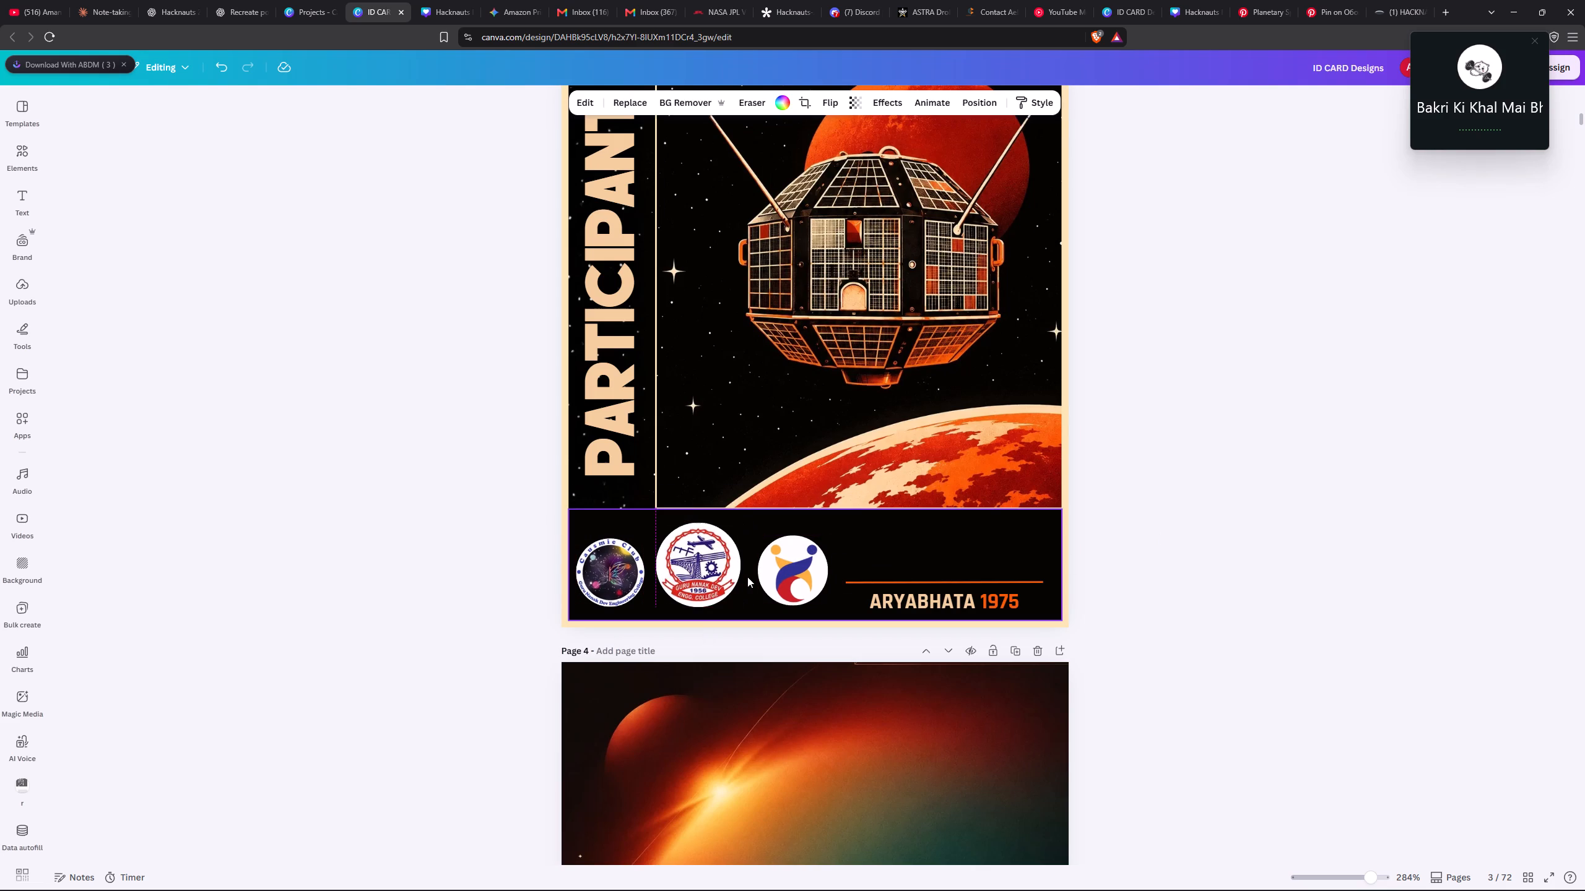
click(764, 578)
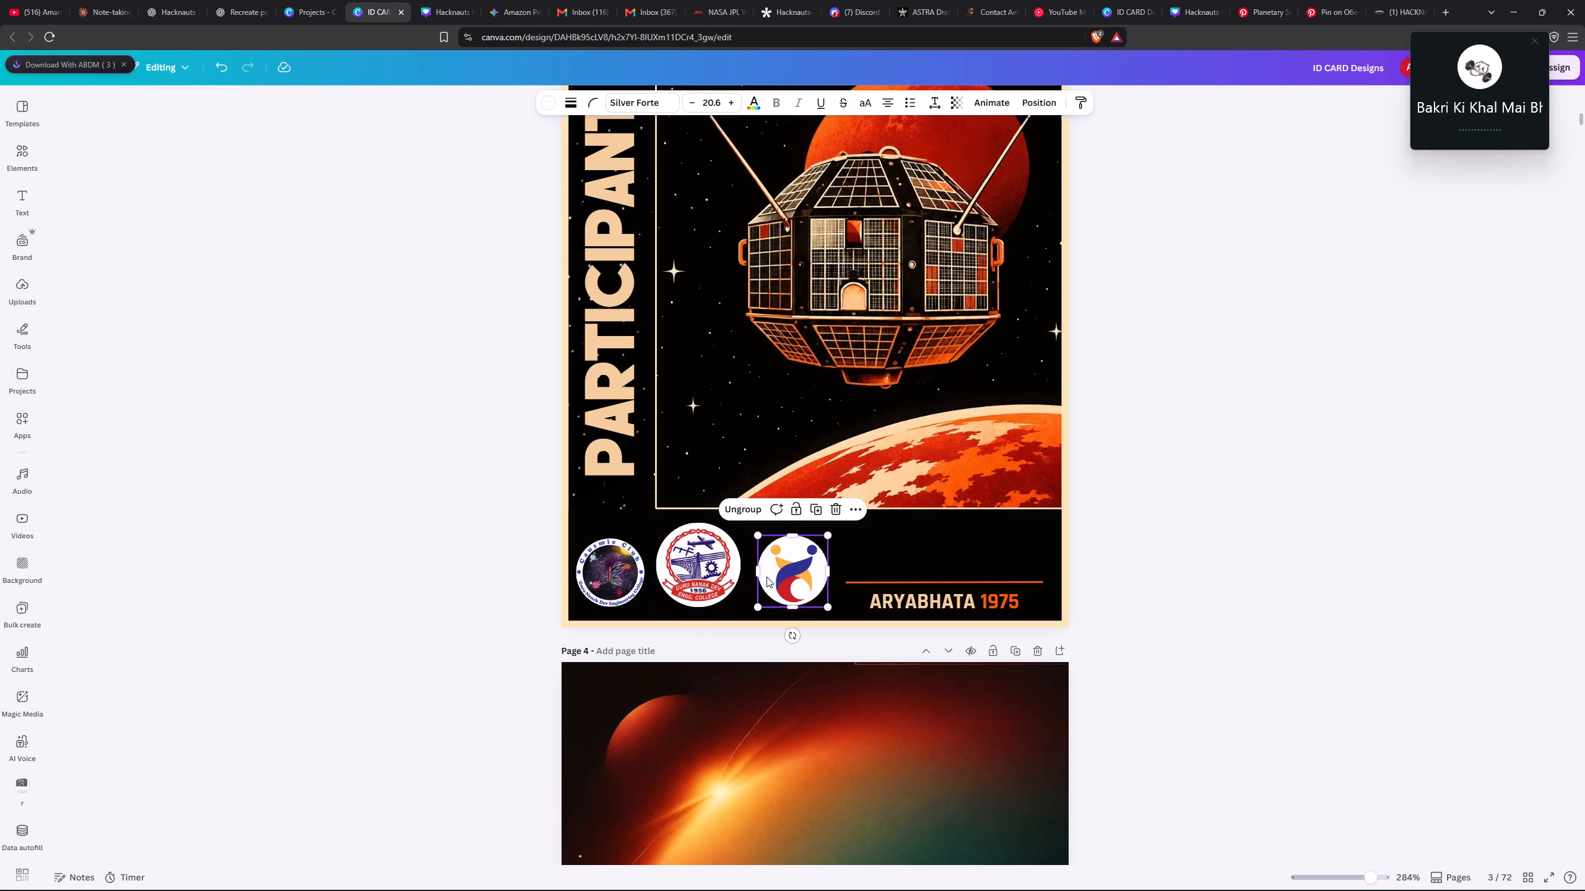
key(Left)
key(Right)
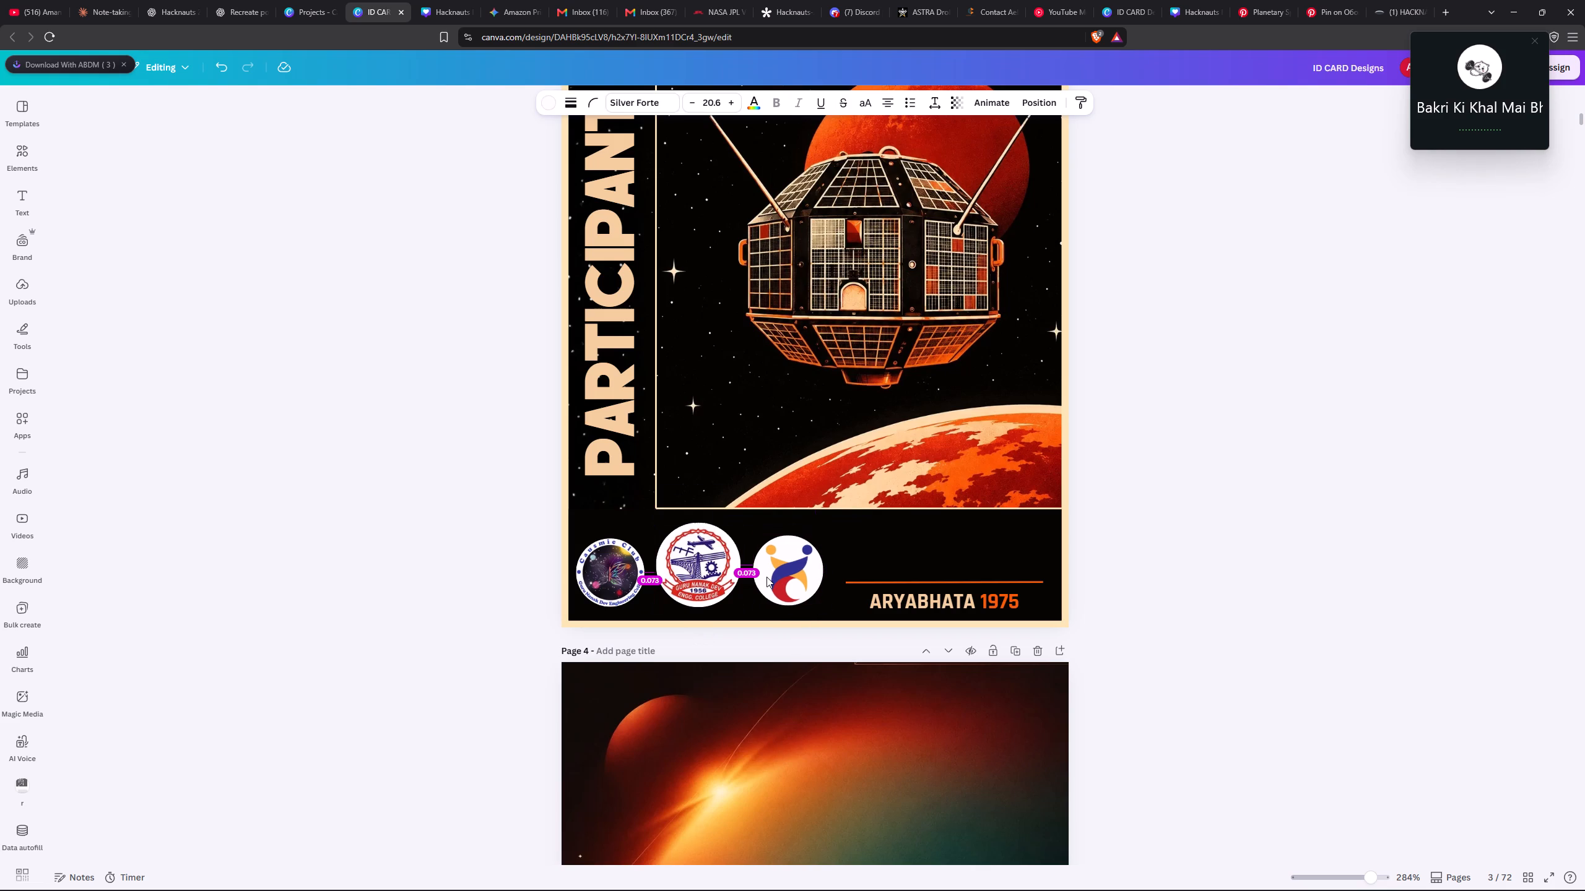
click(1212, 406)
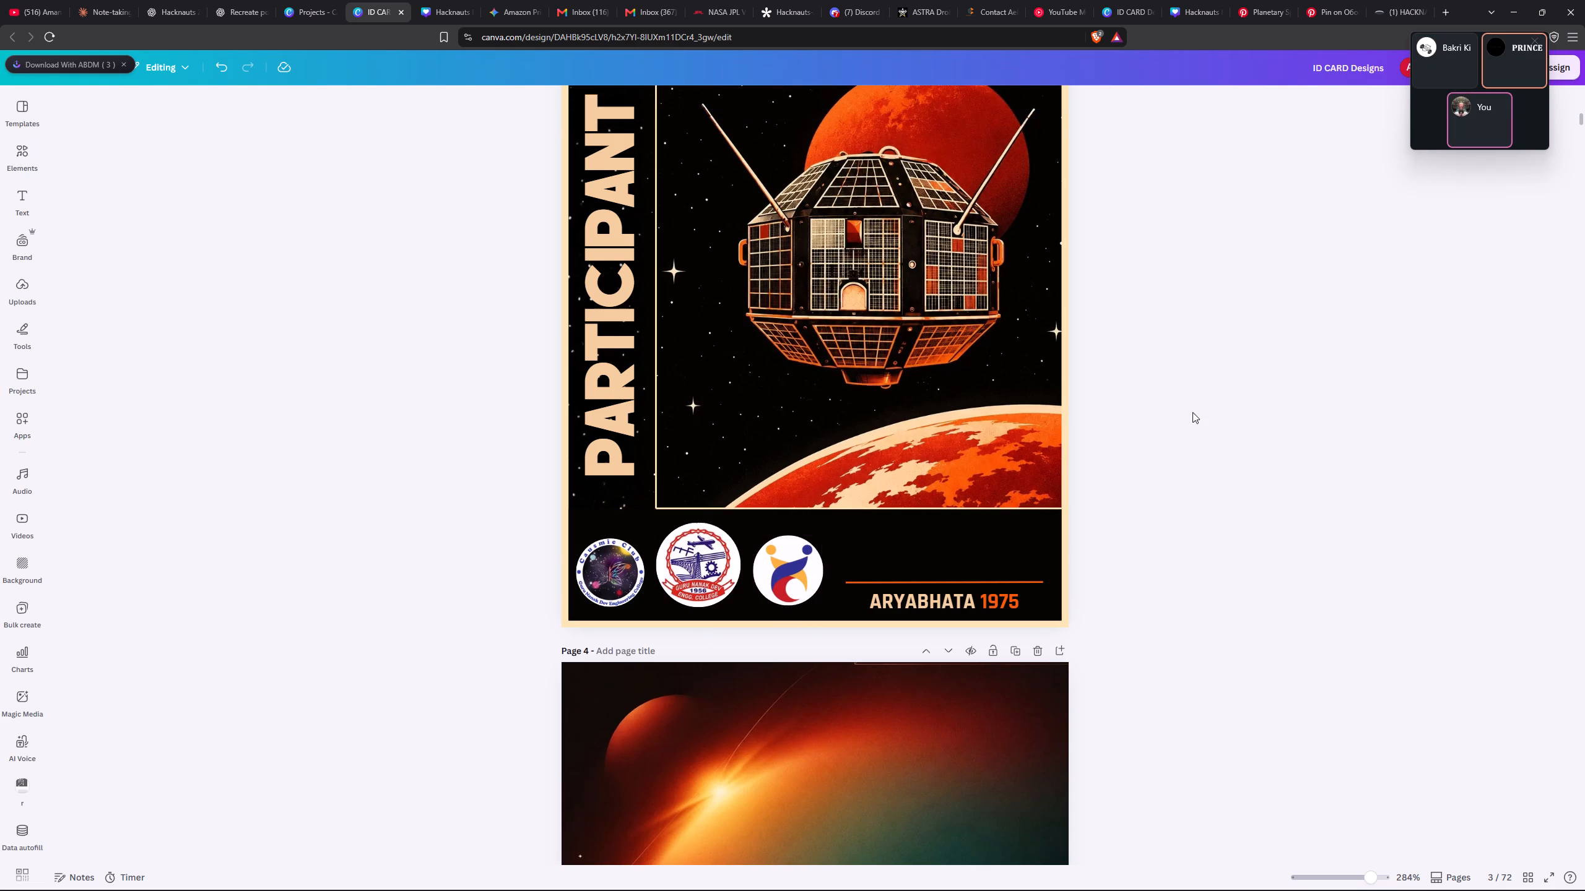
Resize the cream border frame on page 2, extending its right edge well beyond the page edge.
scroll(1196, 407, up, 16)
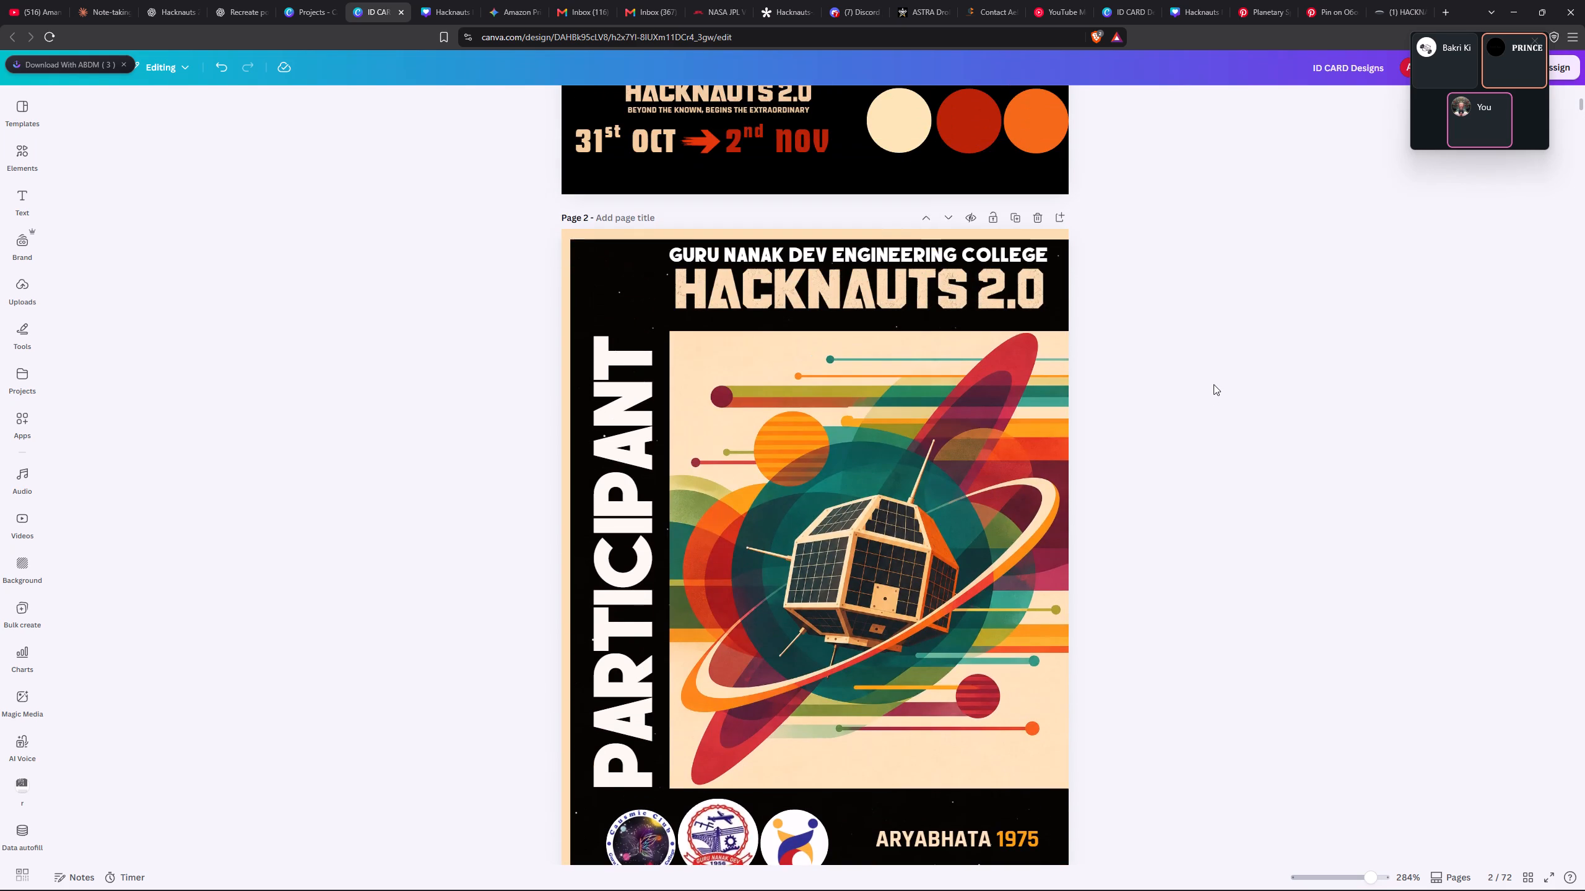
click(586, 248)
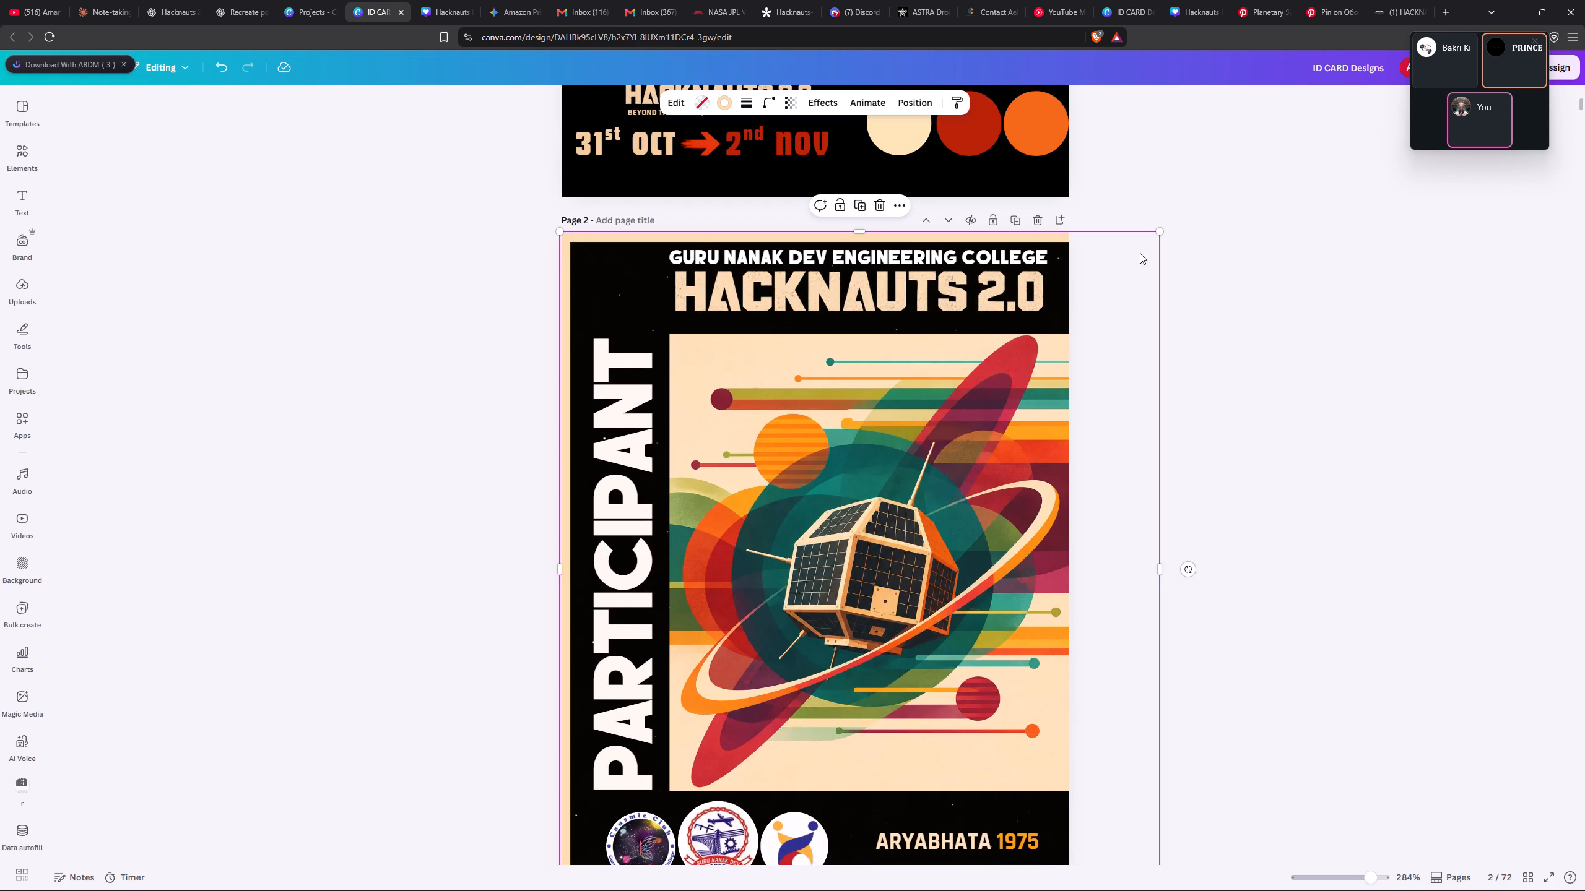
drag(1159, 568, 1100, 574)
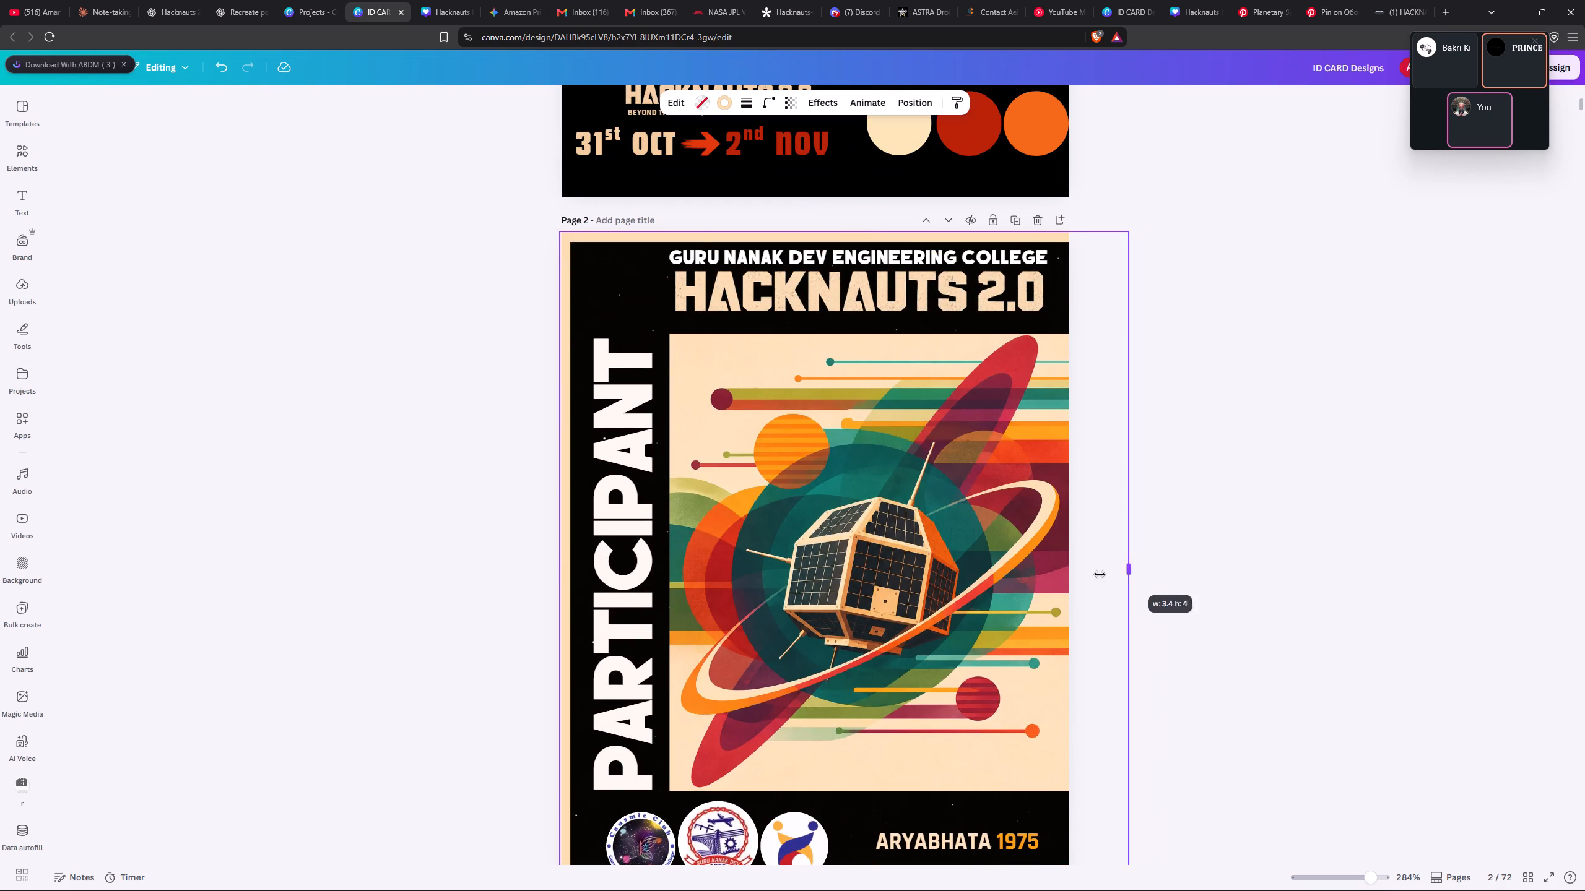
drag(1100, 574, 1063, 575)
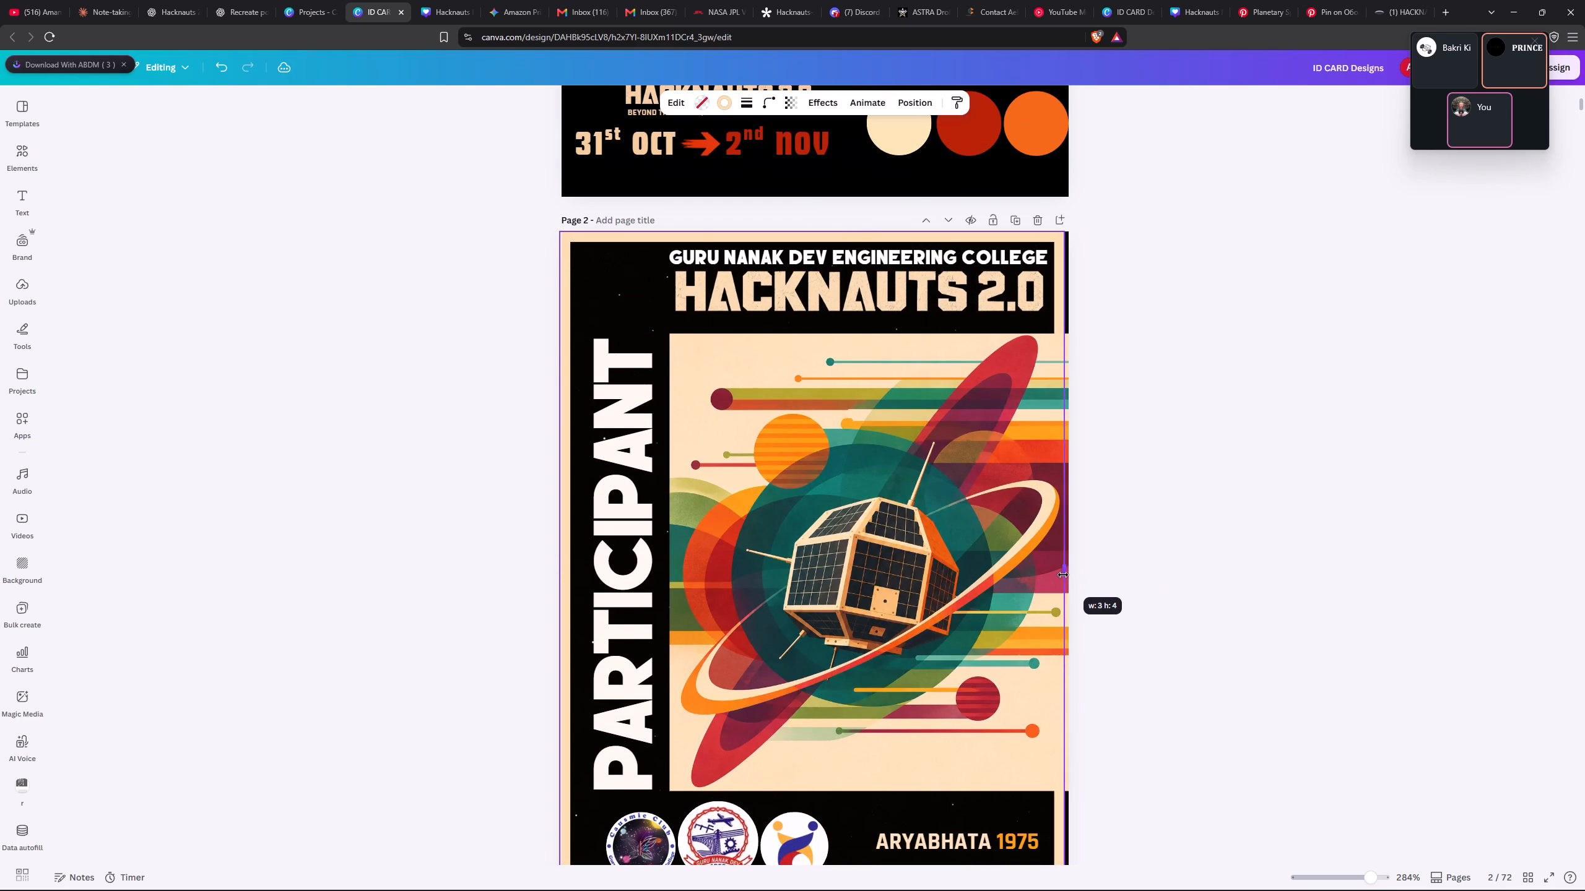
drag(1063, 575, 1202, 529)
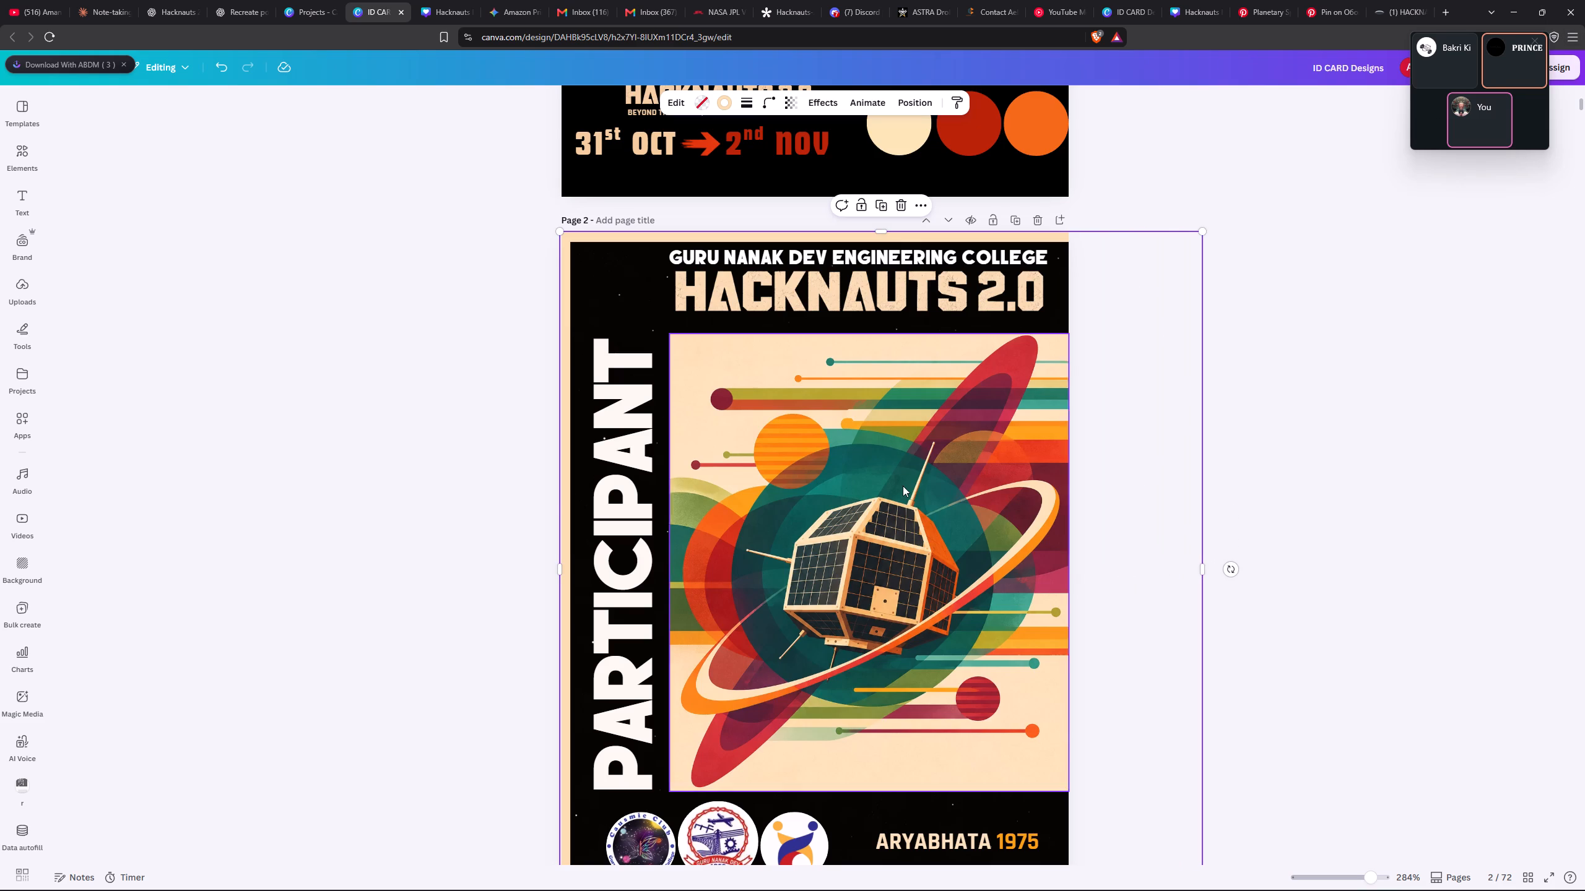
Move the vertical PARTICIPANT text on page 2 right, against the edge of the satellite artwork.
click(612, 478)
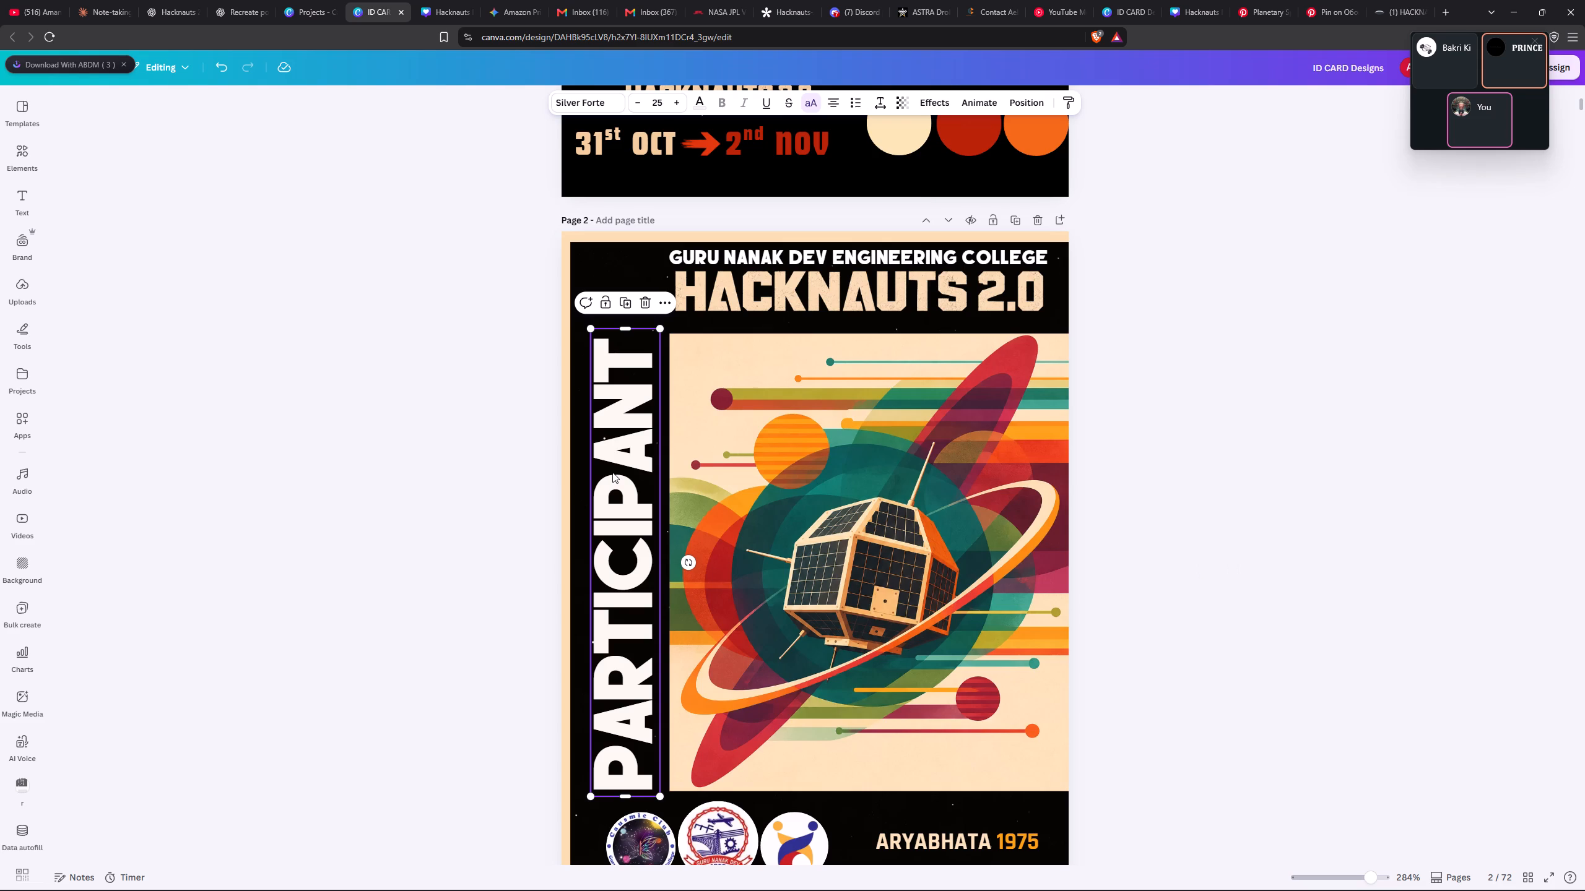
drag(612, 472, 632, 470)
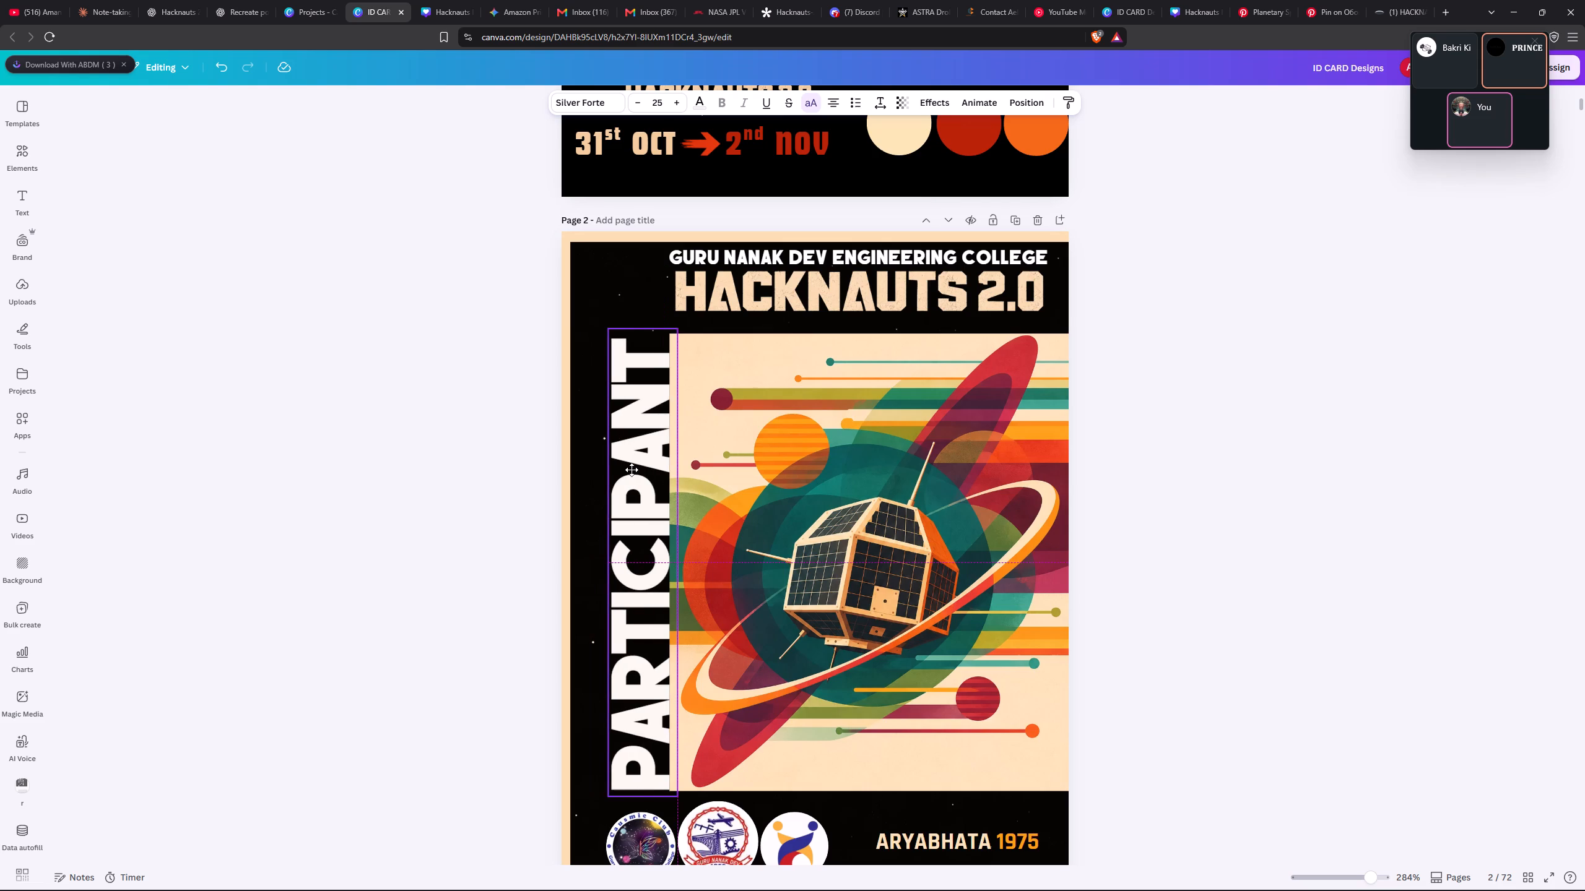
drag(632, 470, 630, 470)
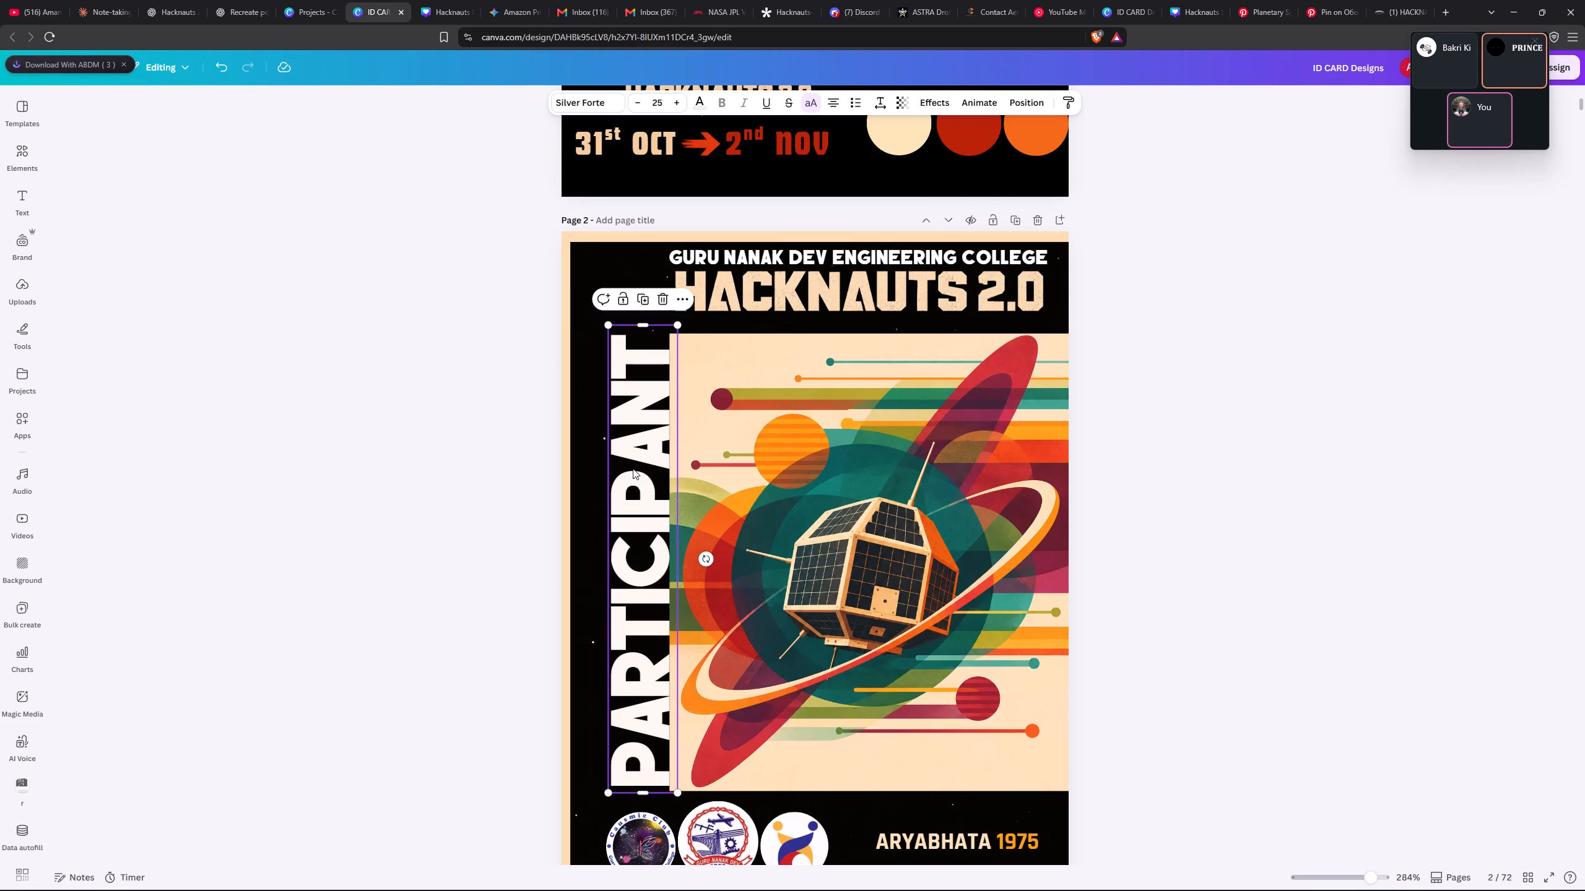
click(1135, 413)
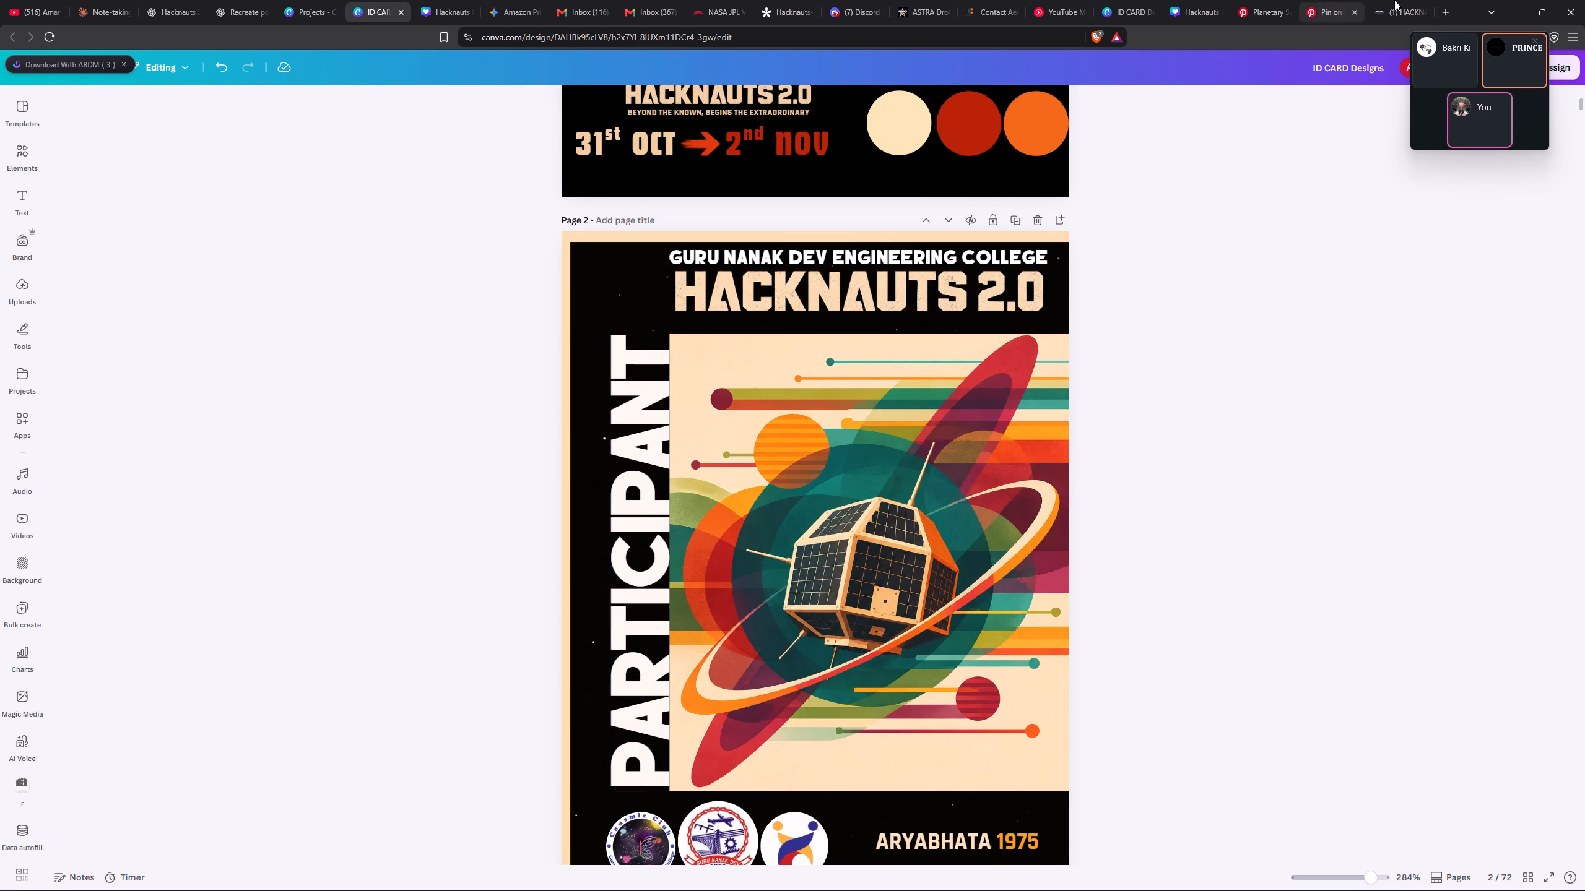
Search the web for "ghusa" in a new tab, expand the overview, and return to the ID card designs.
click(1443, 0)
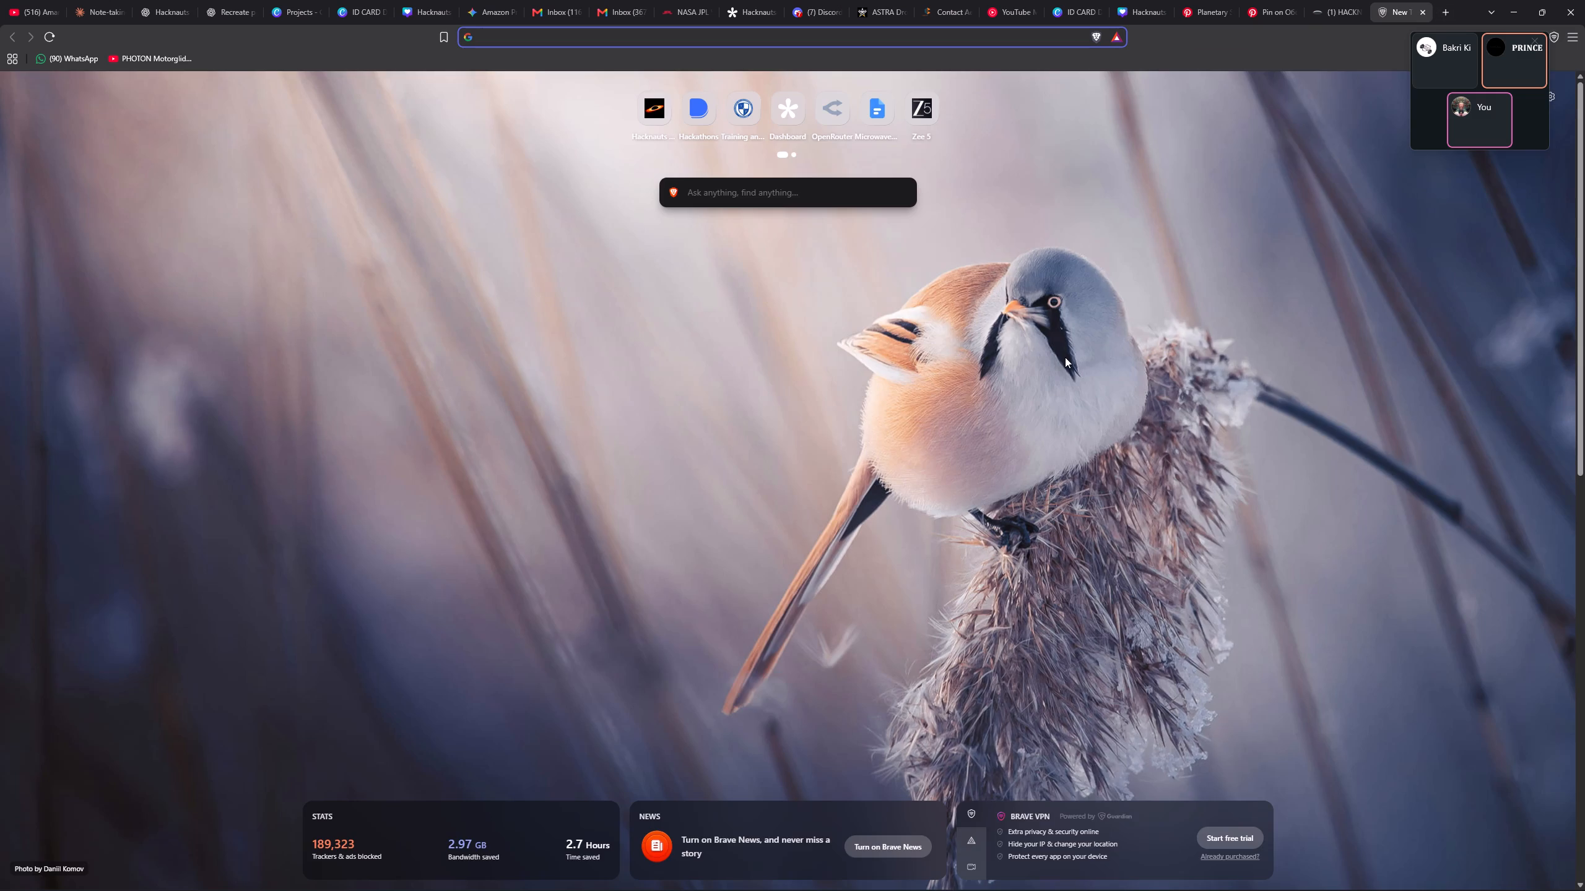
text(ghusa)
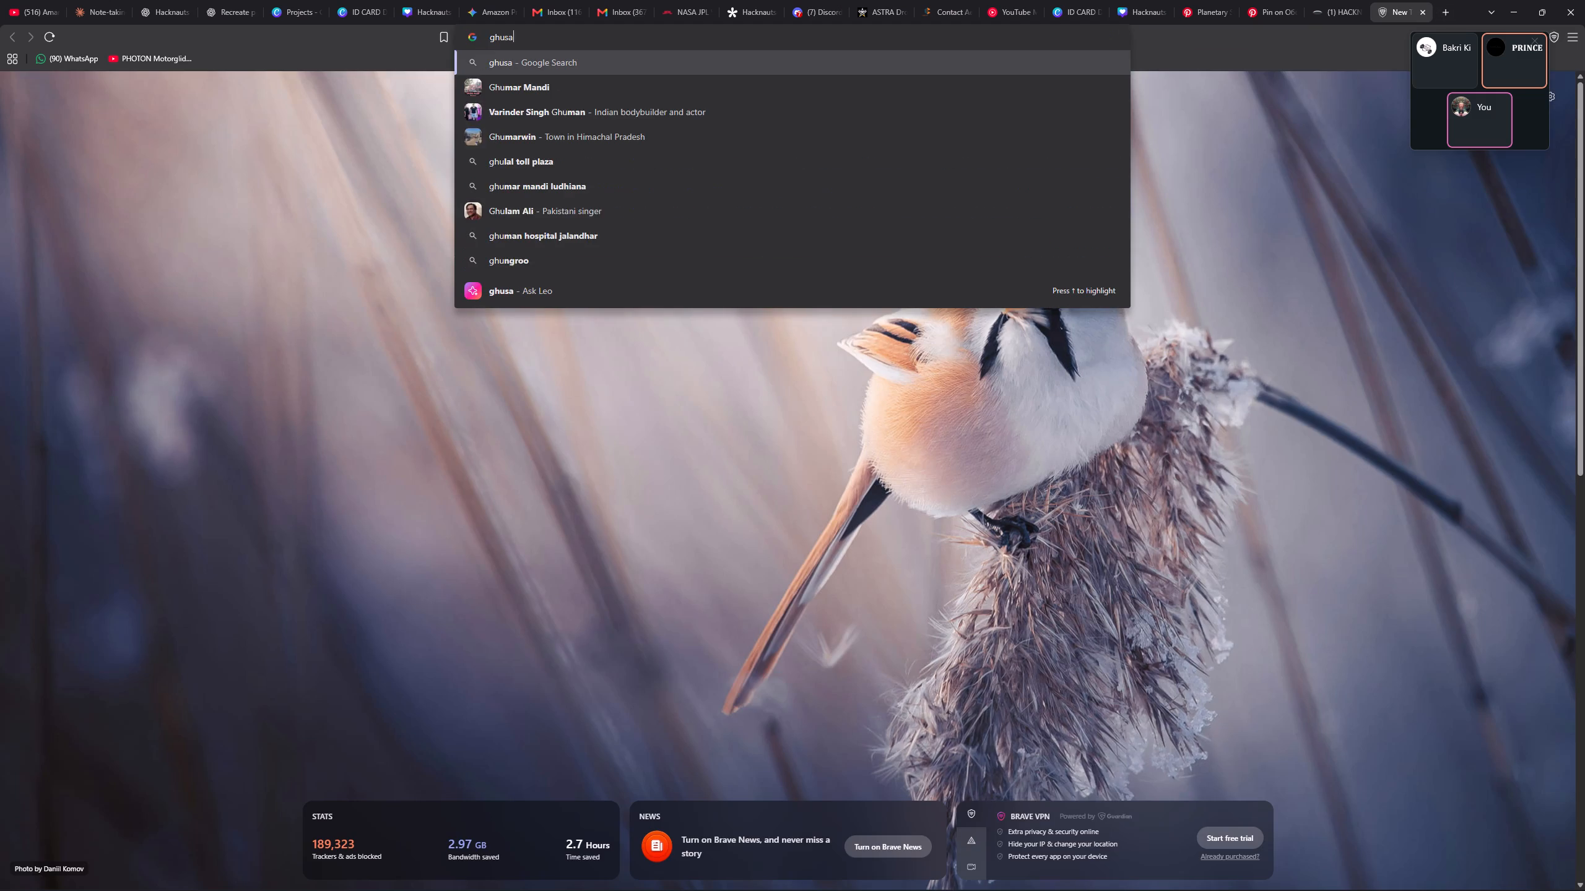
key(space)
key(Return)
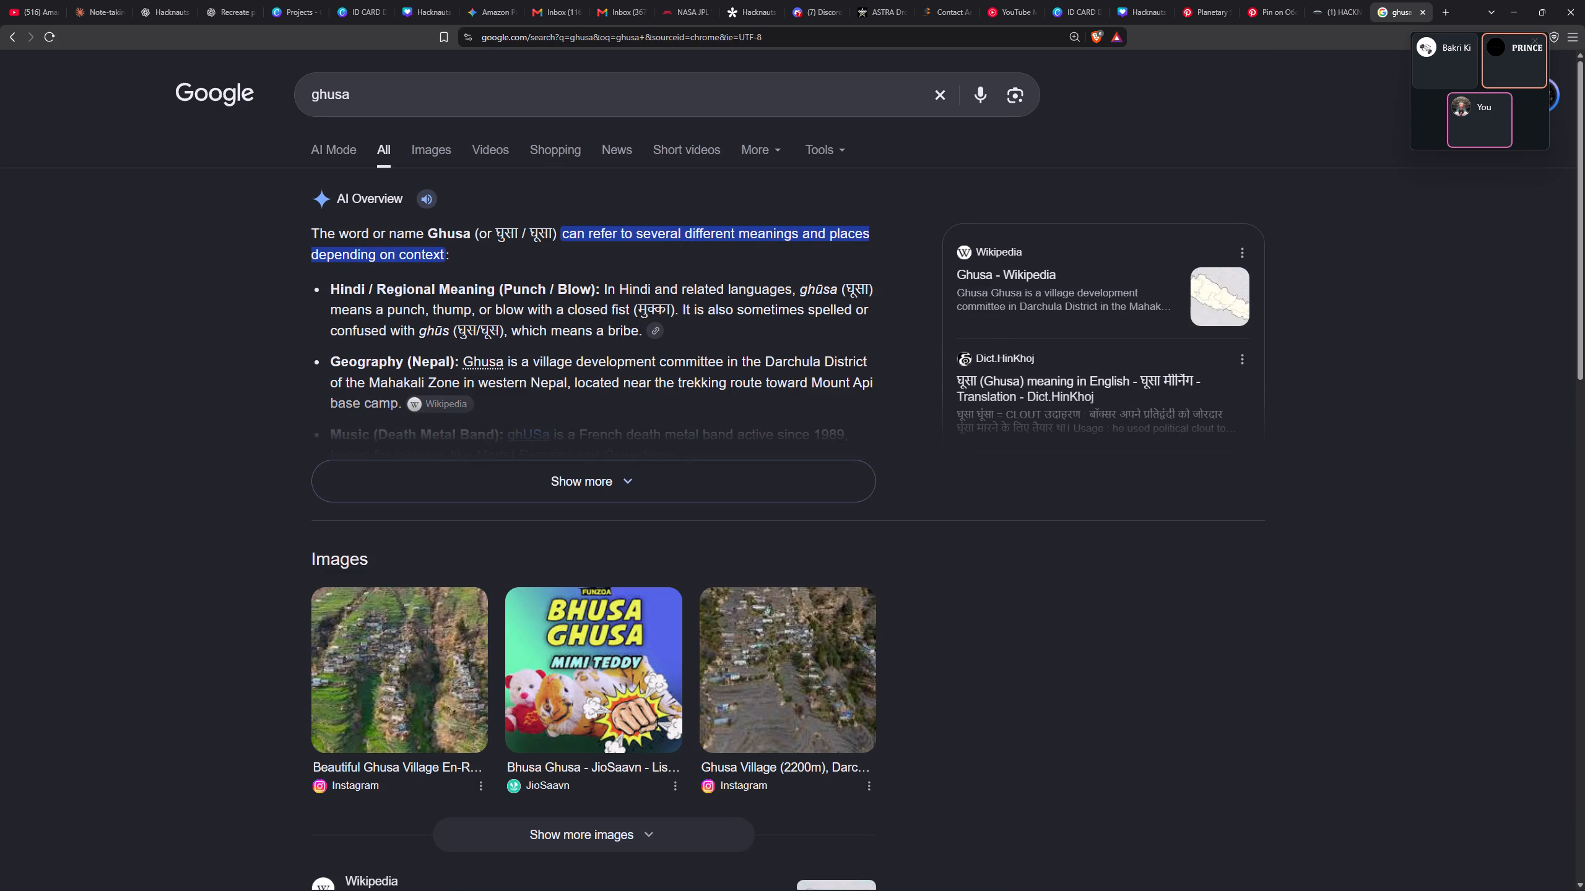
click(612, 463)
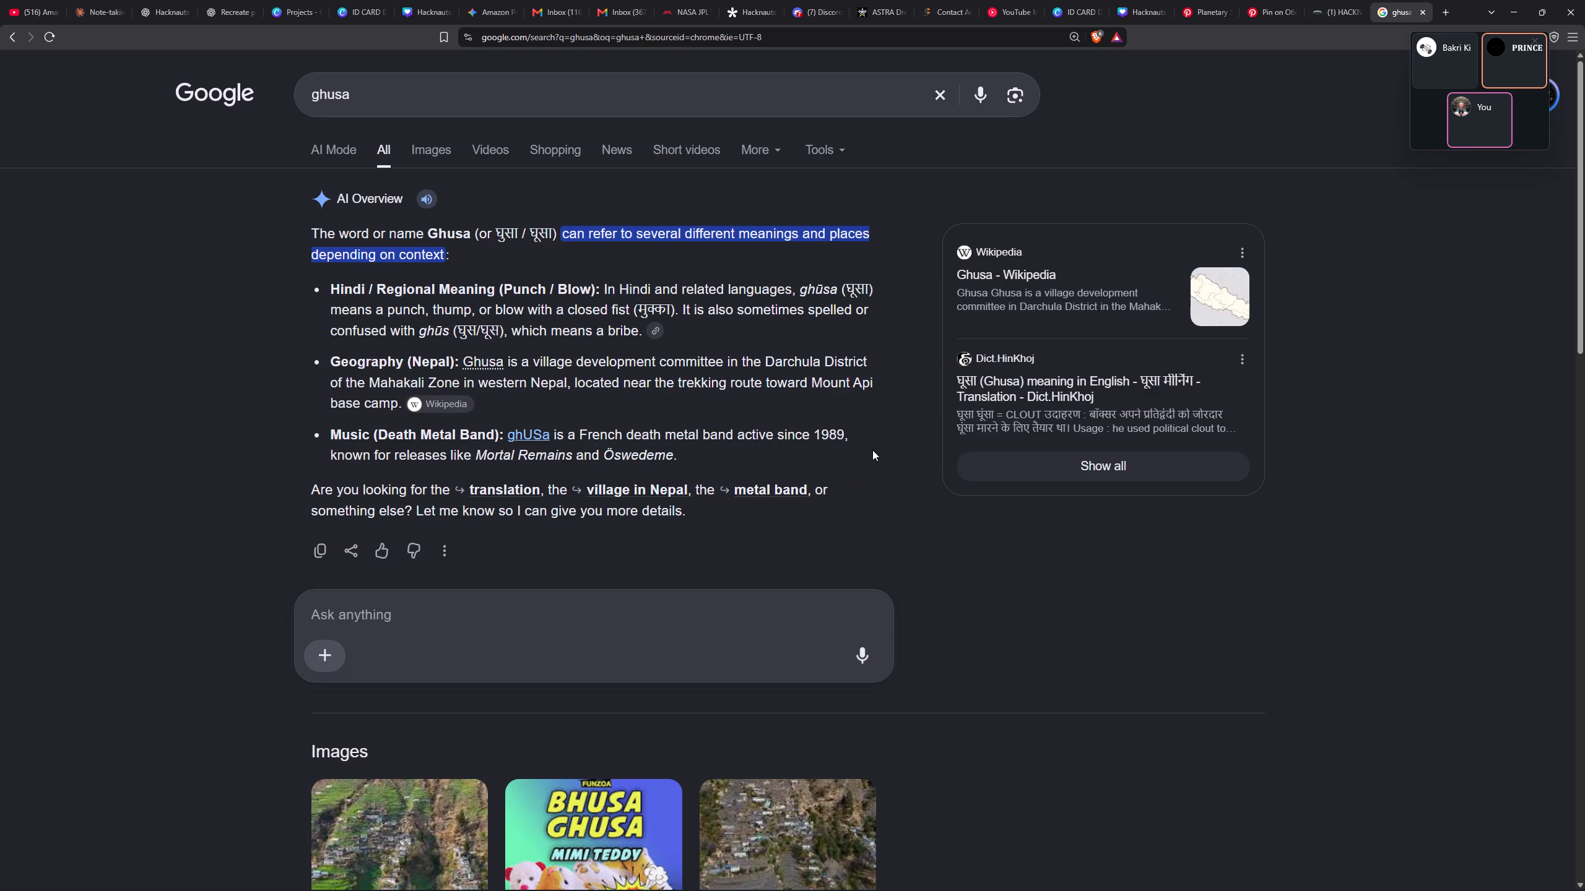
click(1418, 9)
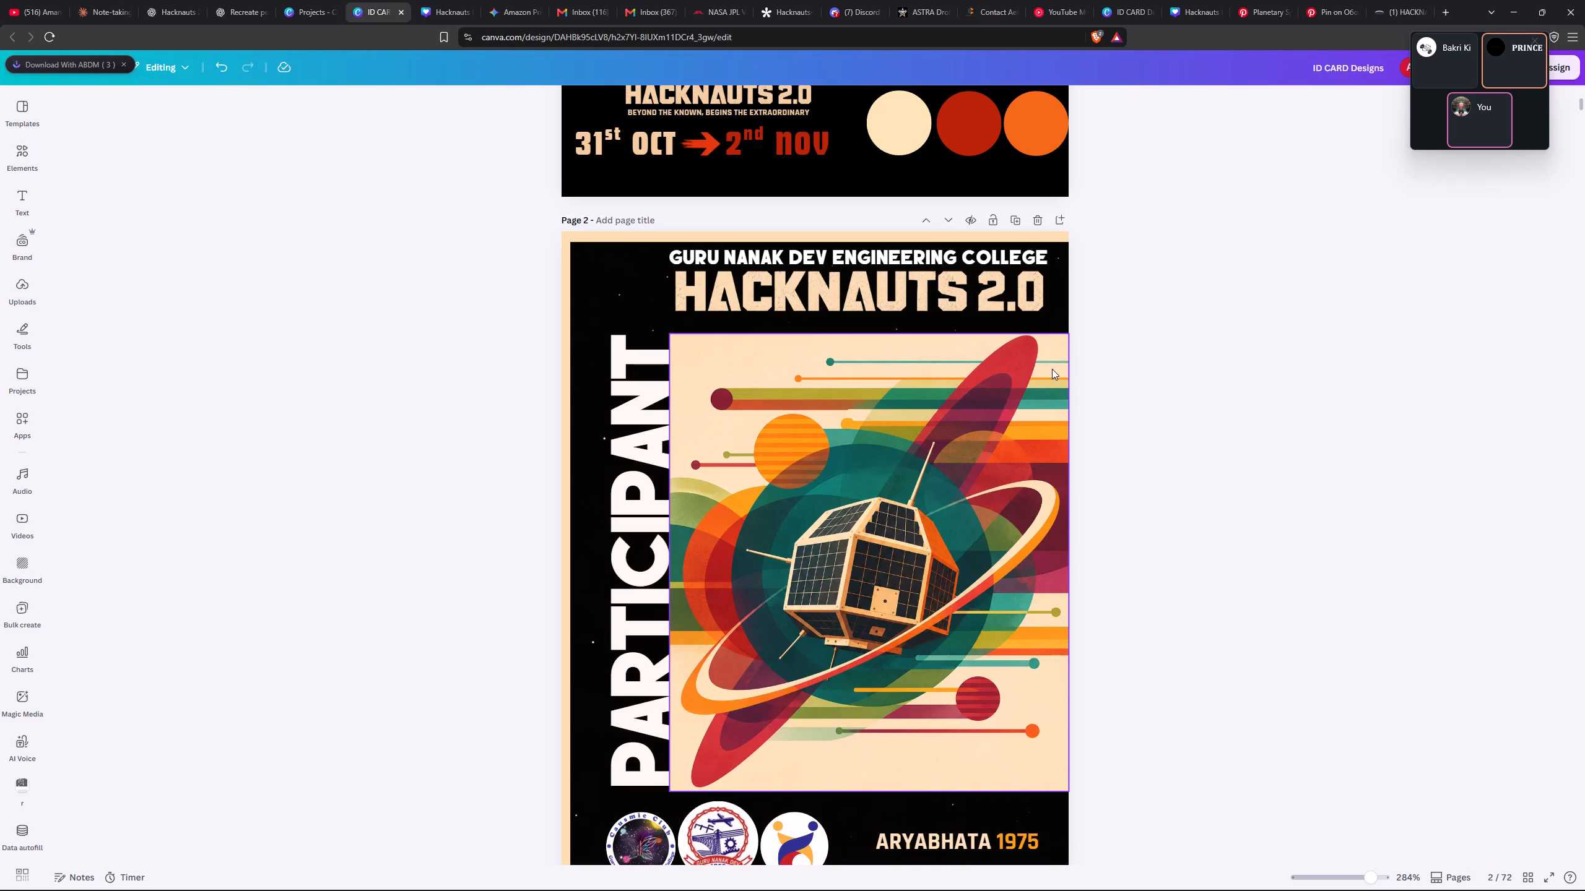
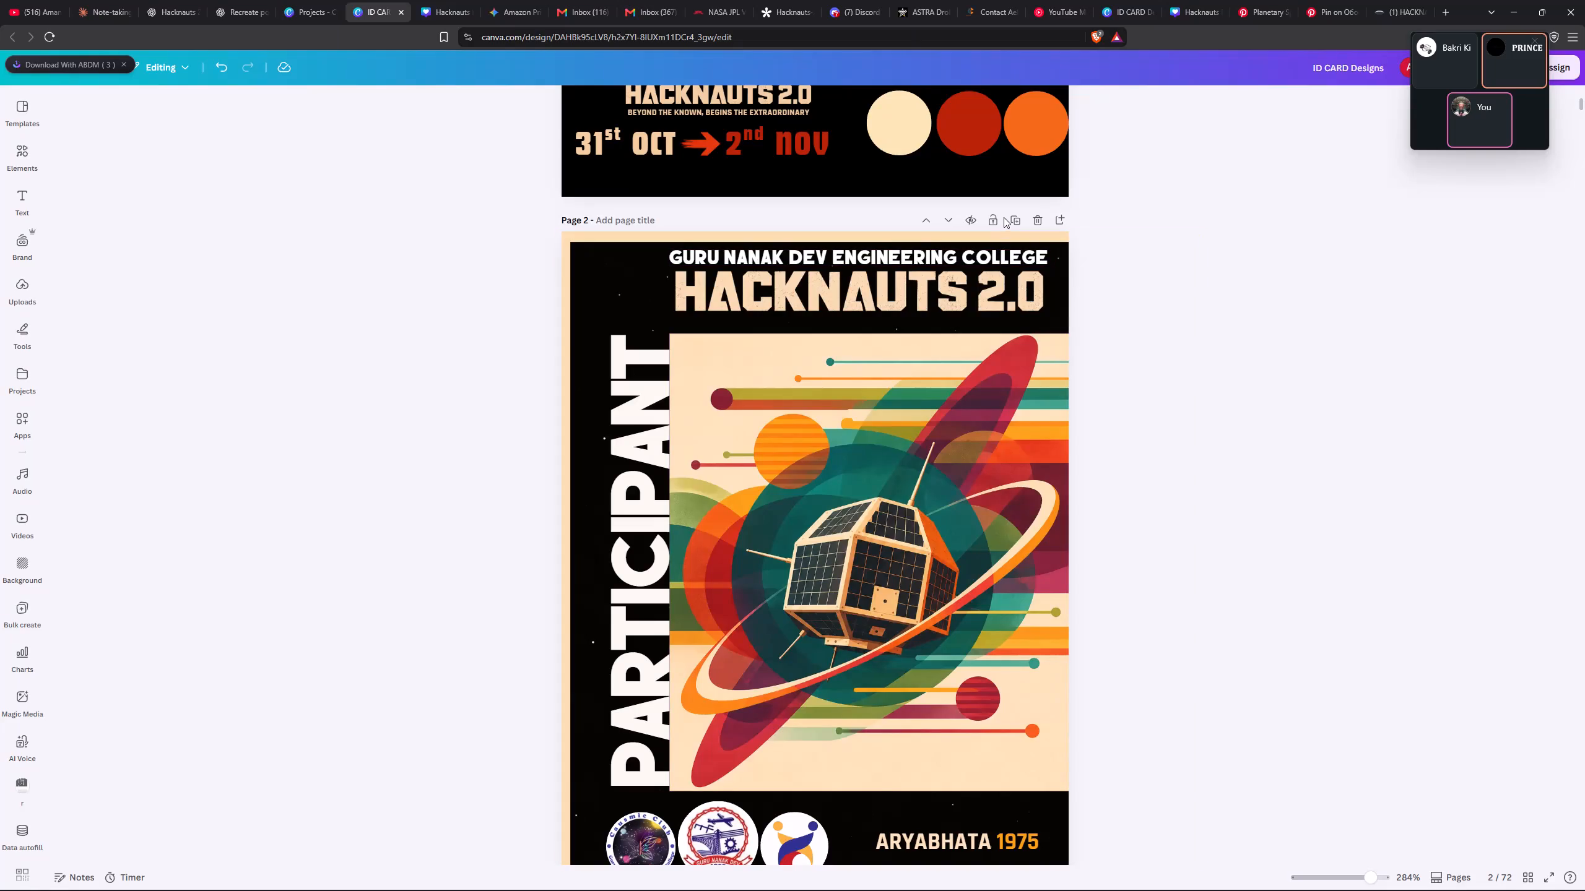
Duplicate the page 2 participant ID card.
click(1008, 217)
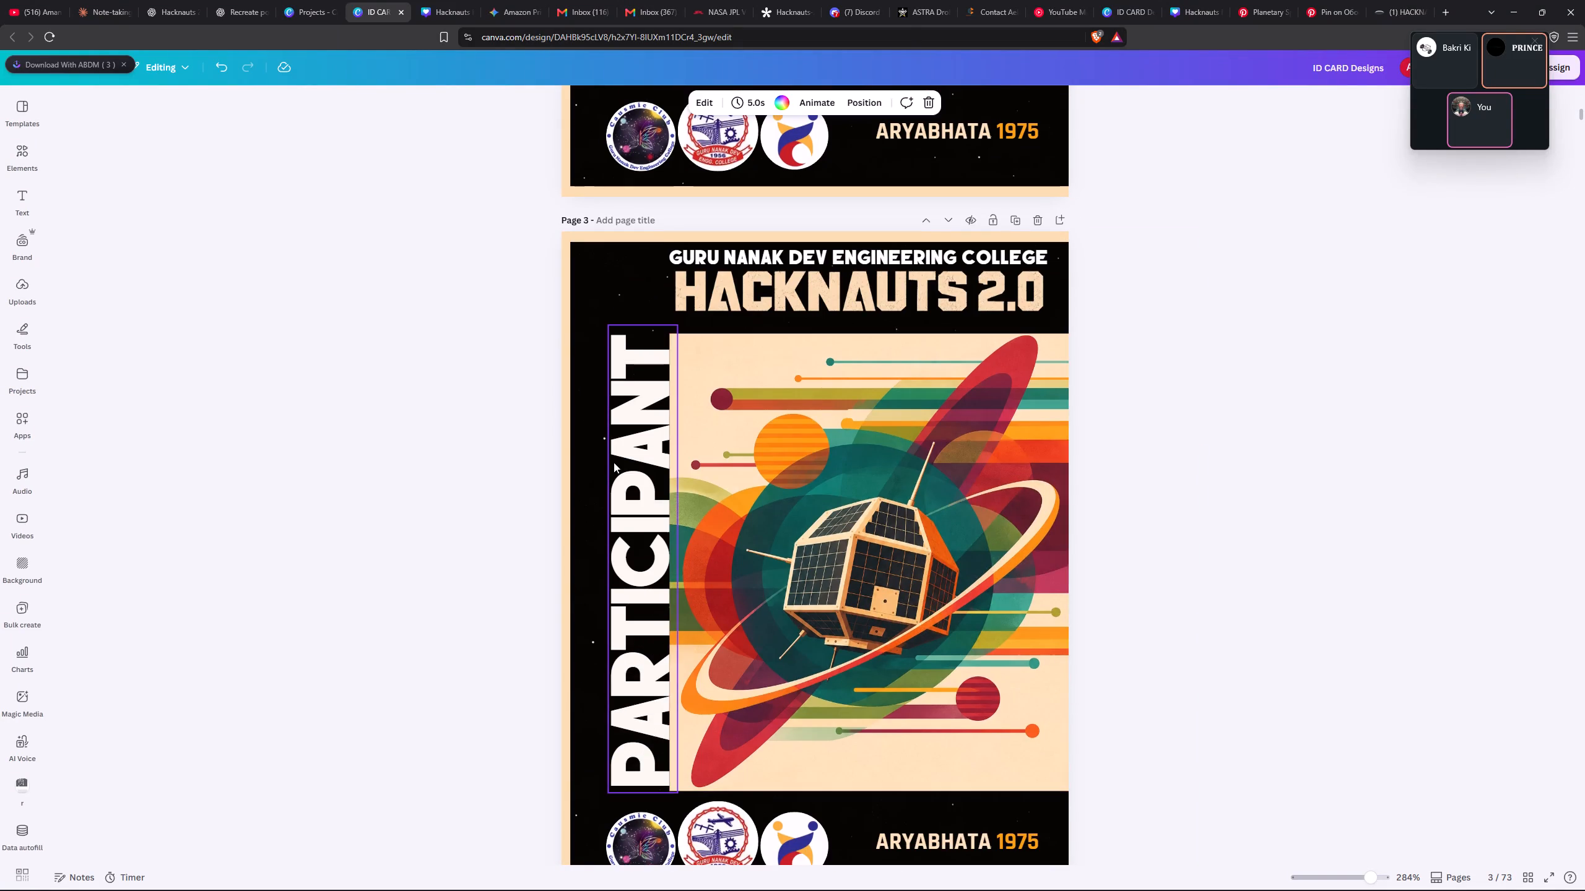
Move the three logos on the duplicated page 3 right, clustering them together beside the ARYABHATA 1975 text.
scroll(705, 722, down, 3)
drag(815, 656, 859, 658)
drag(728, 665, 773, 666)
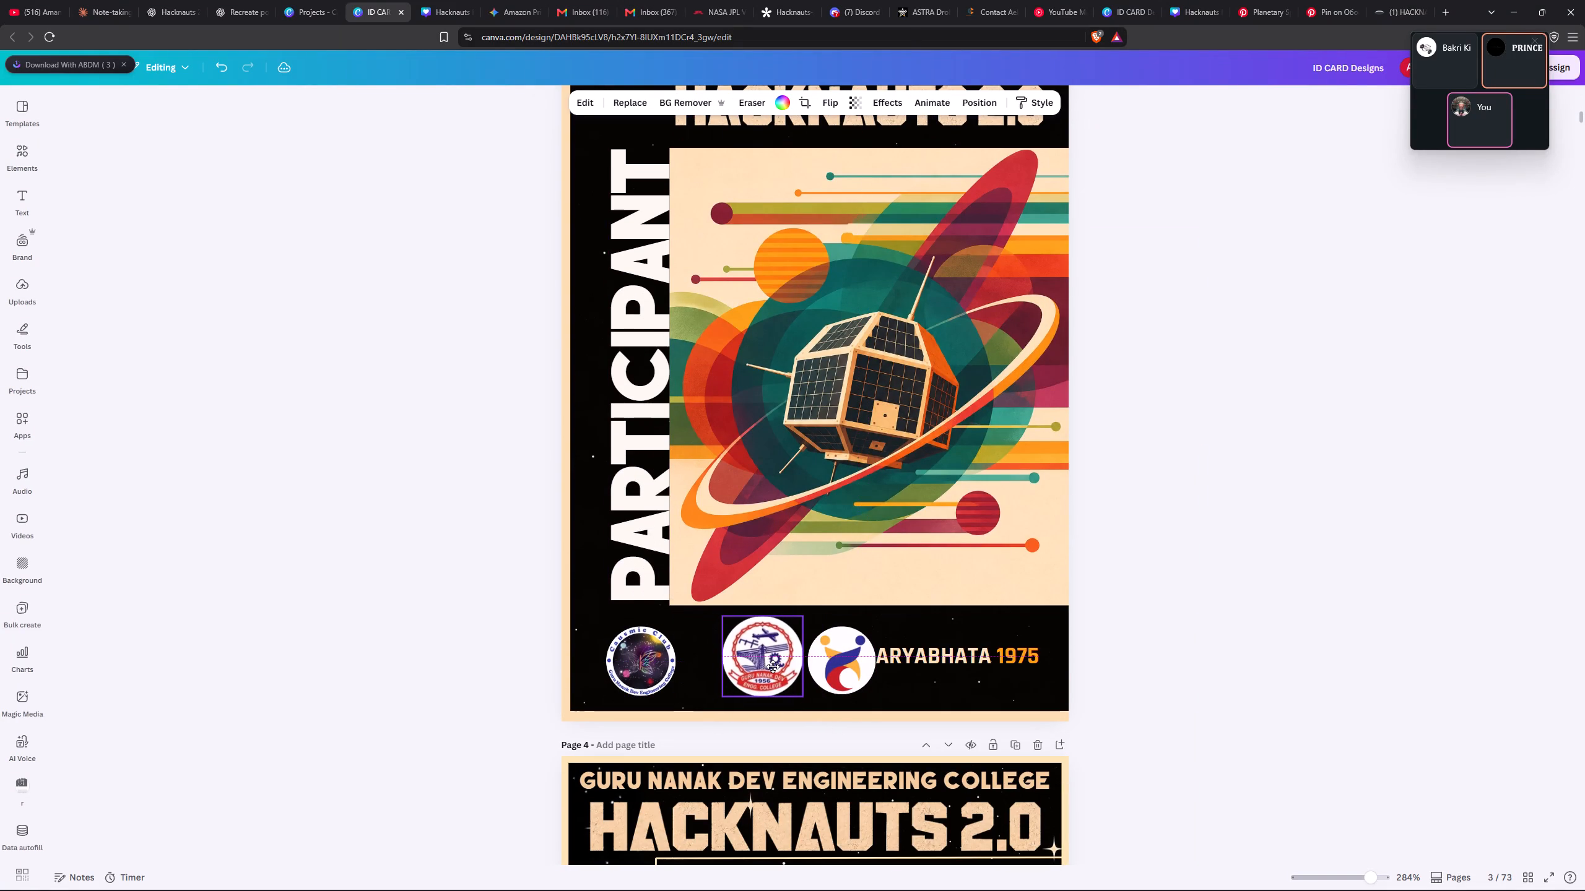
drag(773, 666, 779, 667)
drag(645, 668, 790, 660)
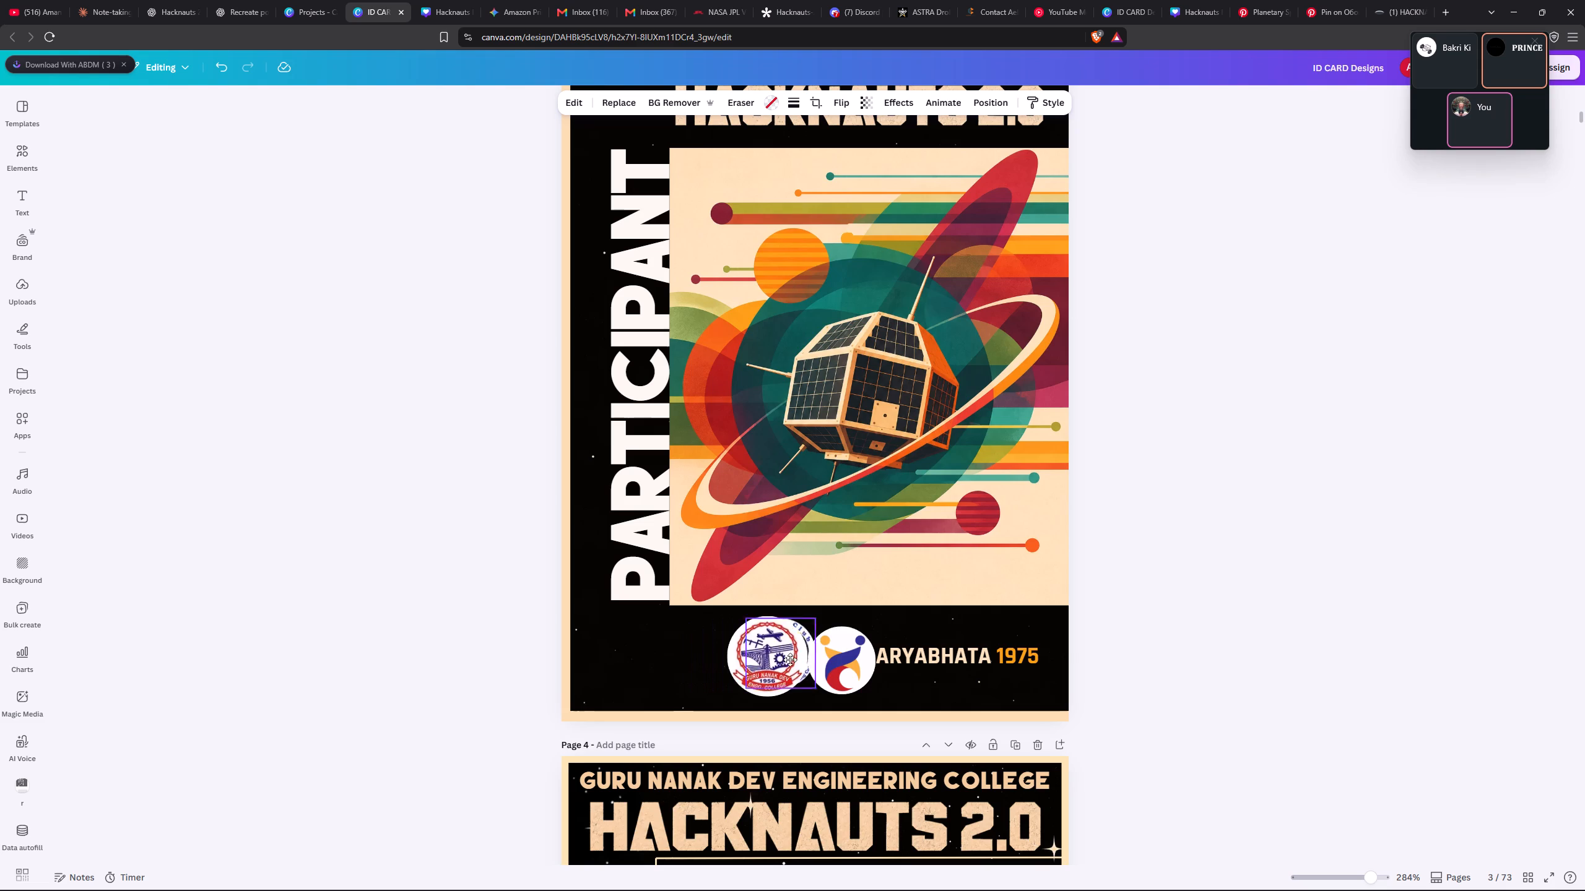
drag(790, 660, 814, 650)
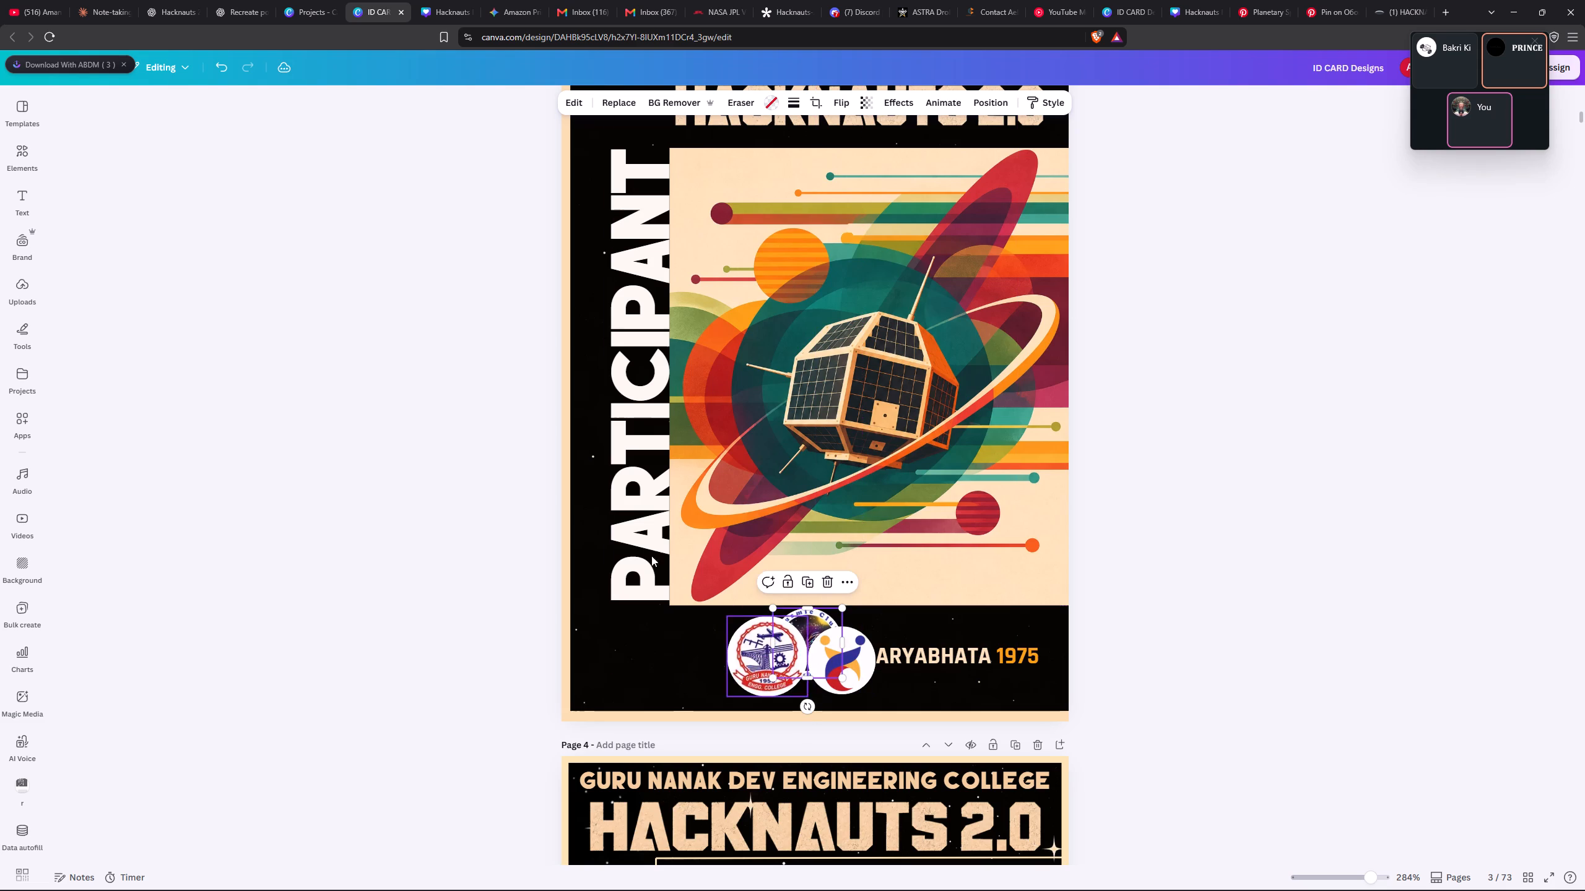
Move page 3's vertical PARTICIPANT text left and slightly up, so its box meets the satellite artwork's left edge.
click(645, 548)
ctrl+scroll(652, 614, up, 4)
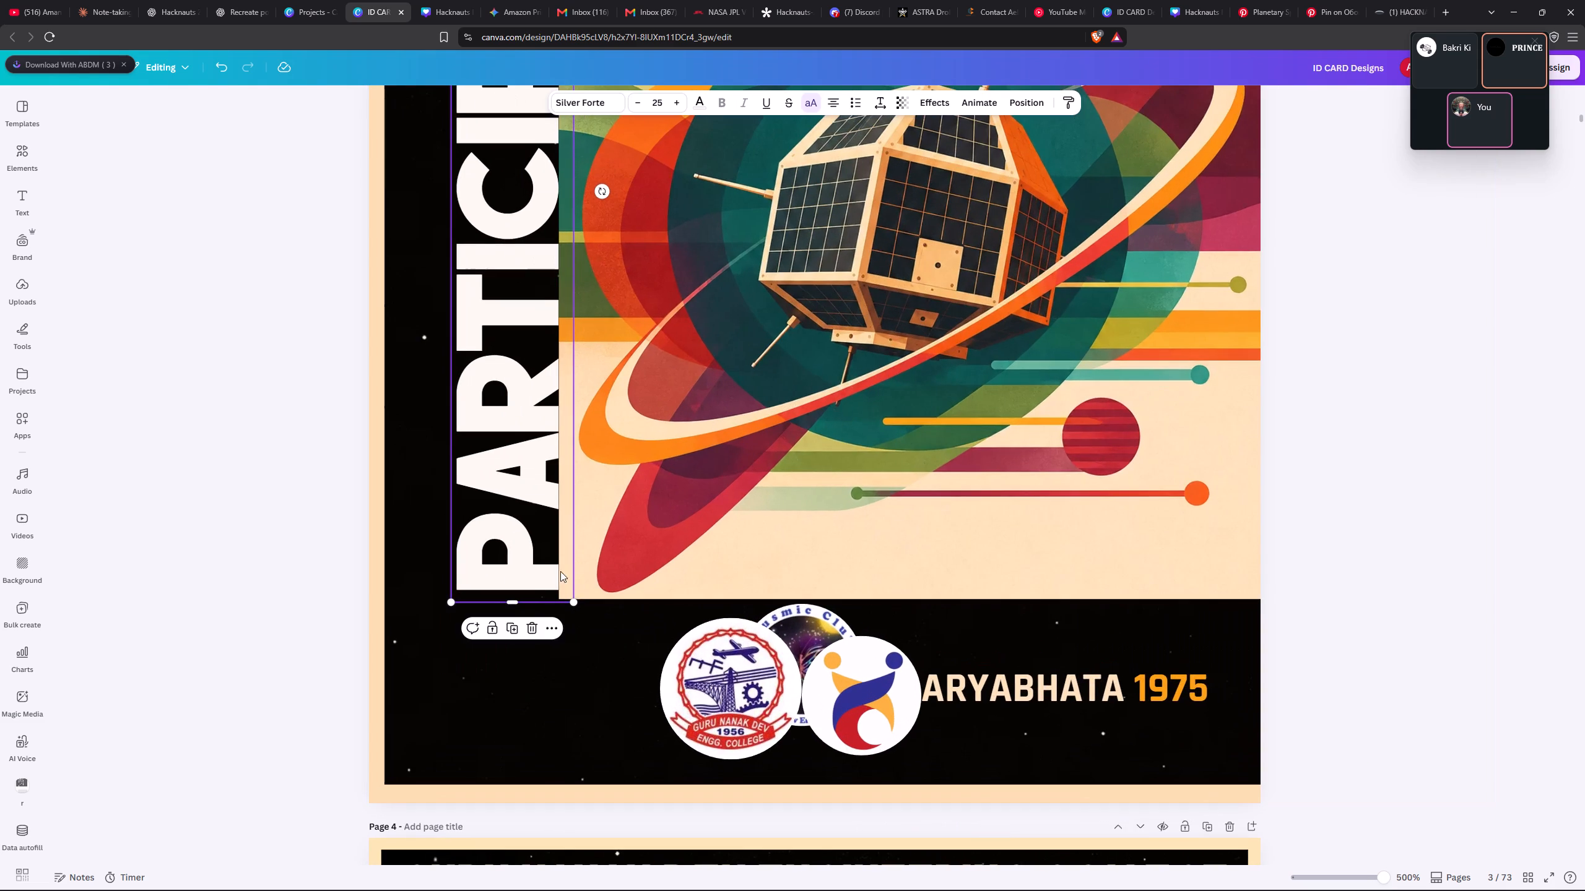
drag(536, 566, 539, 577)
ctrl+scroll(530, 628, up, 6)
ctrl+scroll(598, 630, up, 4)
drag(542, 584, 540, 583)
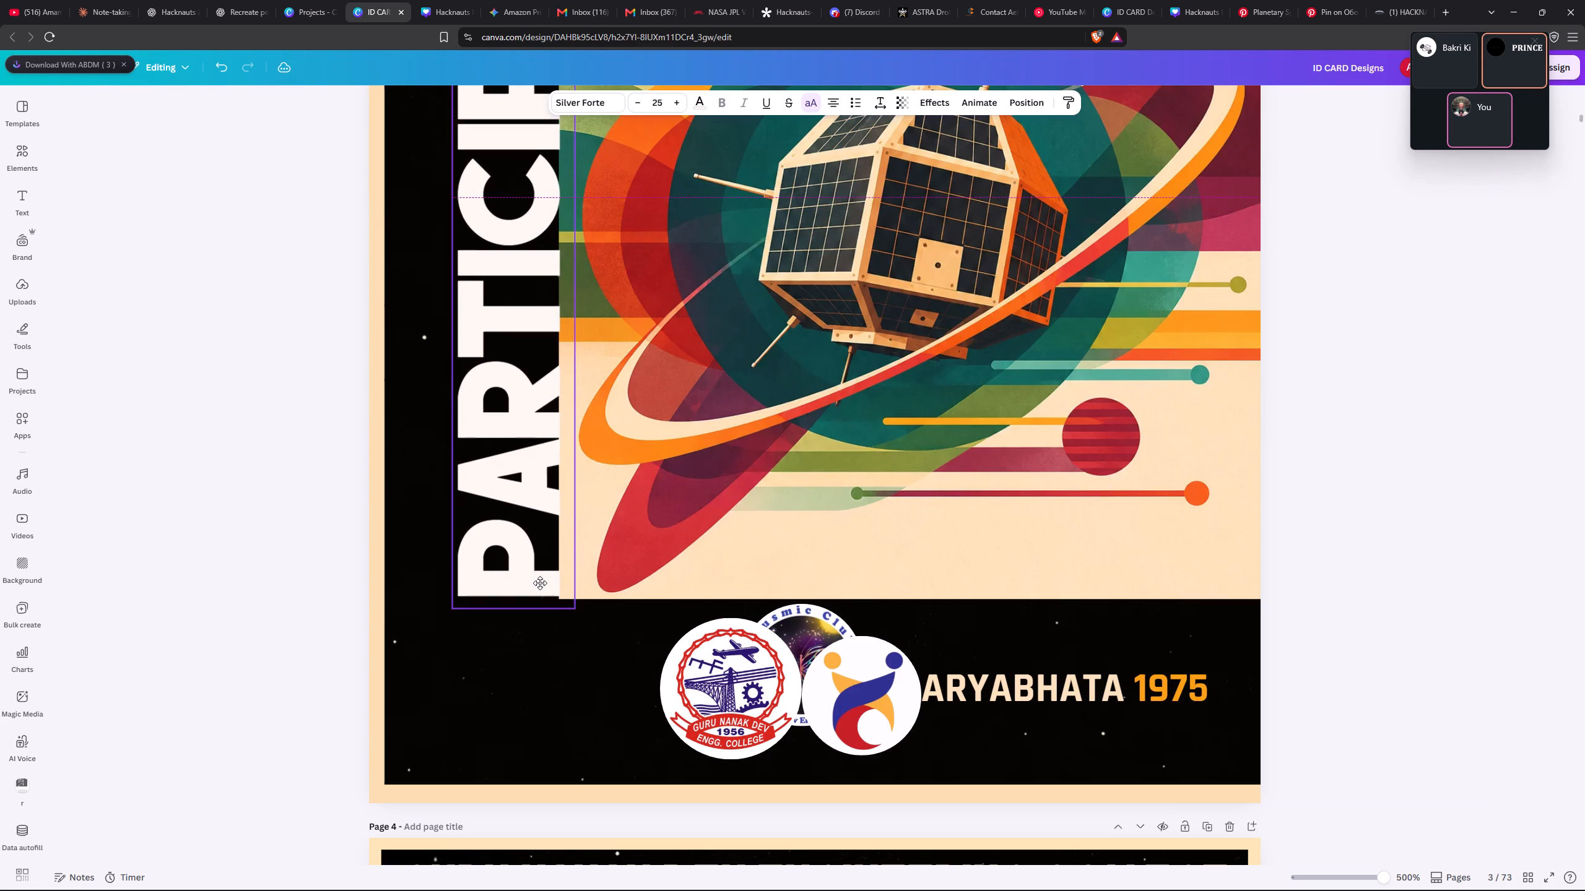
drag(540, 583, 522, 524)
ctrl+scroll(433, 733, down, 3)
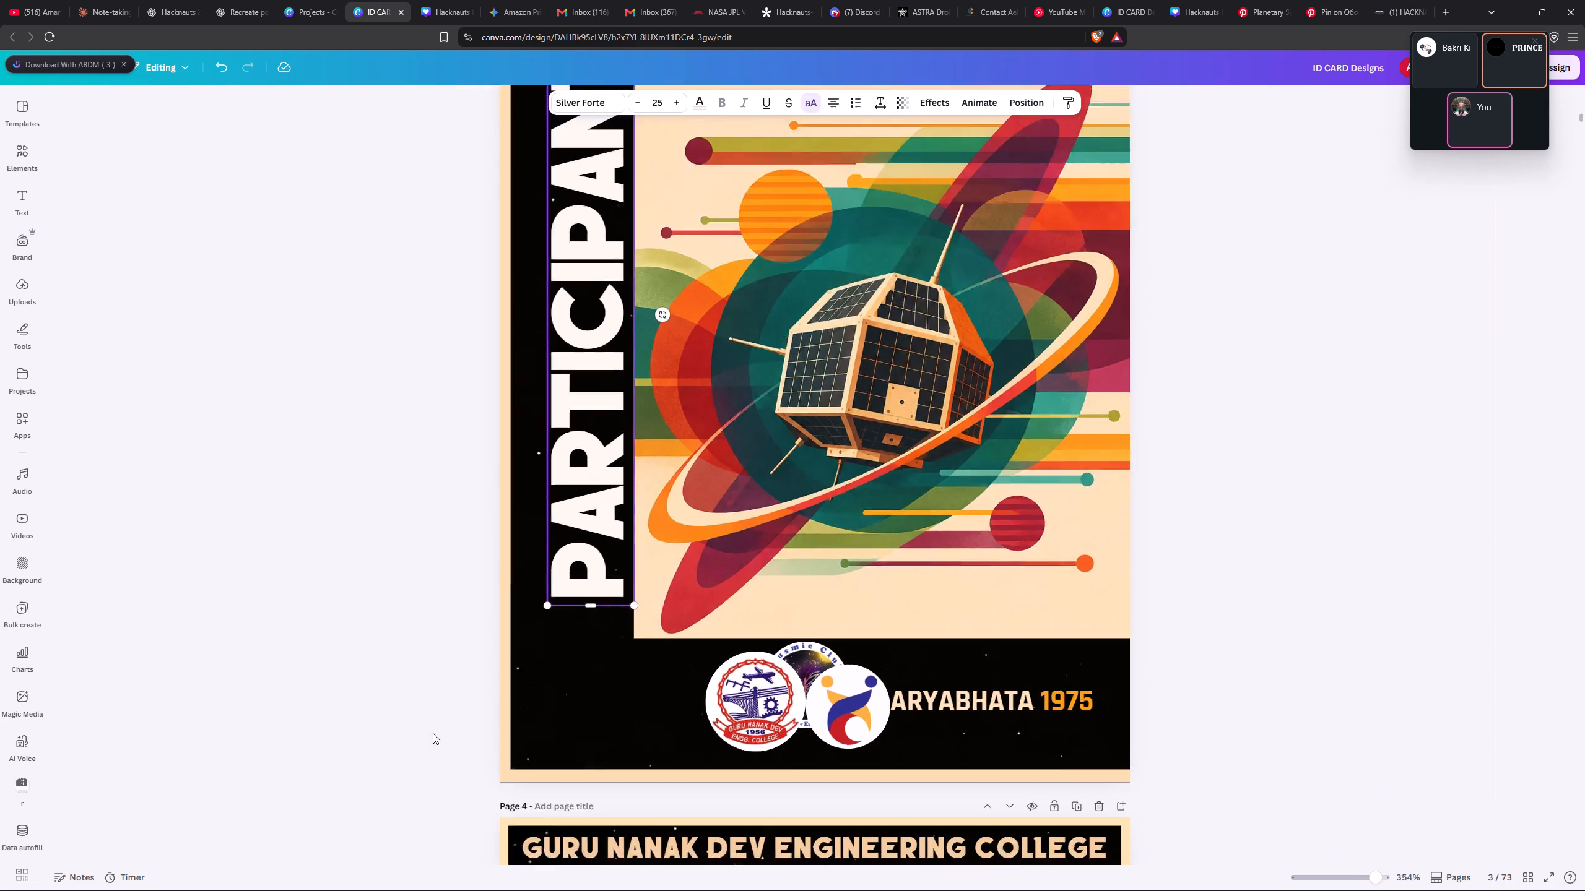
Duplicate the cream border frame on page 3 and align the copy over the original.
ctrl+scroll(433, 733, down, 2)
ctrl+scroll(592, 715, up, 3)
click(597, 768)
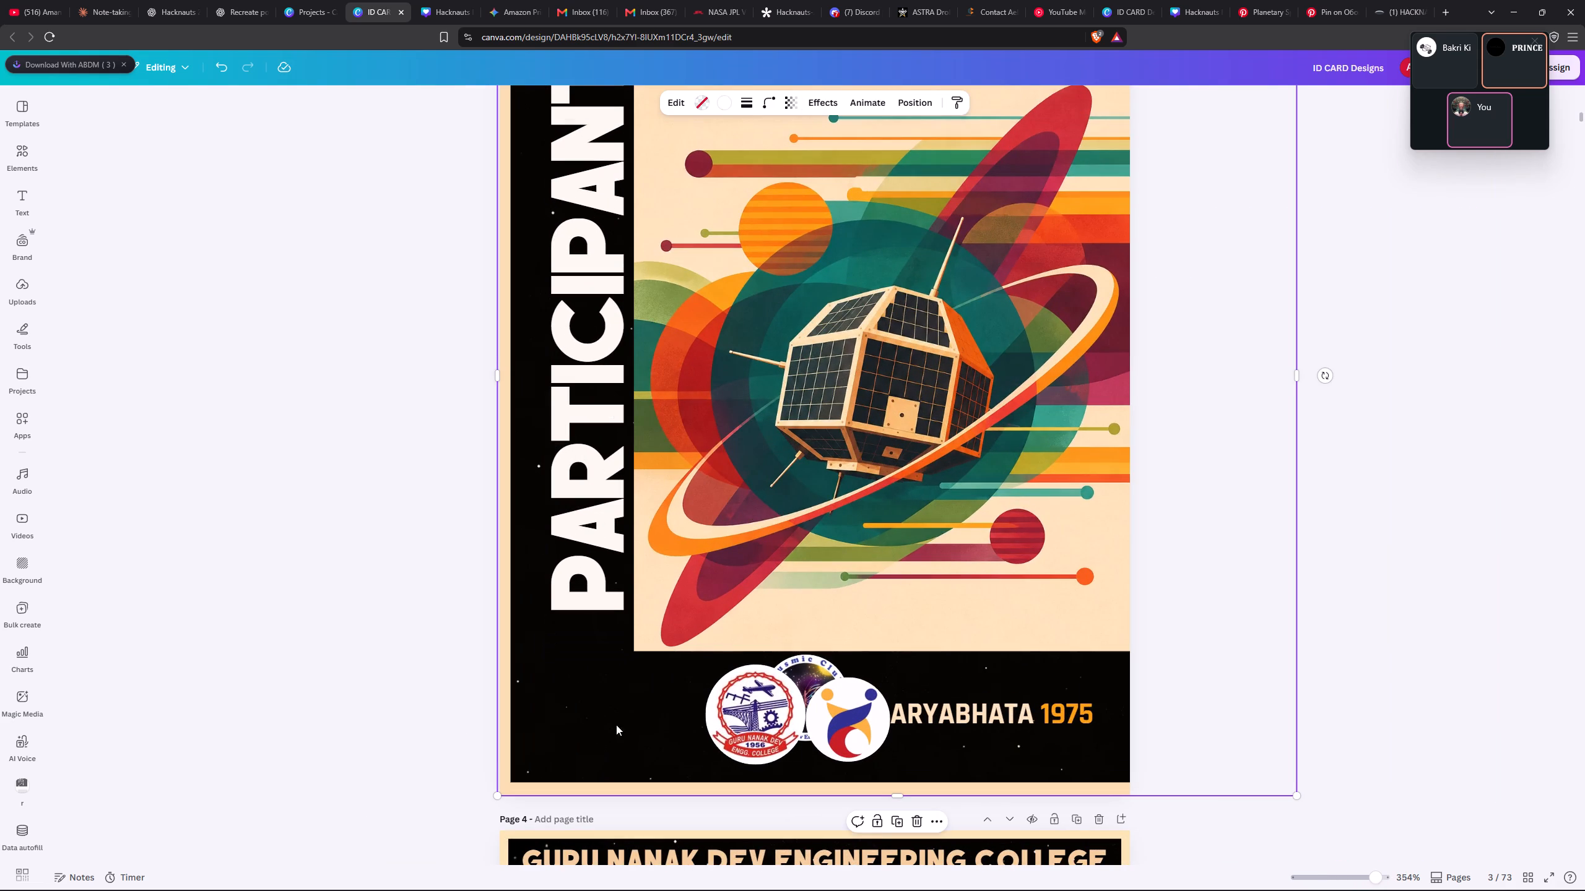
click(894, 814)
drag(967, 632, 933, 621)
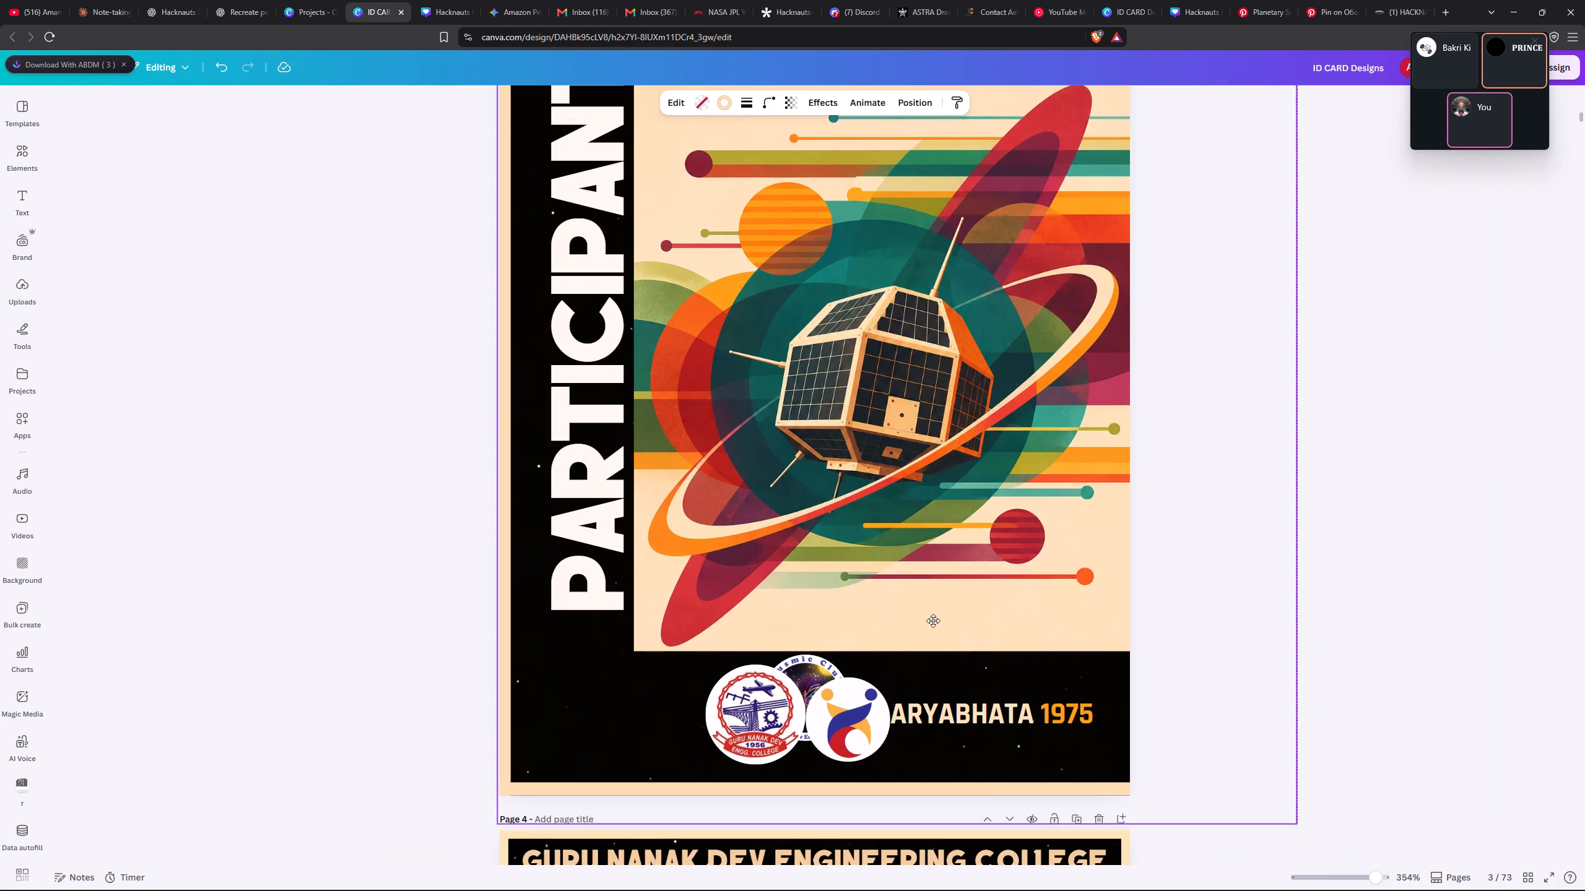
drag(933, 621, 937, 594)
Shrink the duplicated frame to a small box in page 3's lower-left corner, ending at the satellite artwork's left and bottom edges.
scroll(937, 594, up, 4)
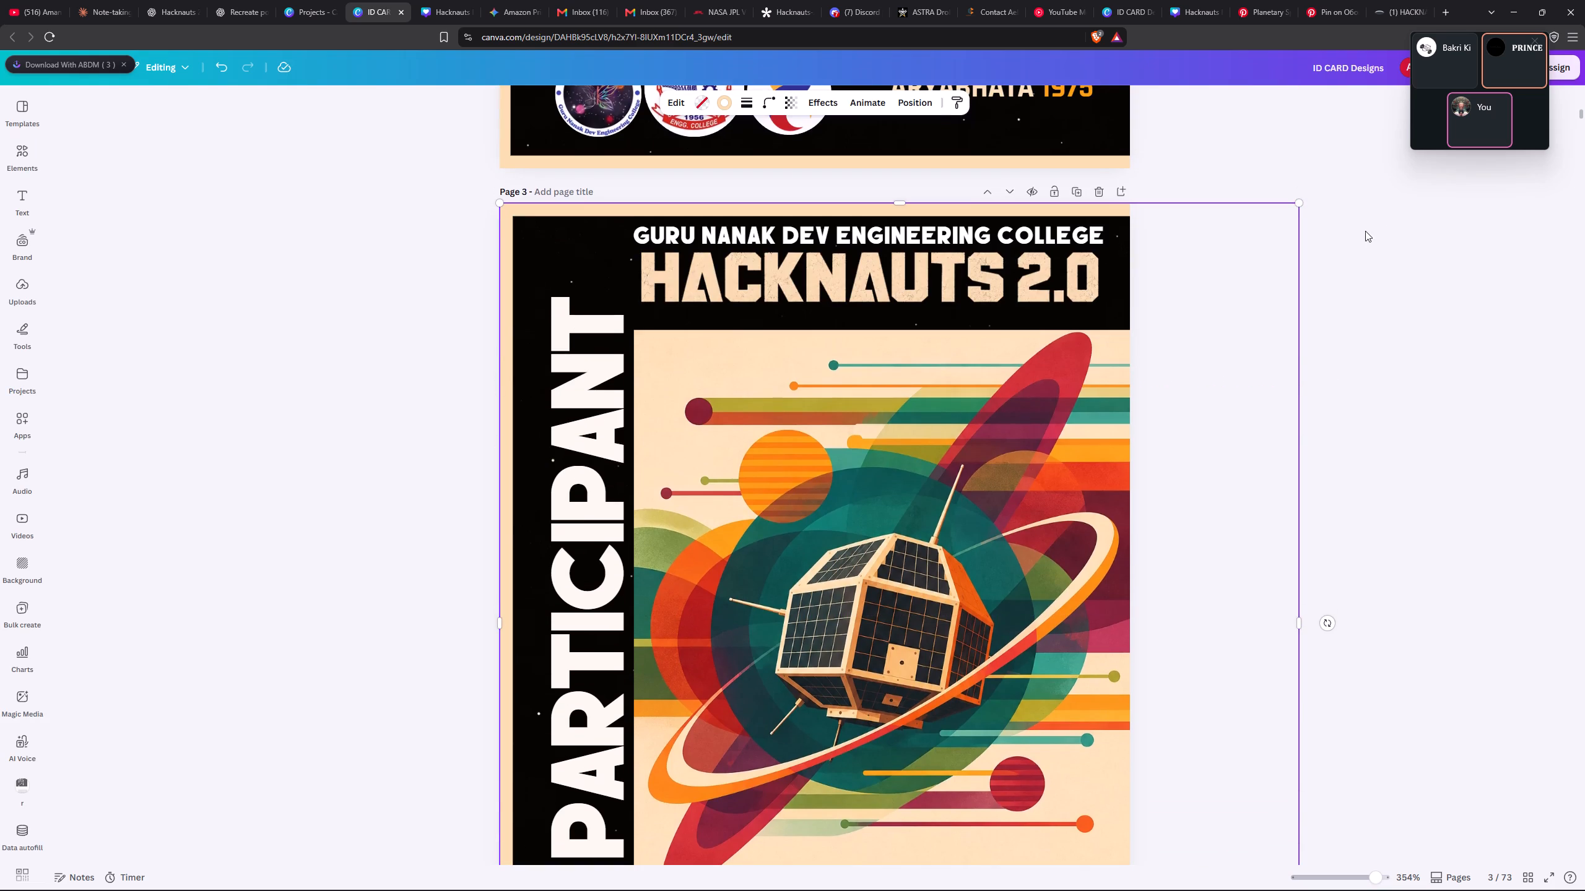
drag(1303, 203, 713, 773)
scroll(749, 688, down, 1)
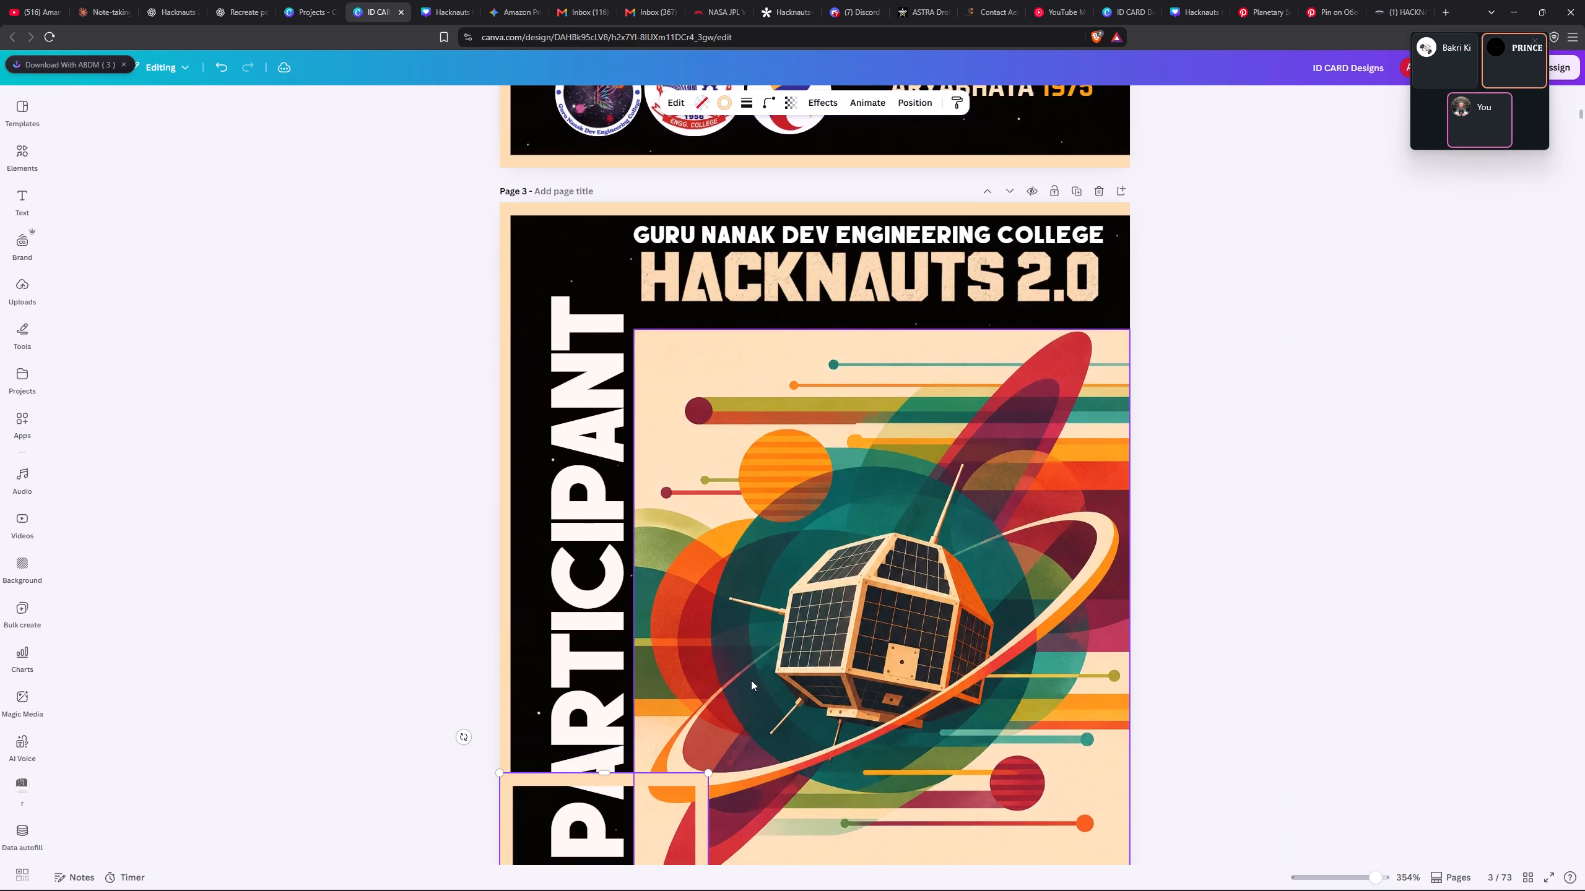
scroll(751, 680, down, 2)
scroll(738, 576, down, 2)
drag(705, 462, 703, 520)
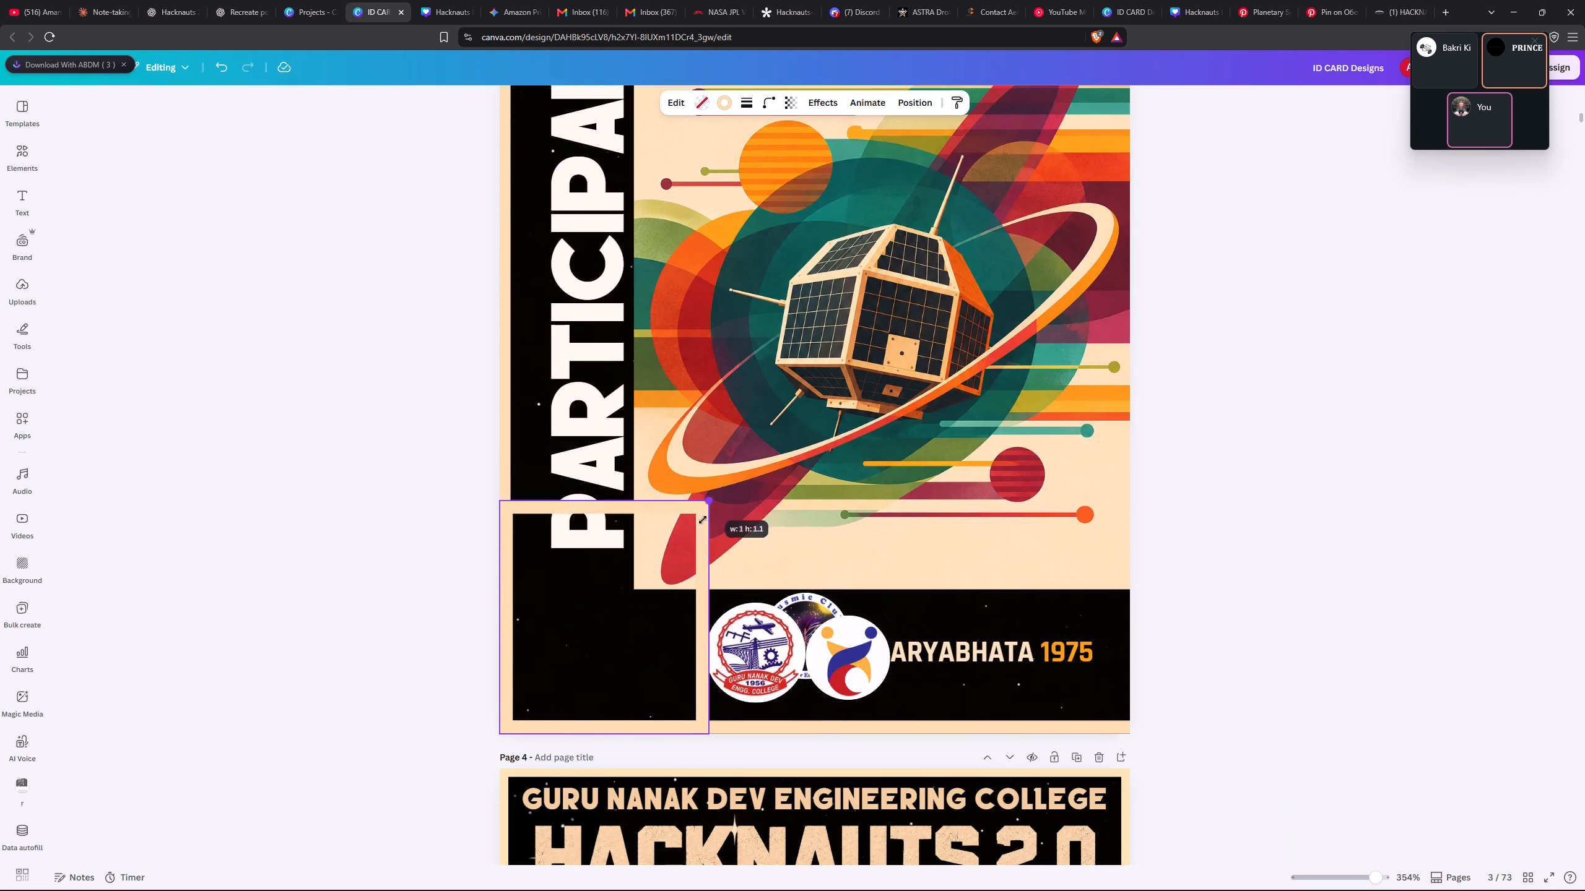
drag(703, 520, 690, 568)
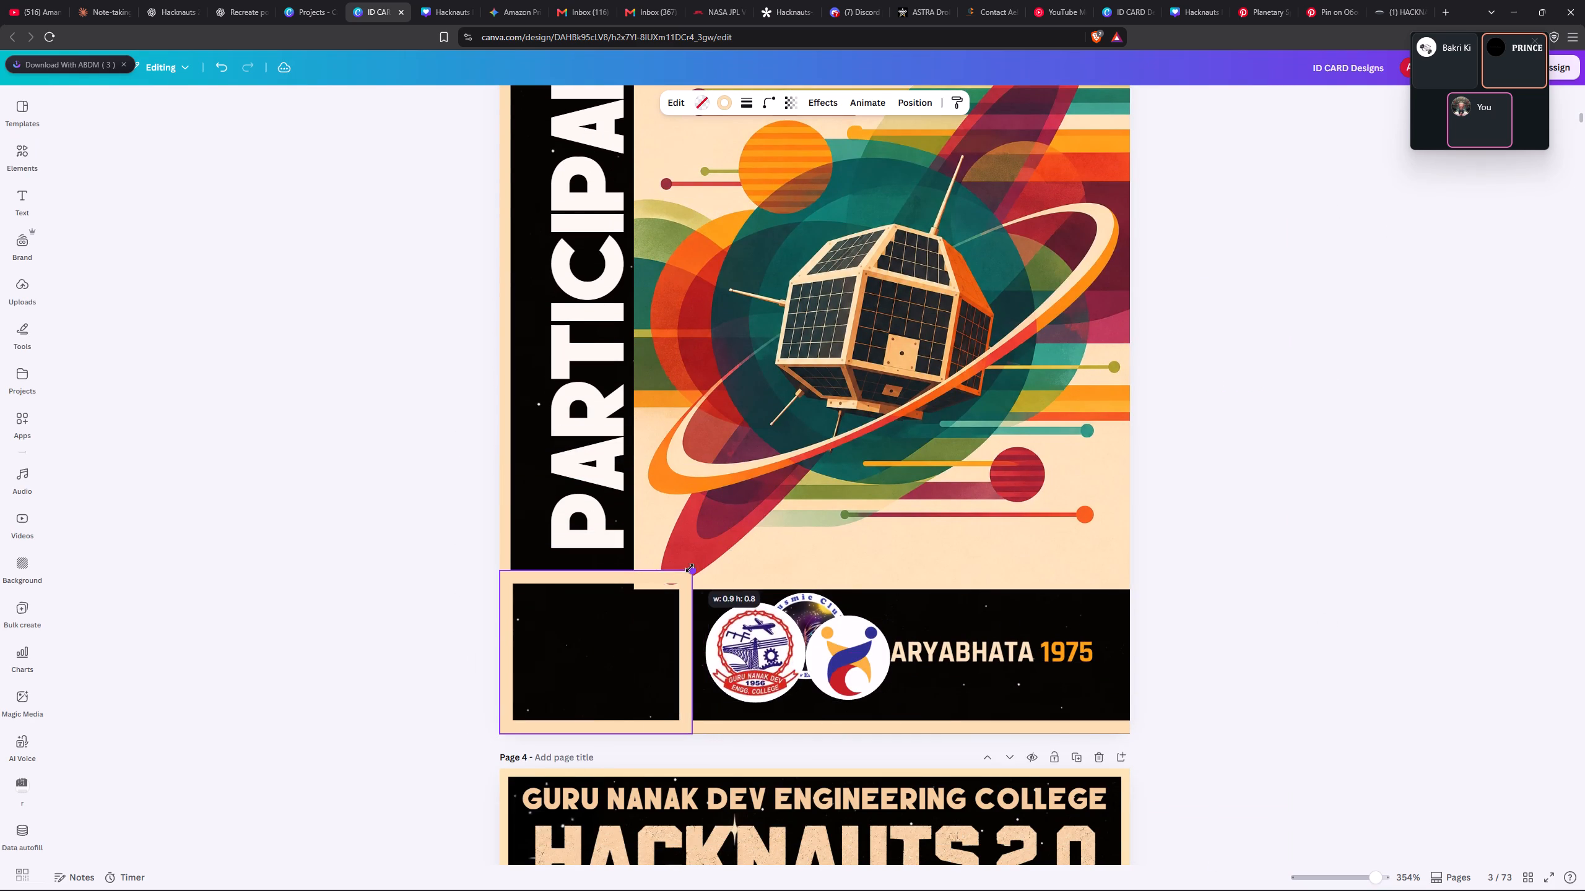
drag(690, 568, 632, 583)
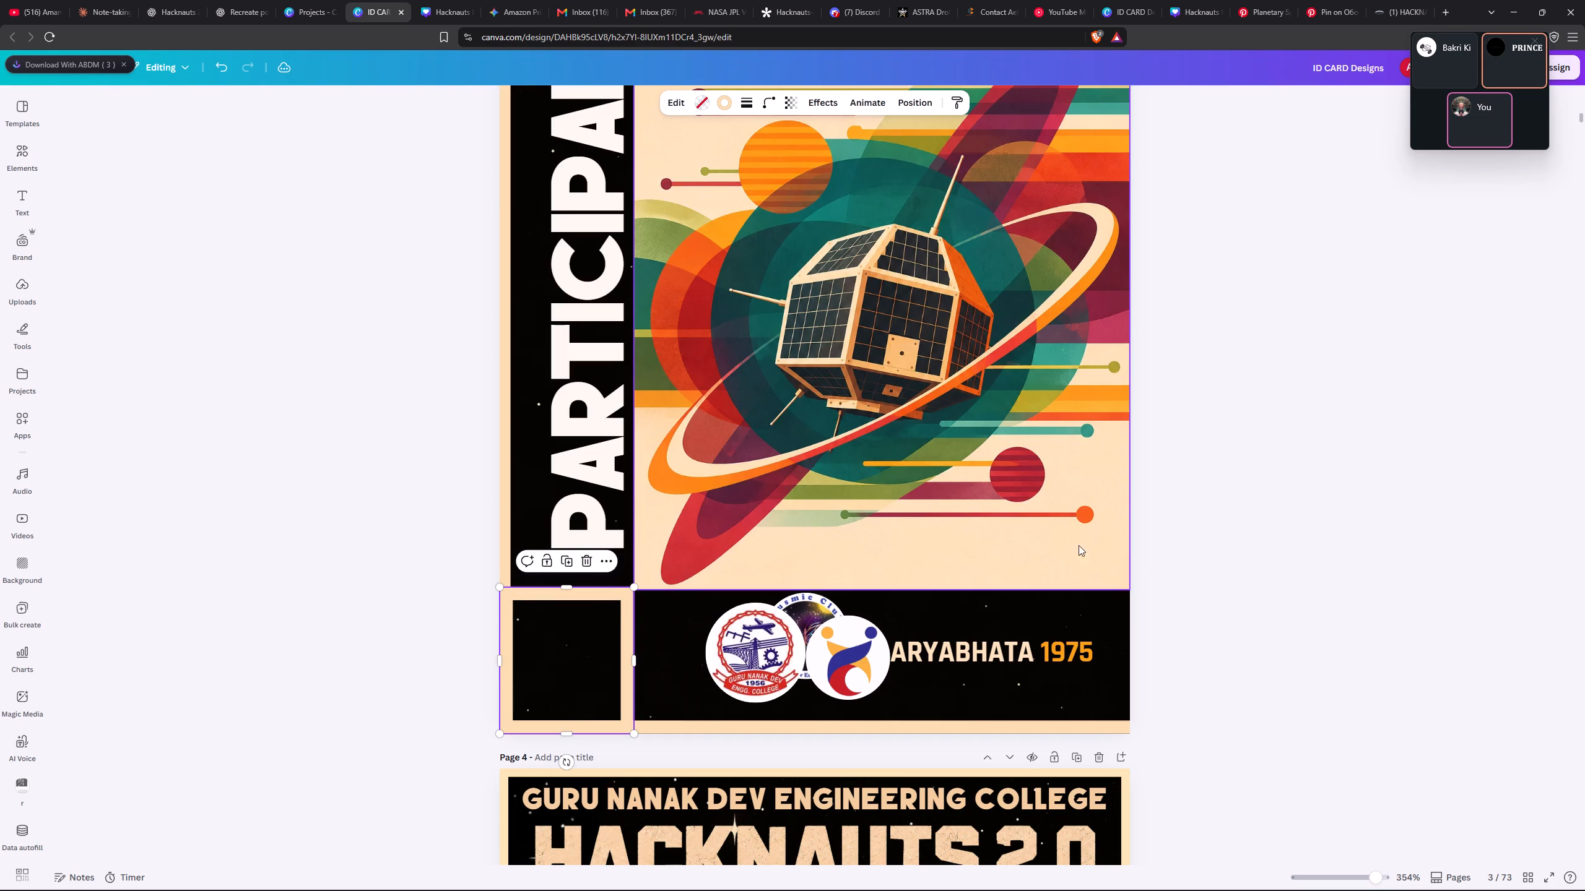
Try a stroke weight of 2 on the small corner box, and settle on a weight of 4.
click(773, 107)
click(746, 98)
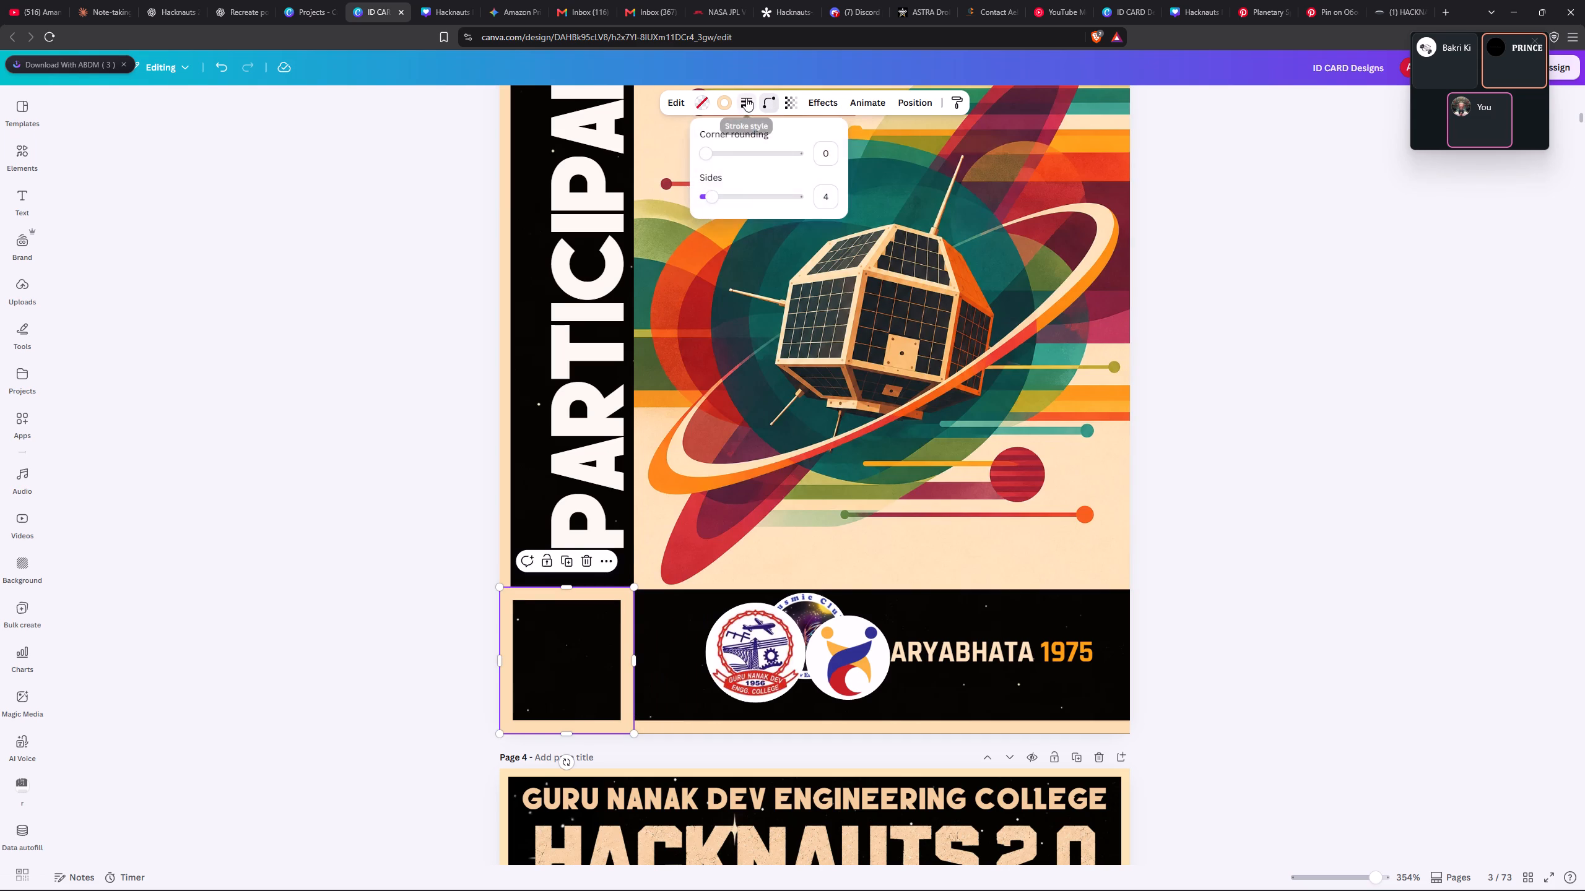
click(820, 183)
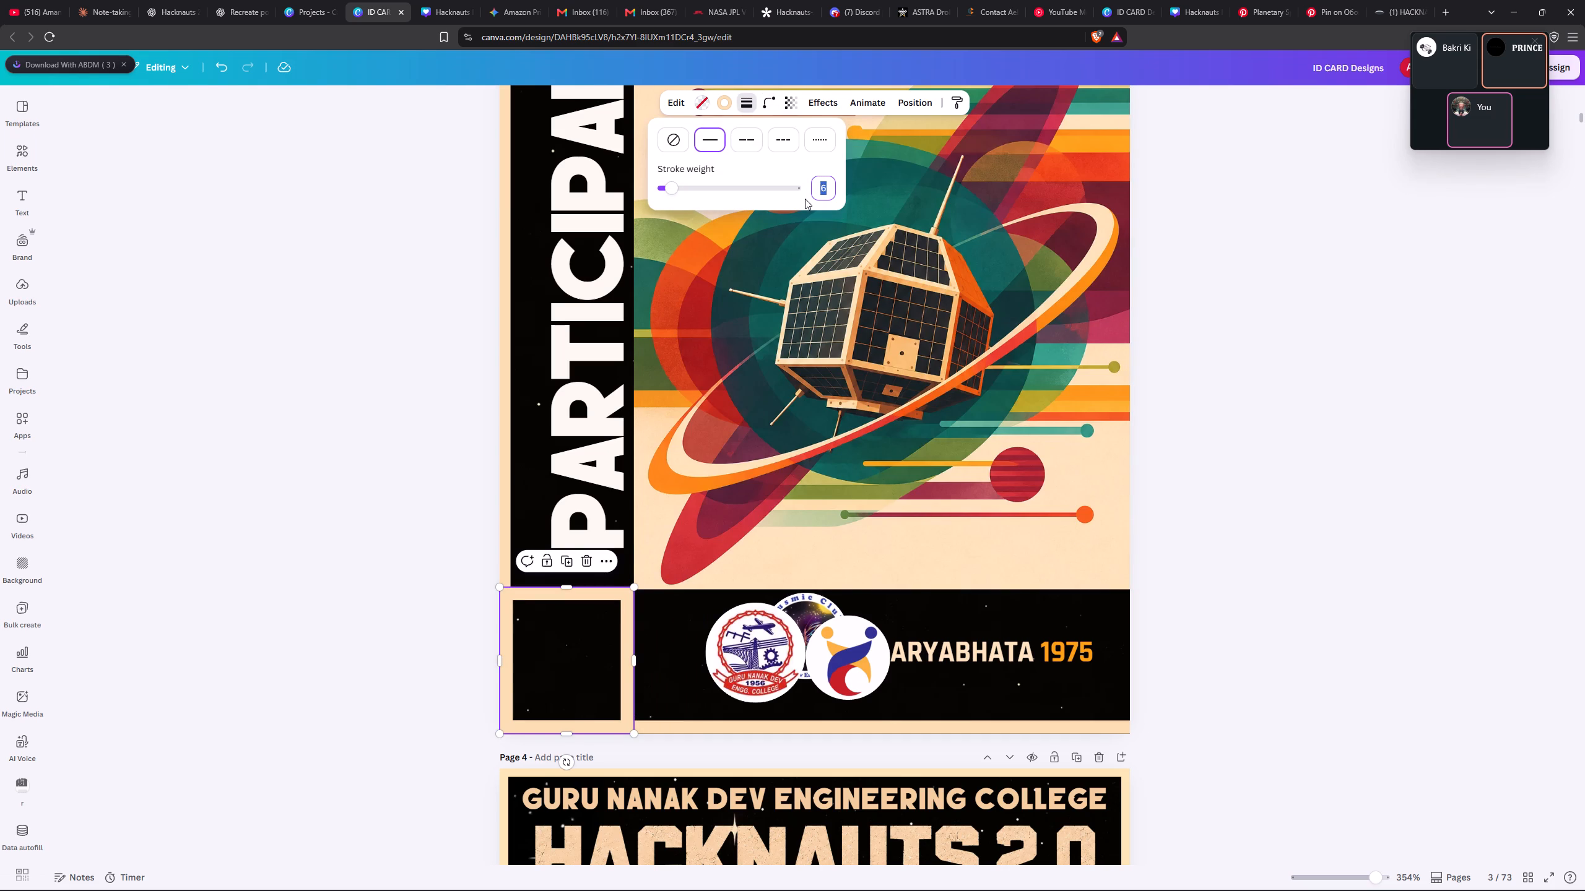
key(2)
key(Return)
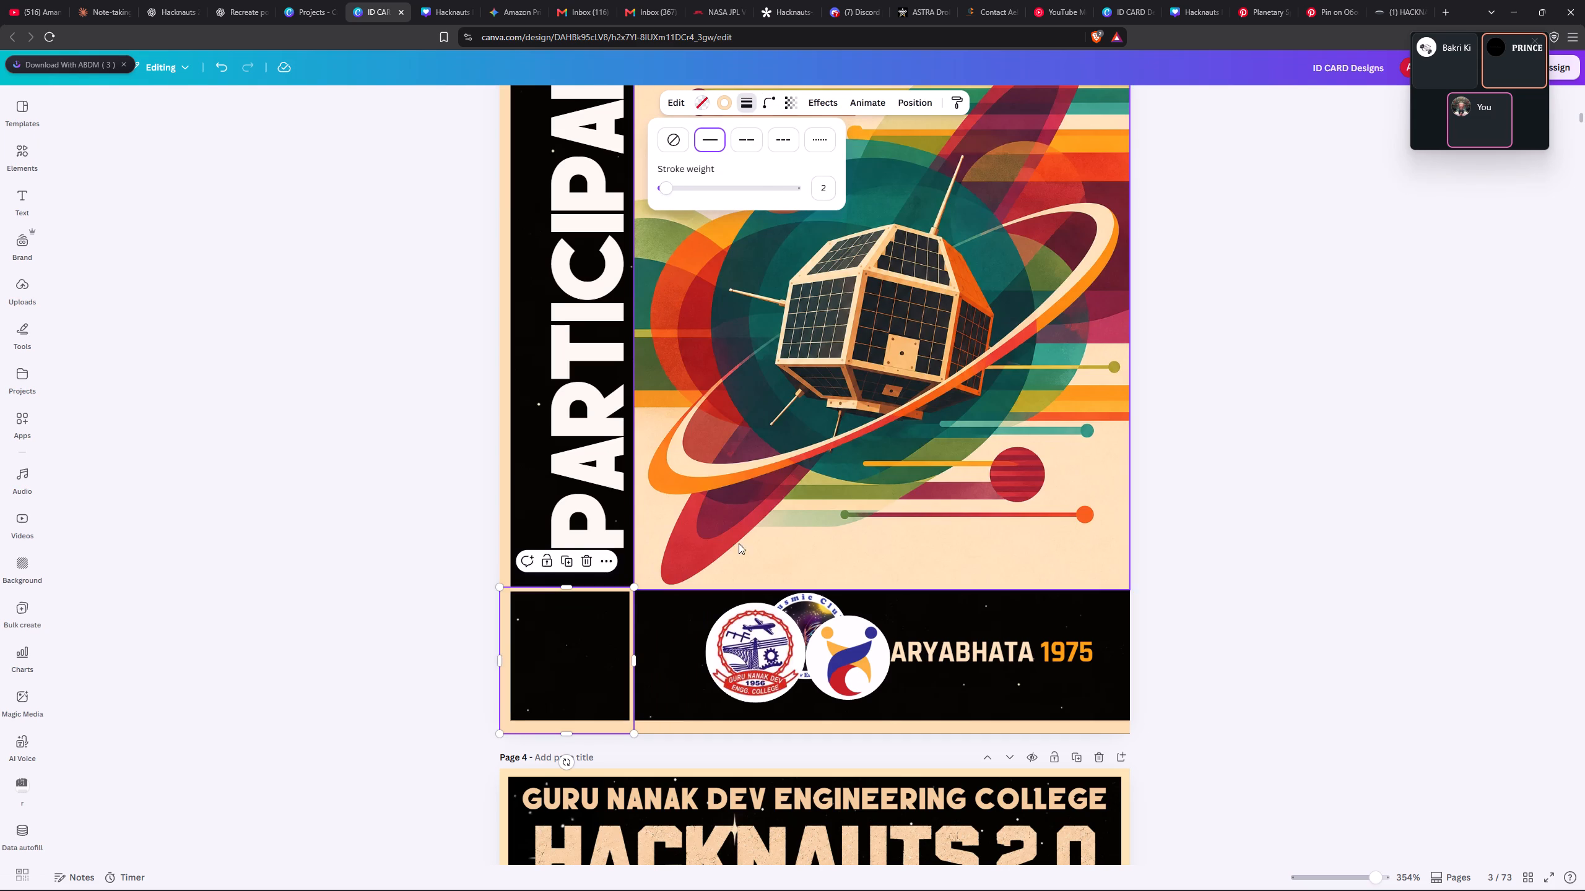
click(825, 183)
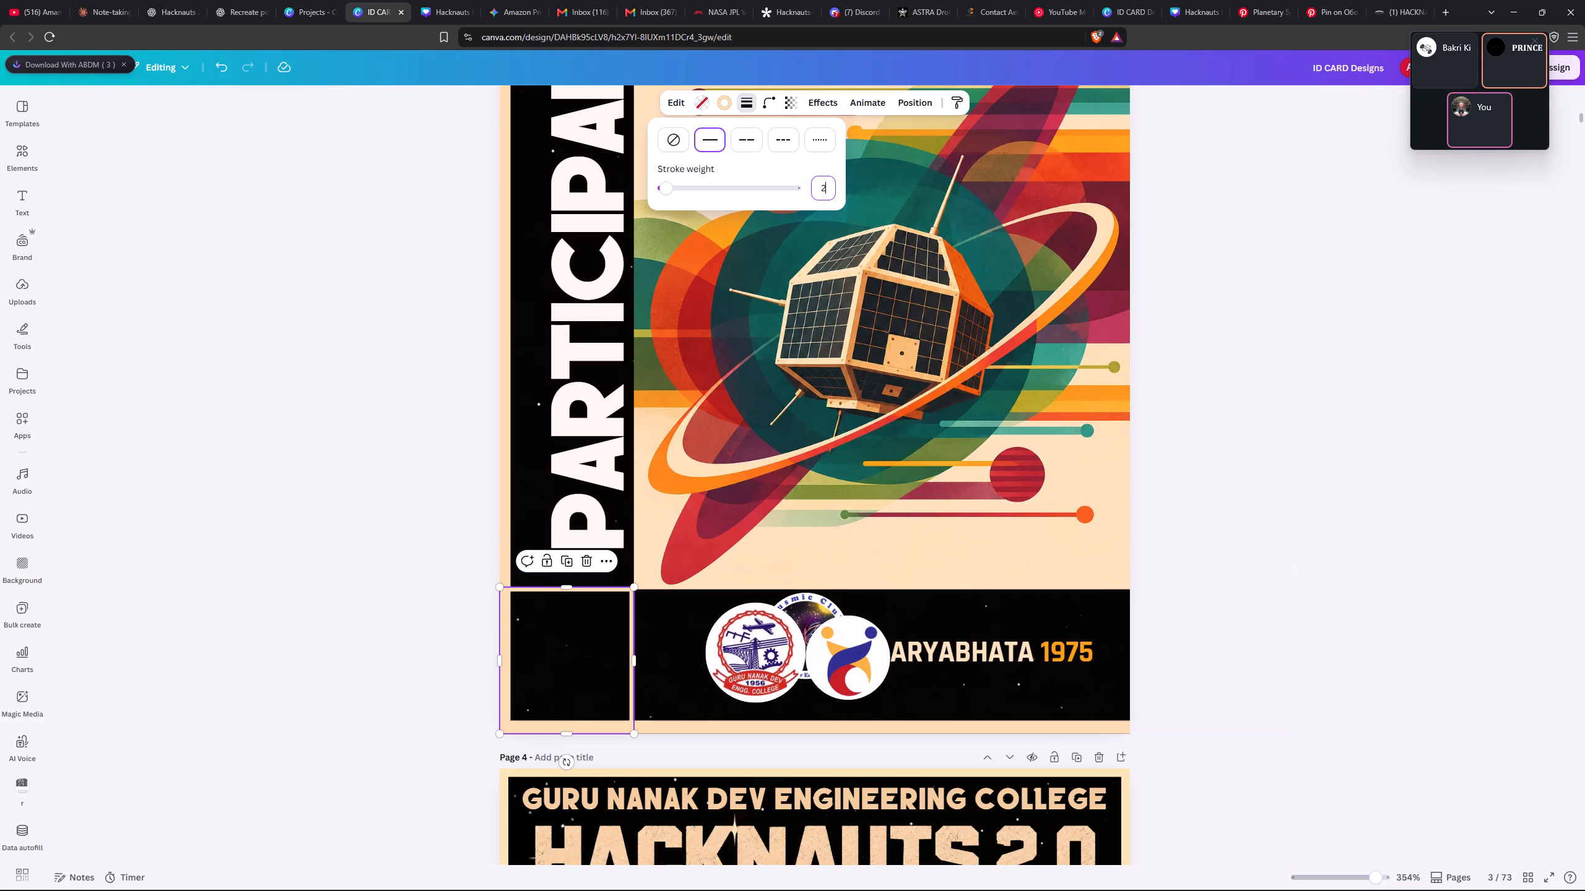
key(4)
key(Return)
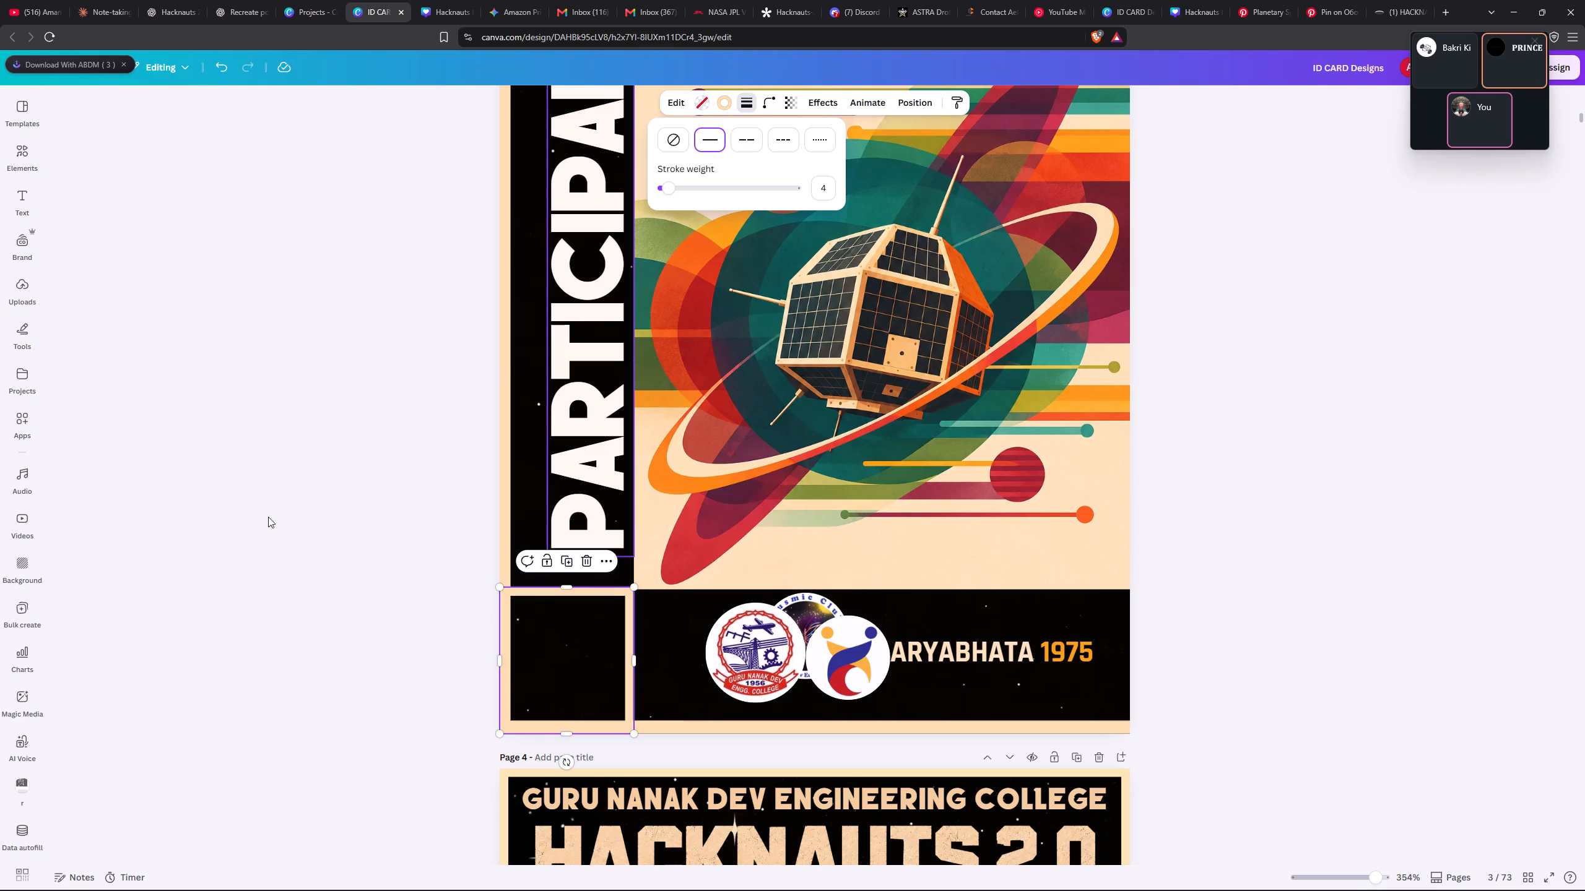
click(281, 512)
click(338, 619)
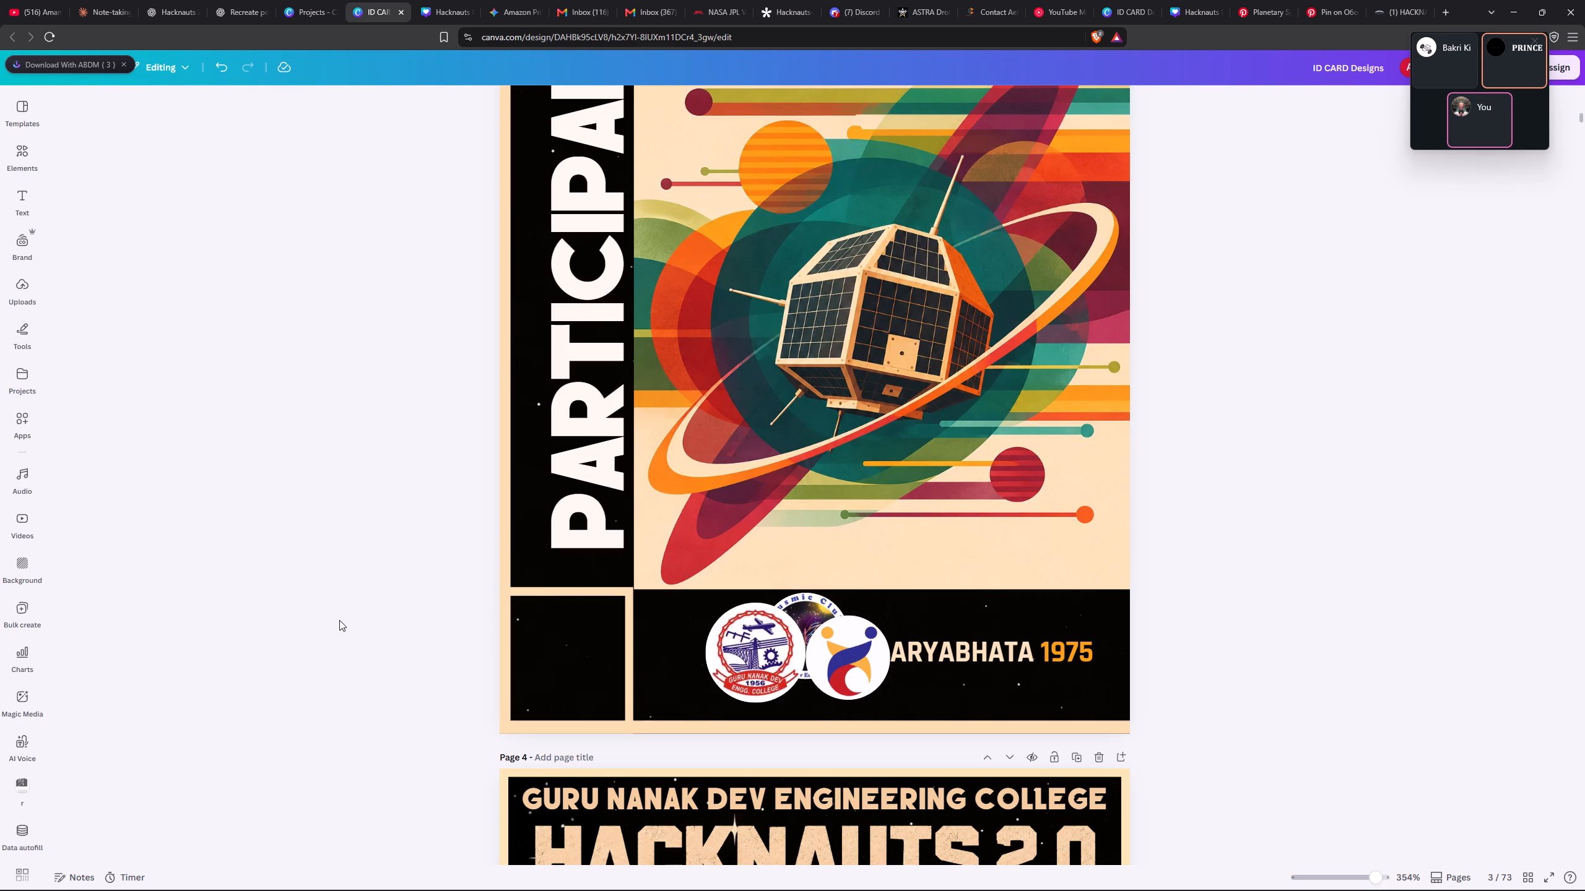
Move the college logo into the small corner box on page 3 and centre it there.
drag(769, 665, 584, 662)
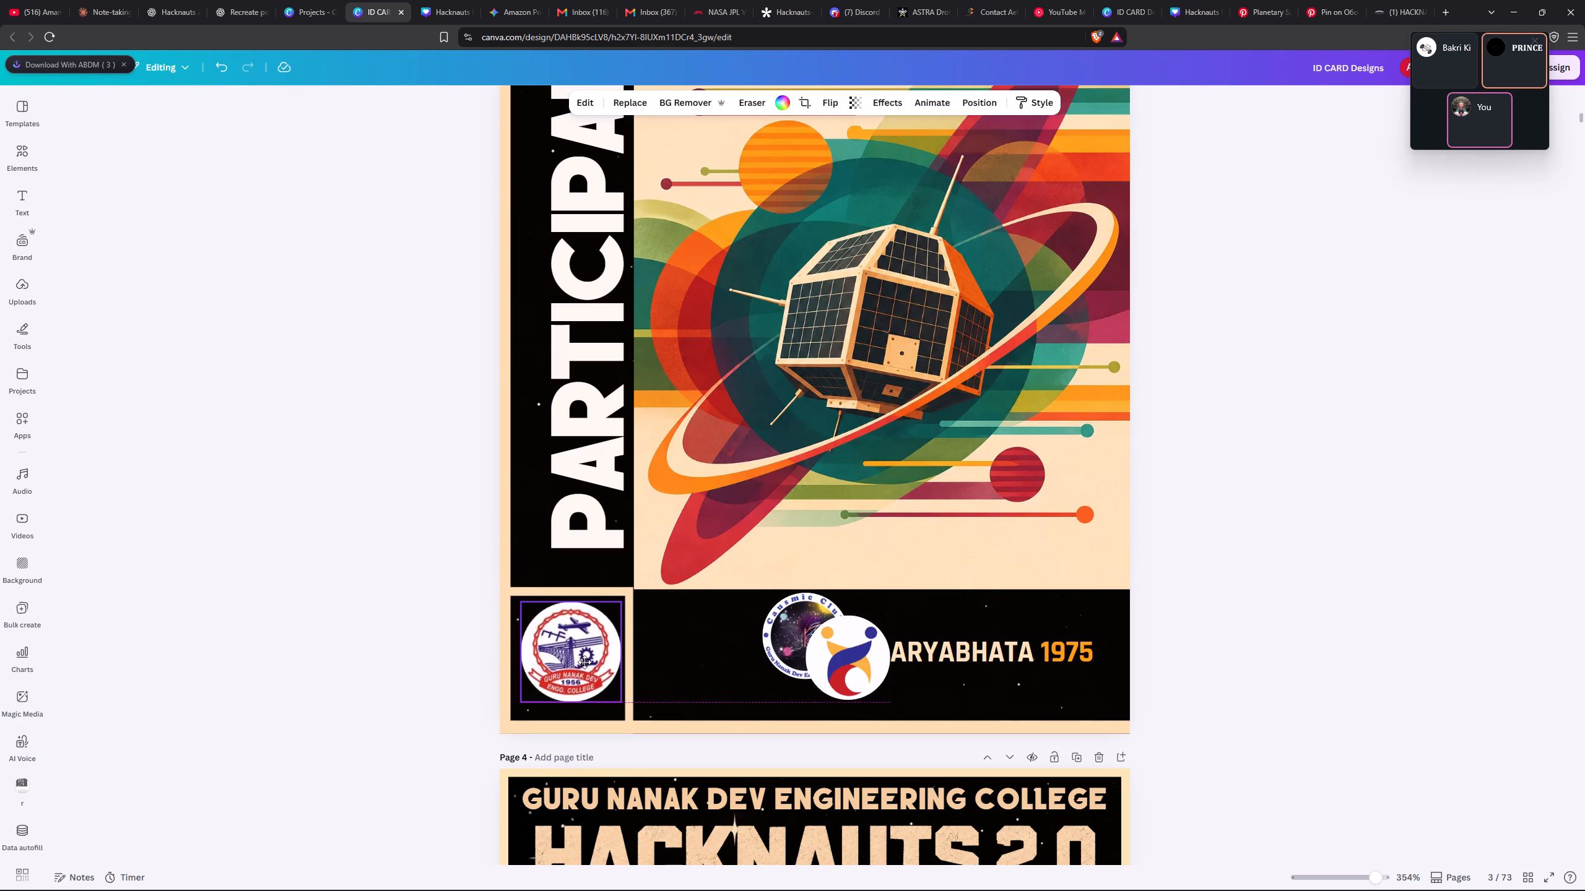
drag(584, 662, 584, 668)
click(445, 672)
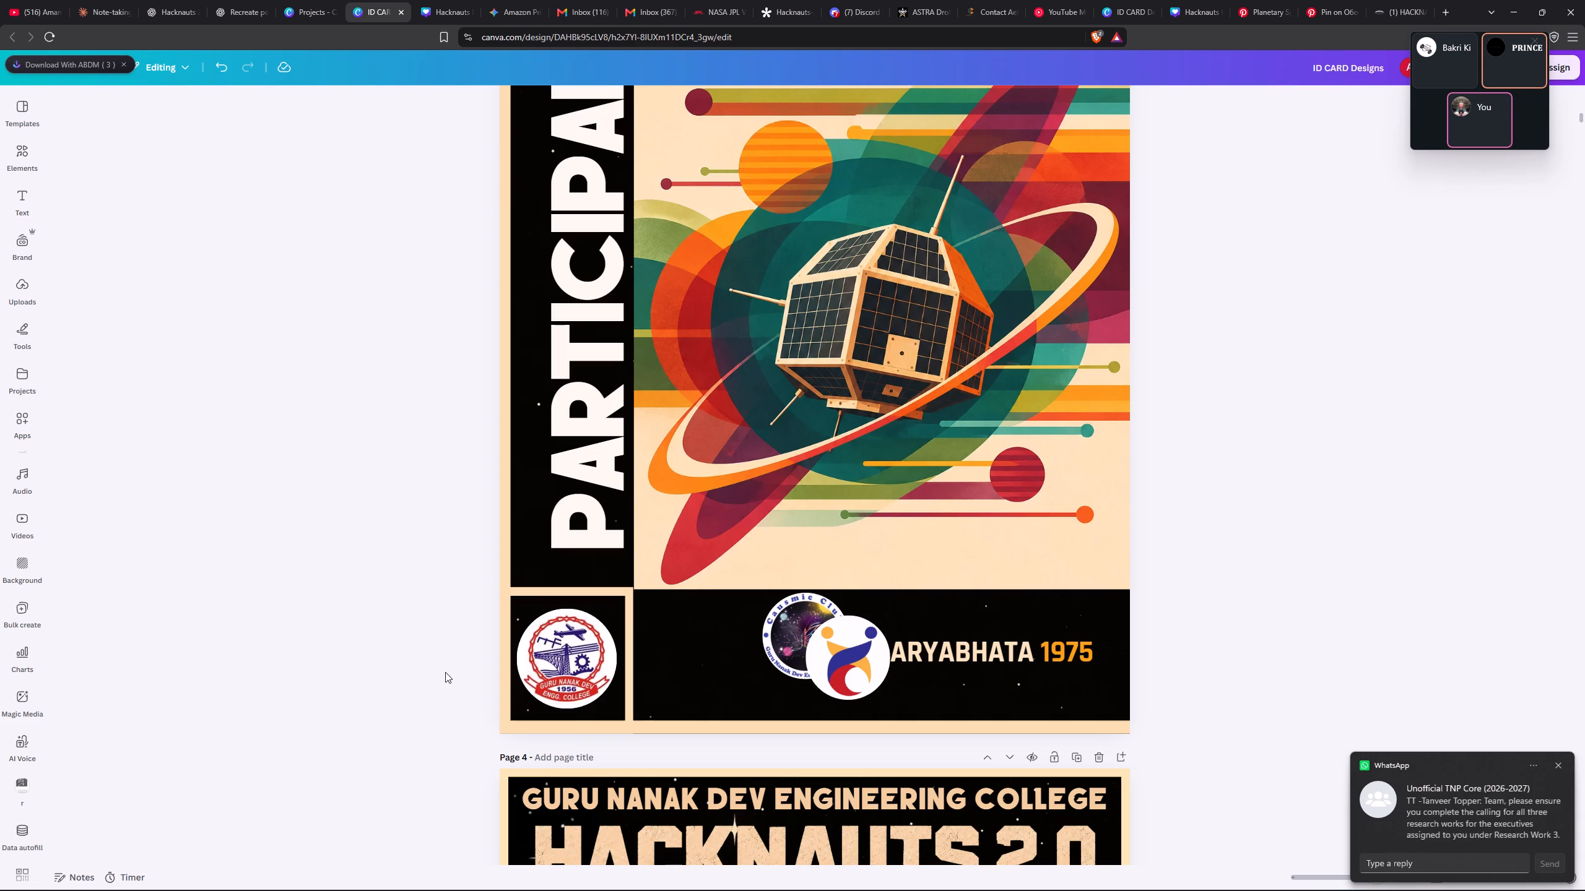
Adjust the small corner box's height so its top edge lines up with the satellite artwork's bottom edge.
ctrl+scroll(445, 672, down, 3)
ctrl+scroll(445, 672, up, 7)
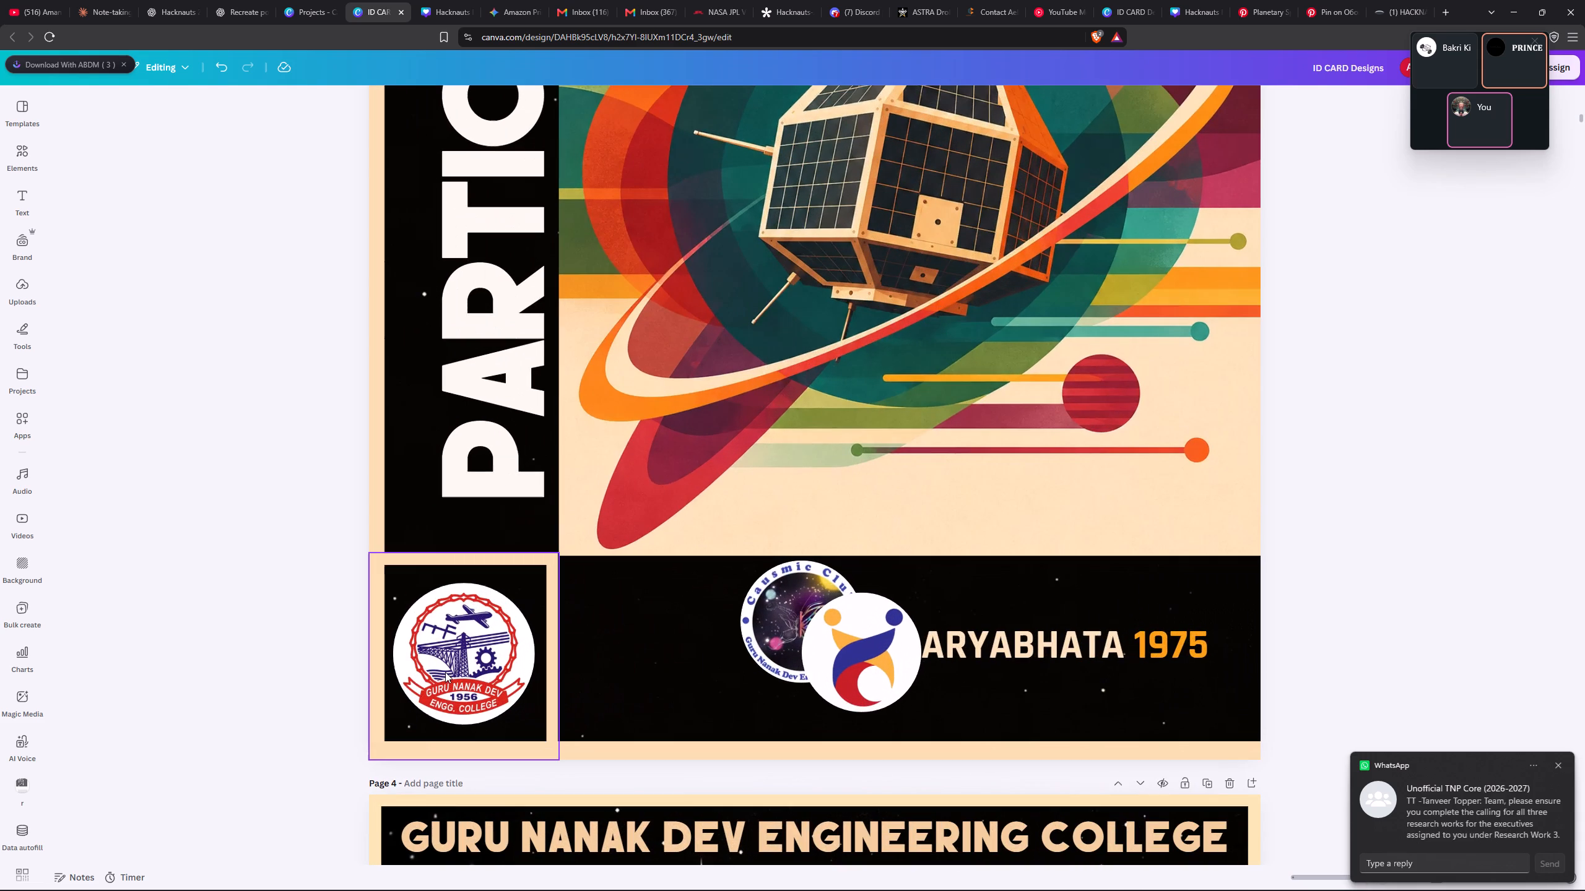
ctrl+click(545, 562)
click(555, 557)
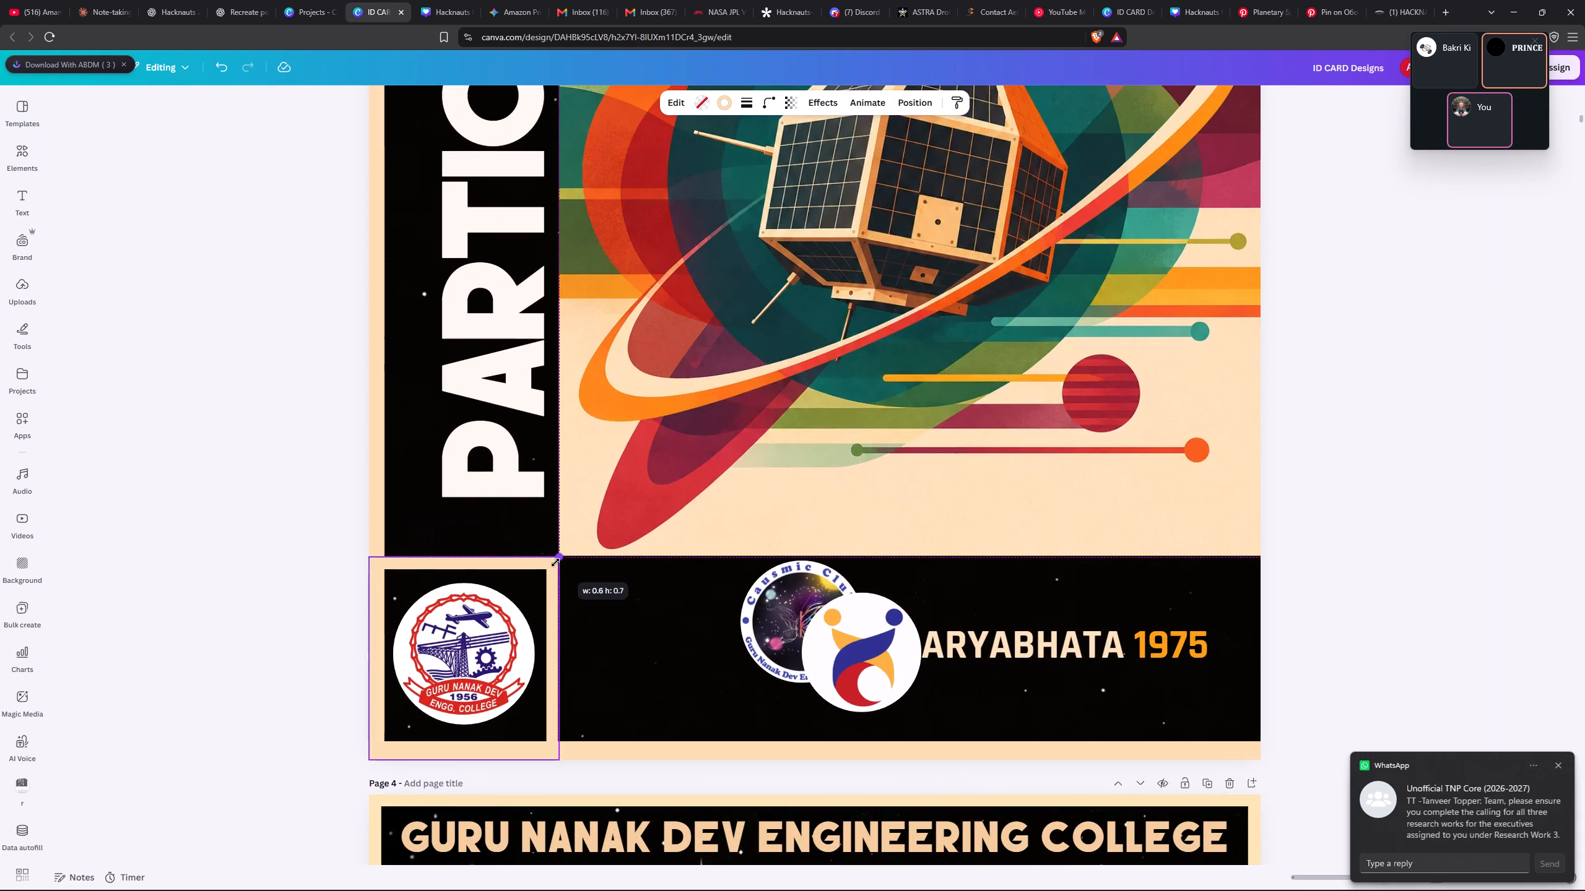
click(317, 582)
Move page 3's PARTICIPANT text down so its box ends level with the satellite artwork's bottom edge.
ctrl+scroll(323, 577, up, 6)
ctrl+scroll(328, 587, down, 2)
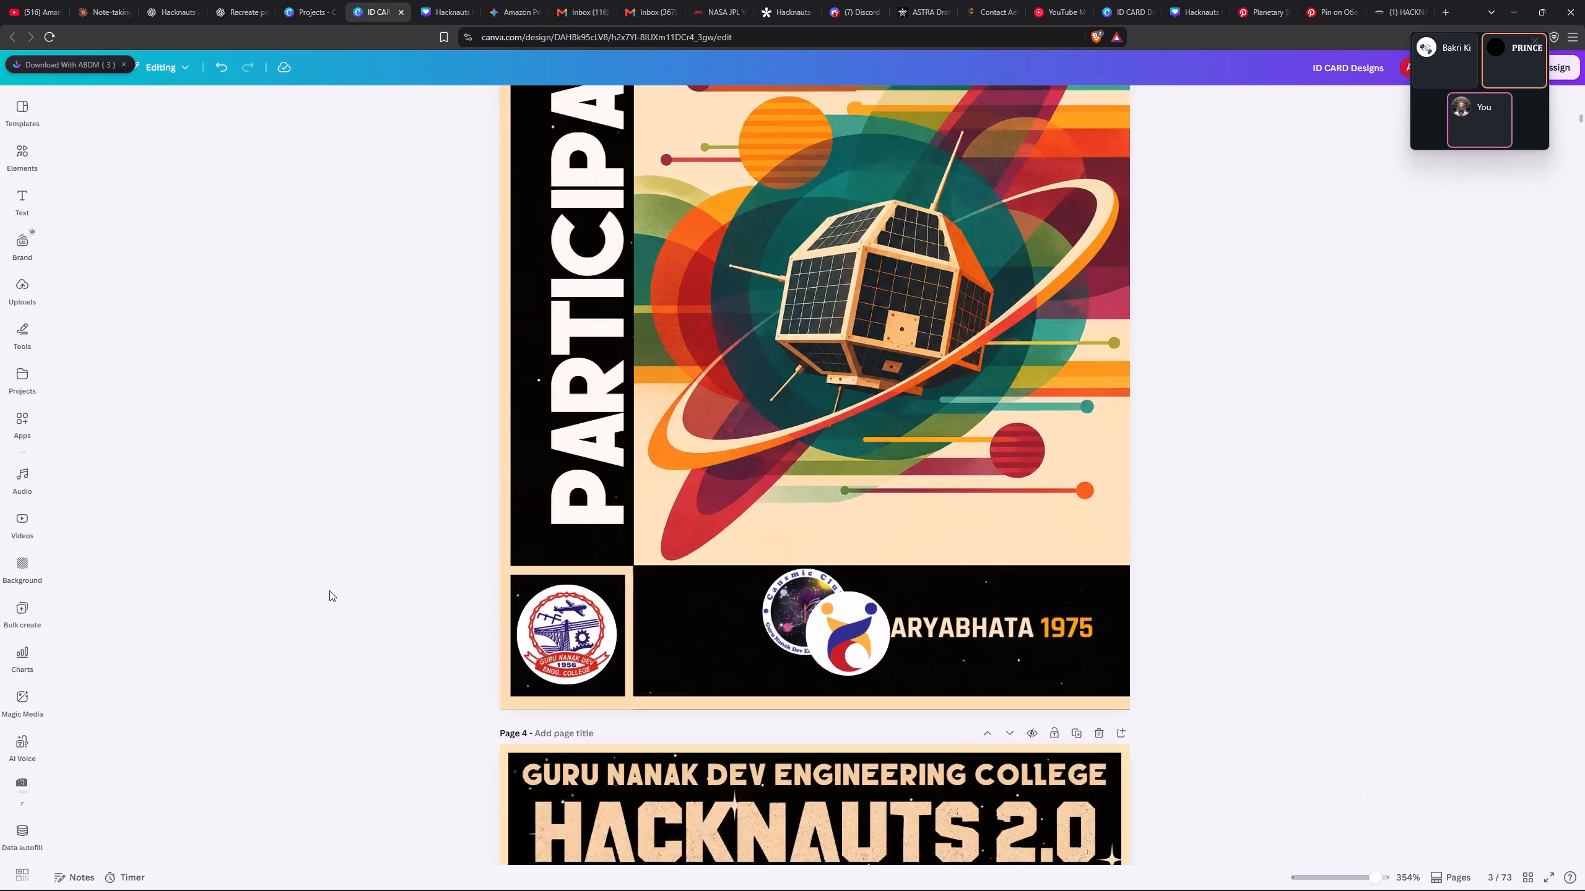
ctrl+scroll(329, 590, down, 1)
ctrl+scroll(329, 590, up, 8)
ctrl+scroll(339, 587, down, 6)
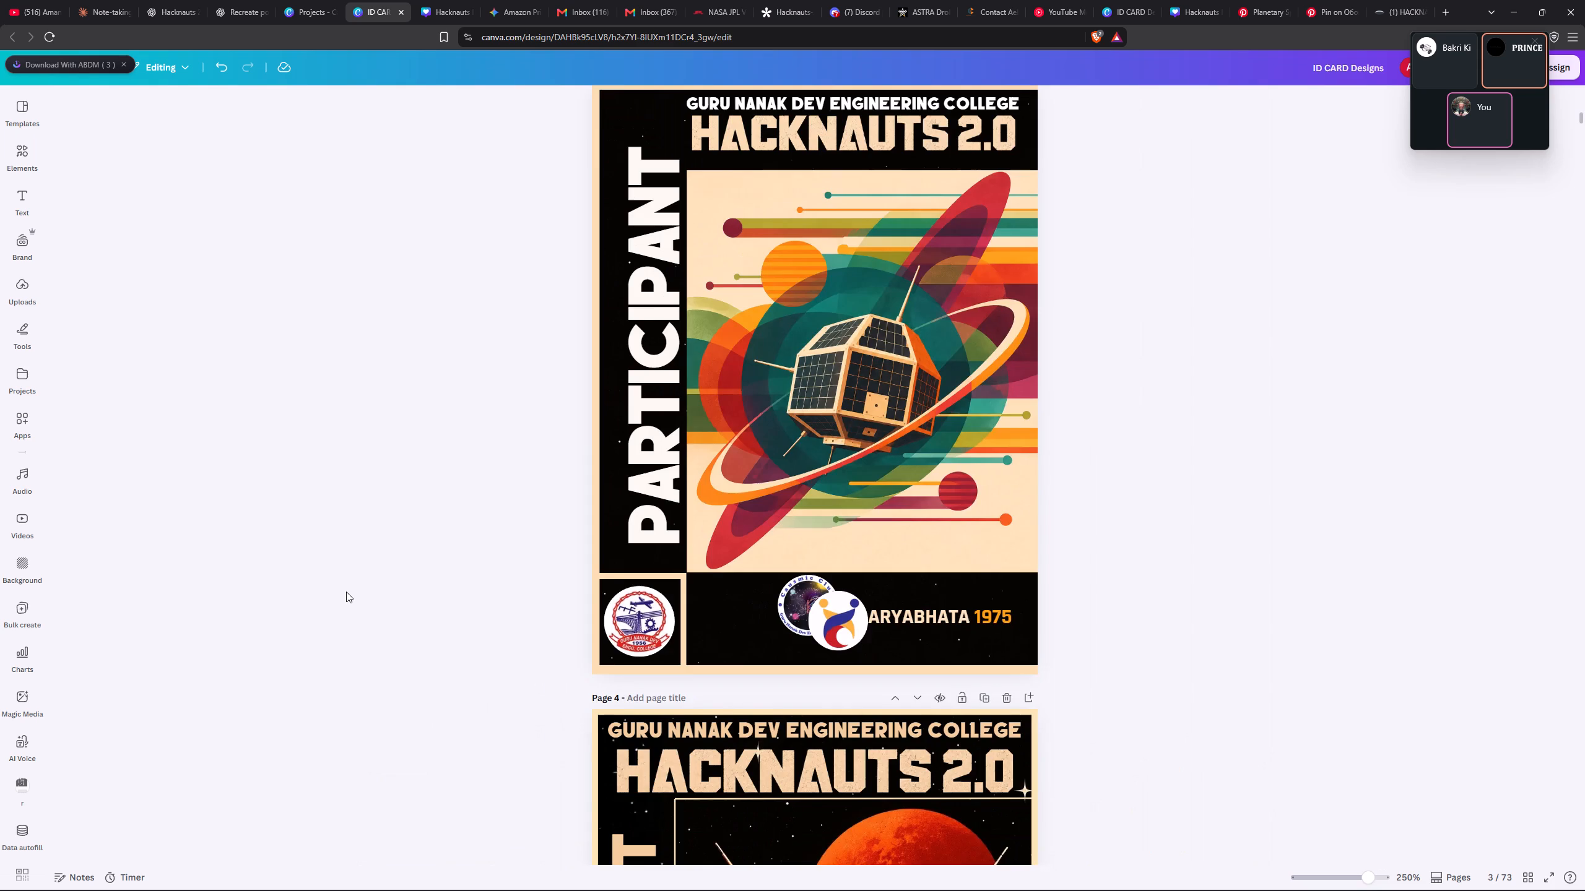
ctrl+scroll(346, 592, down, 3)
ctrl+scroll(1026, 515, up, 4)
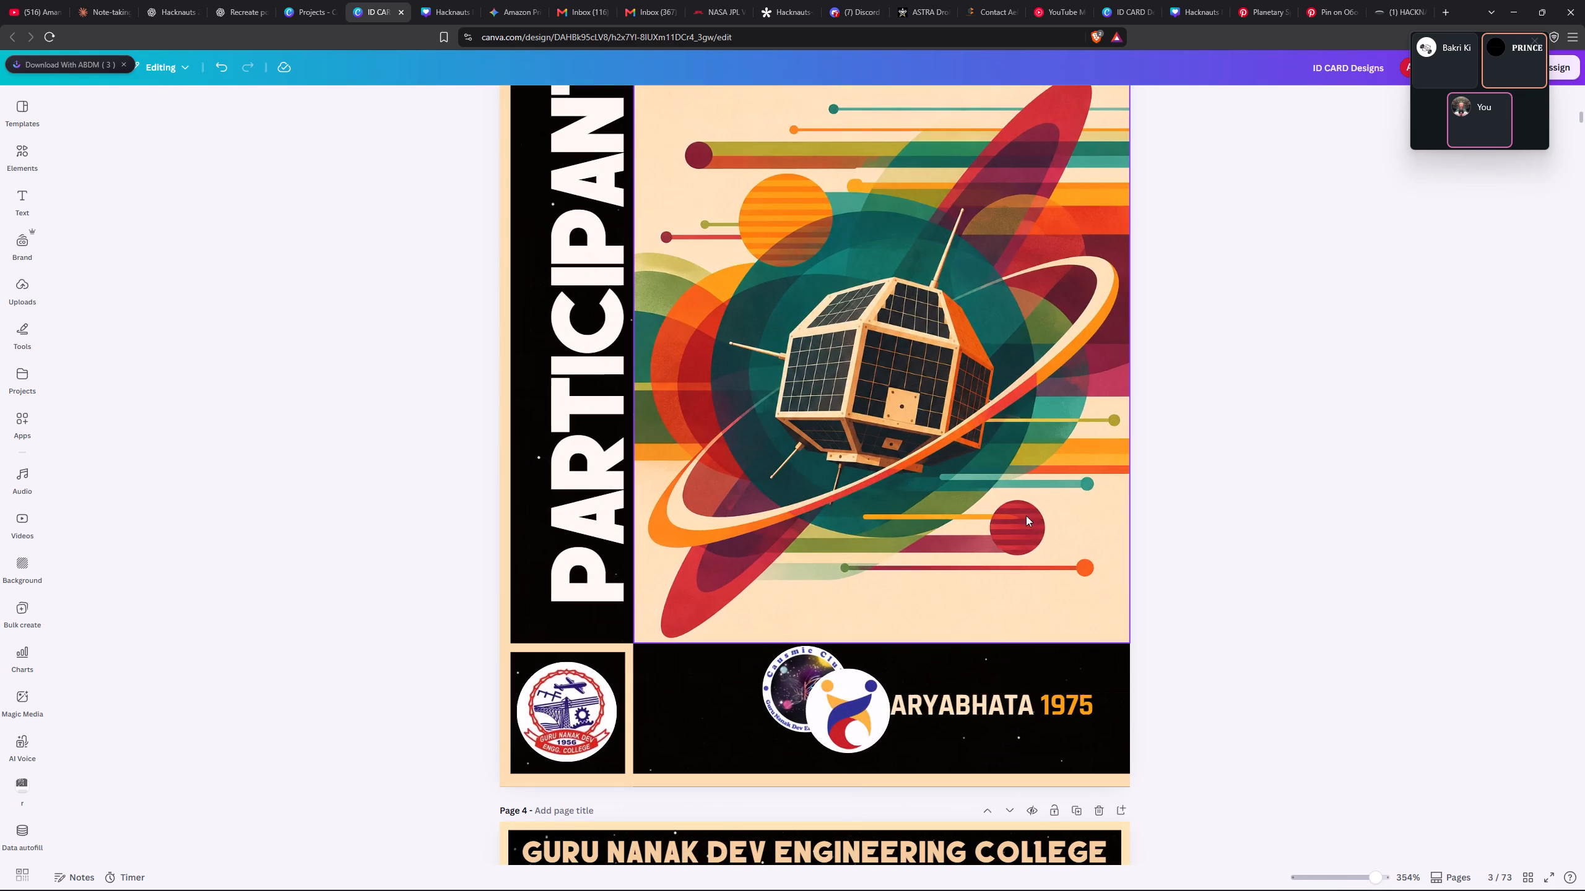
drag(612, 510, 610, 545)
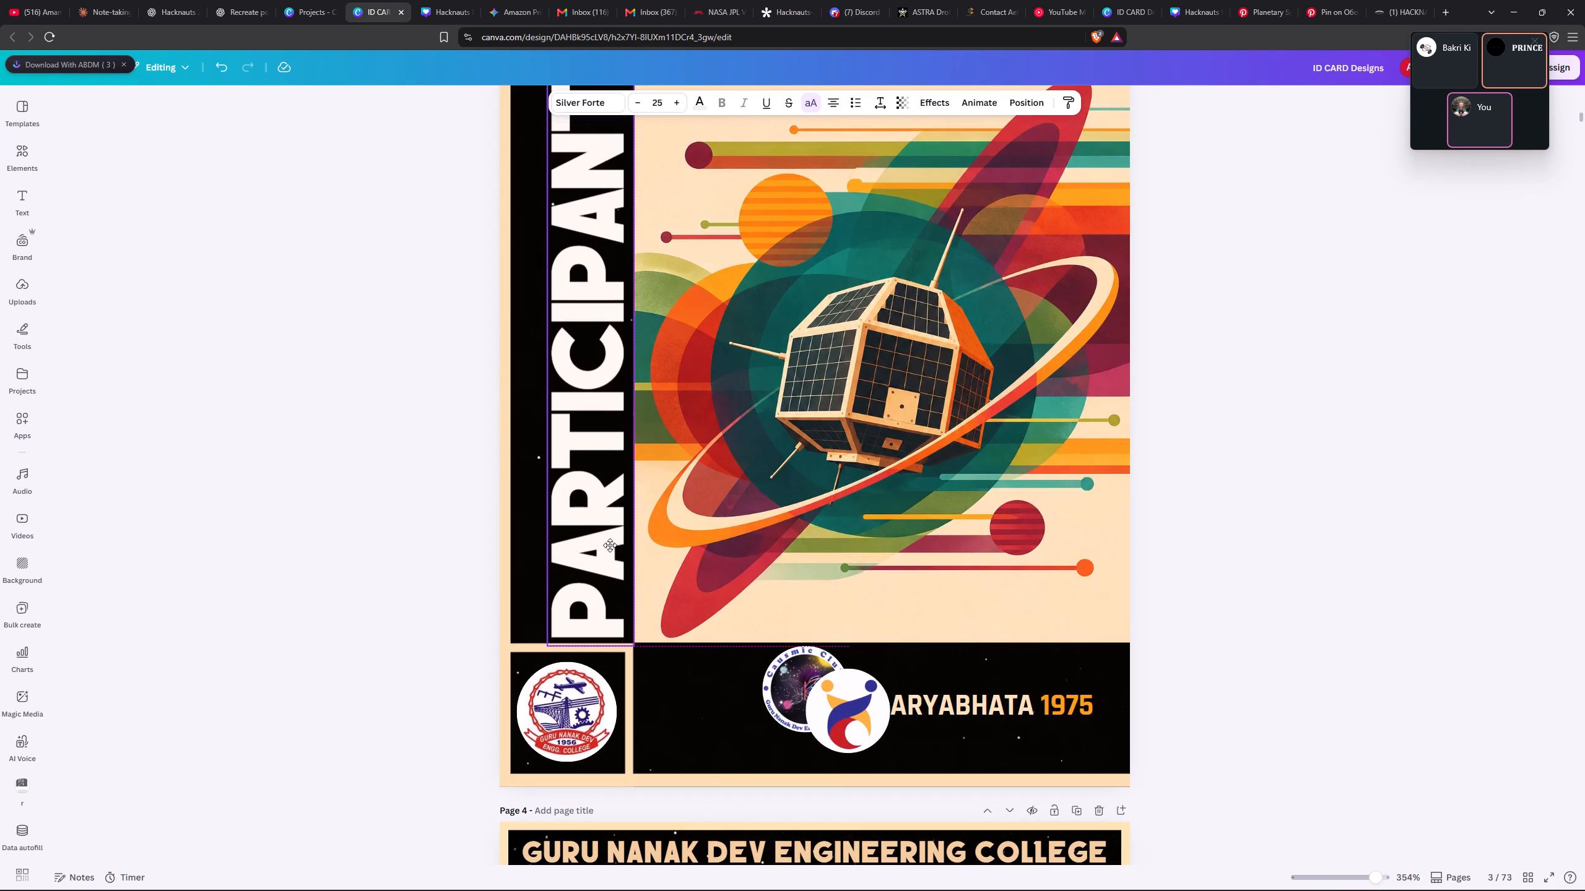
drag(610, 545, 610, 541)
Scale page 3's PARTICIPANT text down to size 24.5 so its box matches the satellite artwork's height.
scroll(610, 541, up, 5)
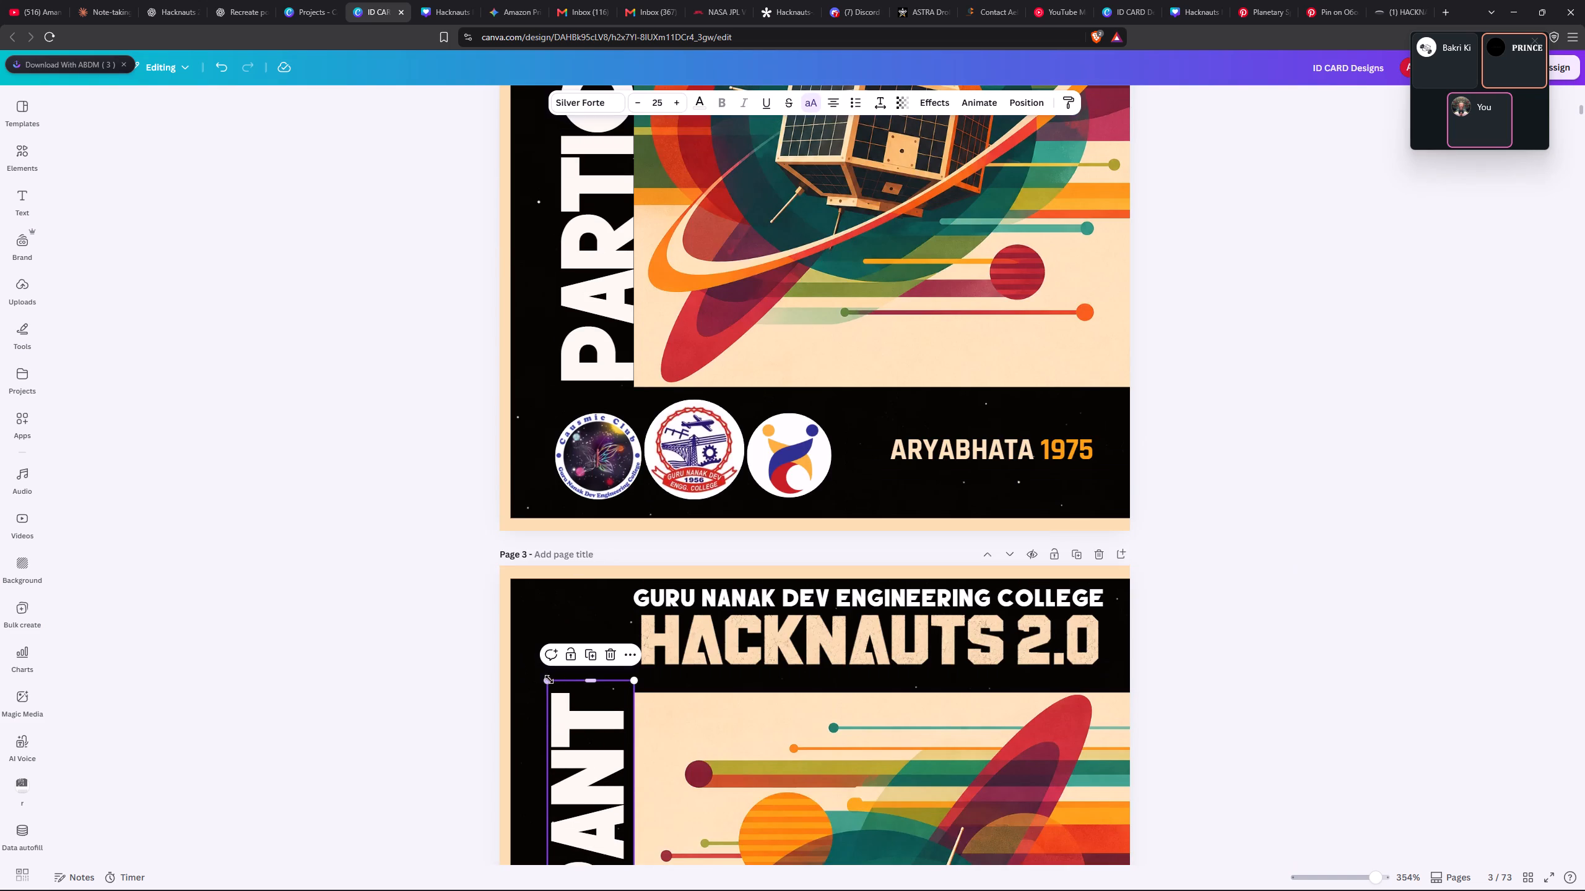
drag(549, 679, 549, 689)
scroll(547, 682, down, 5)
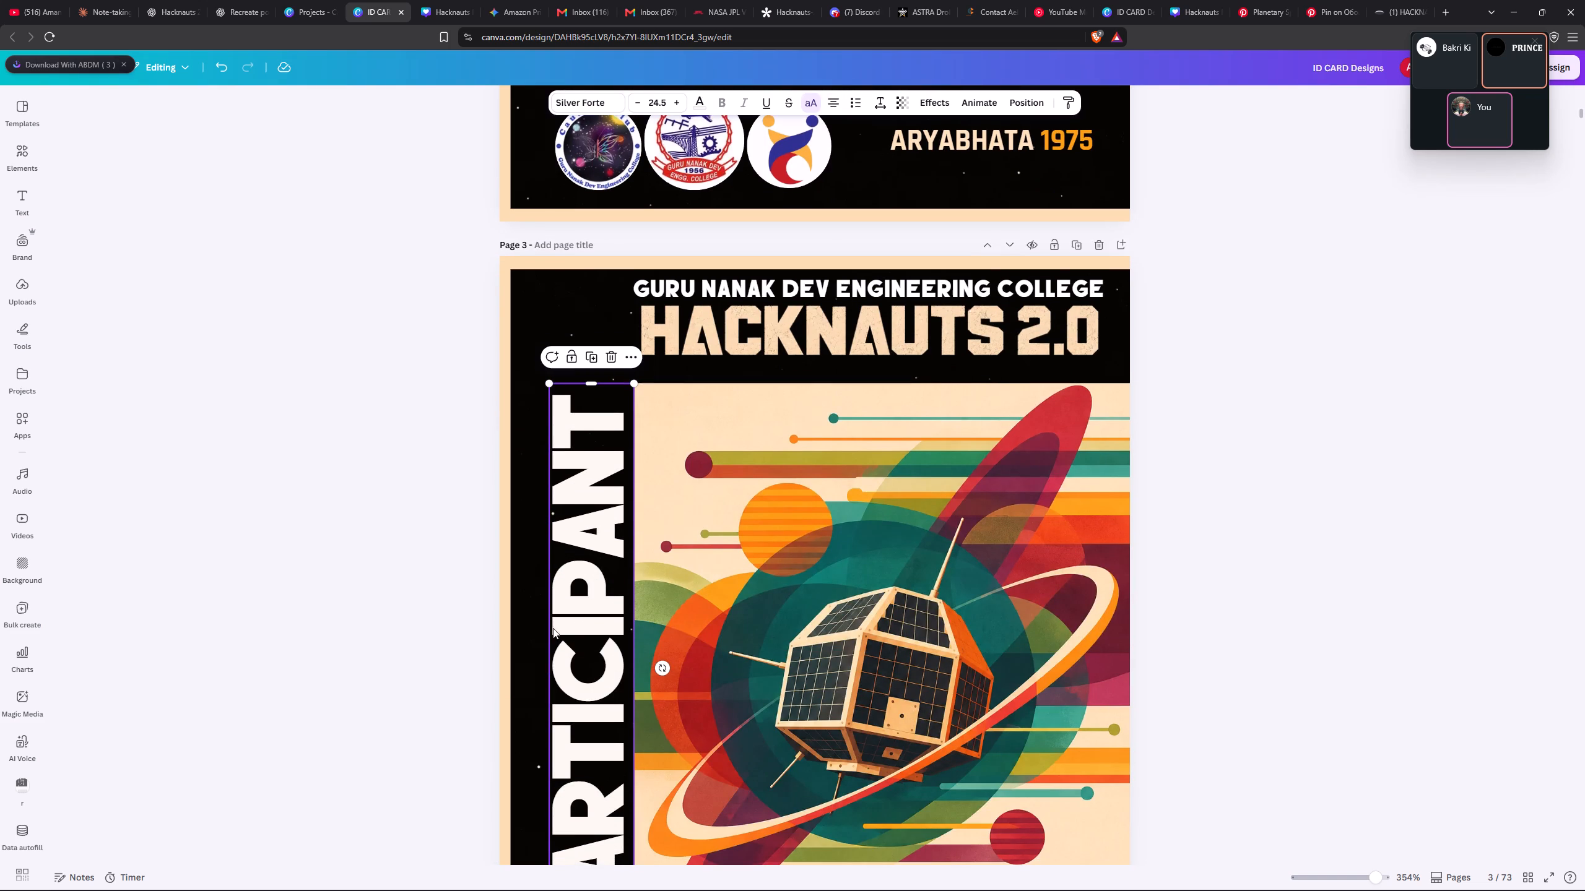
scroll(581, 566, down, 6)
scroll(581, 566, up, 4)
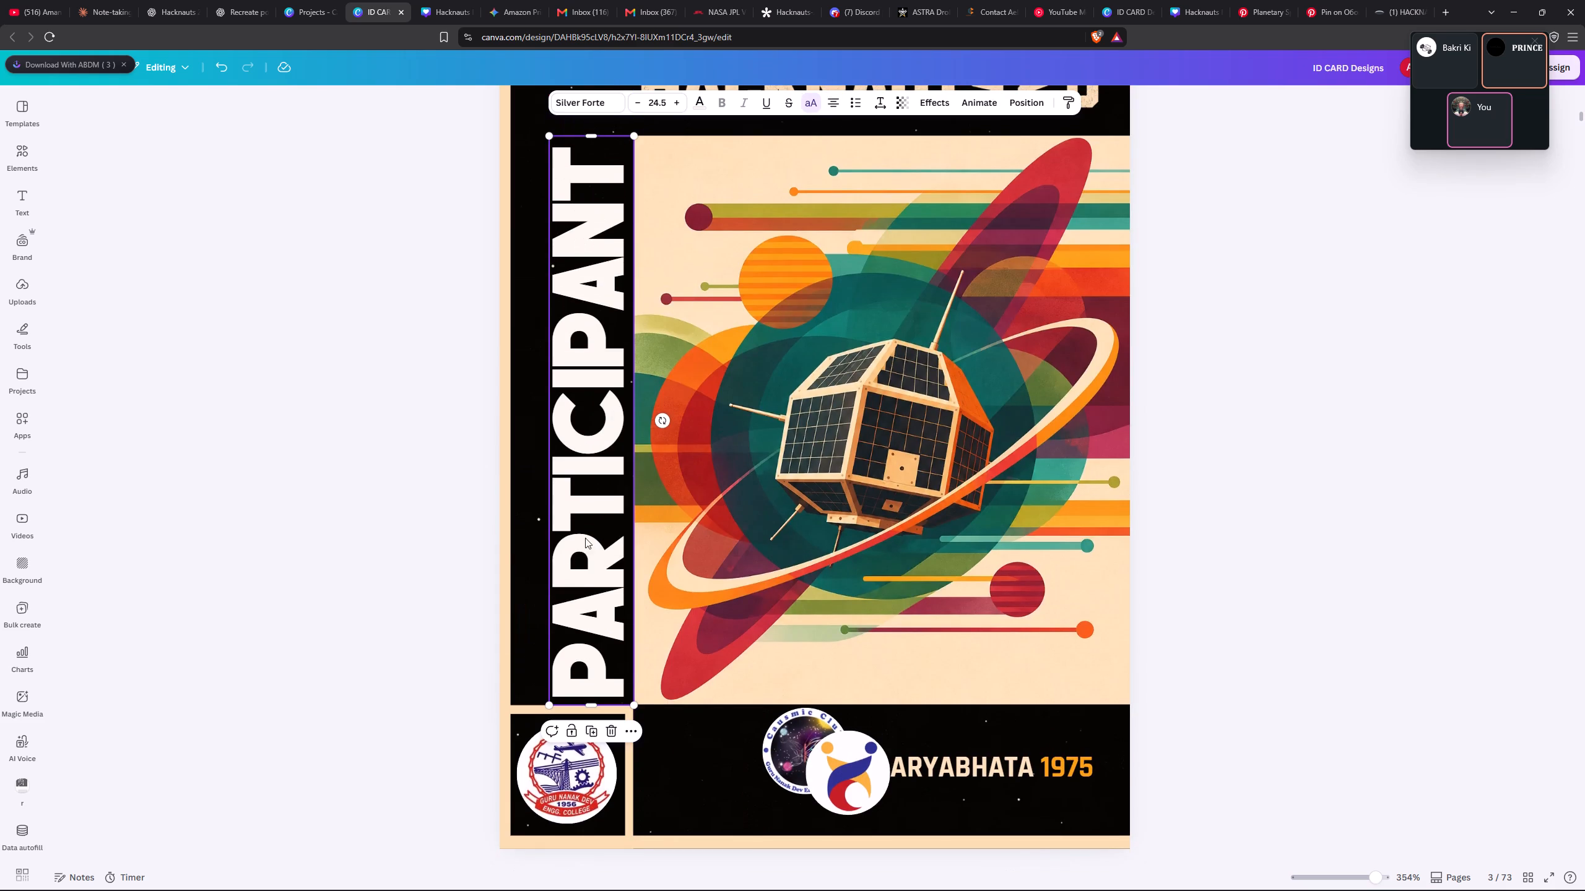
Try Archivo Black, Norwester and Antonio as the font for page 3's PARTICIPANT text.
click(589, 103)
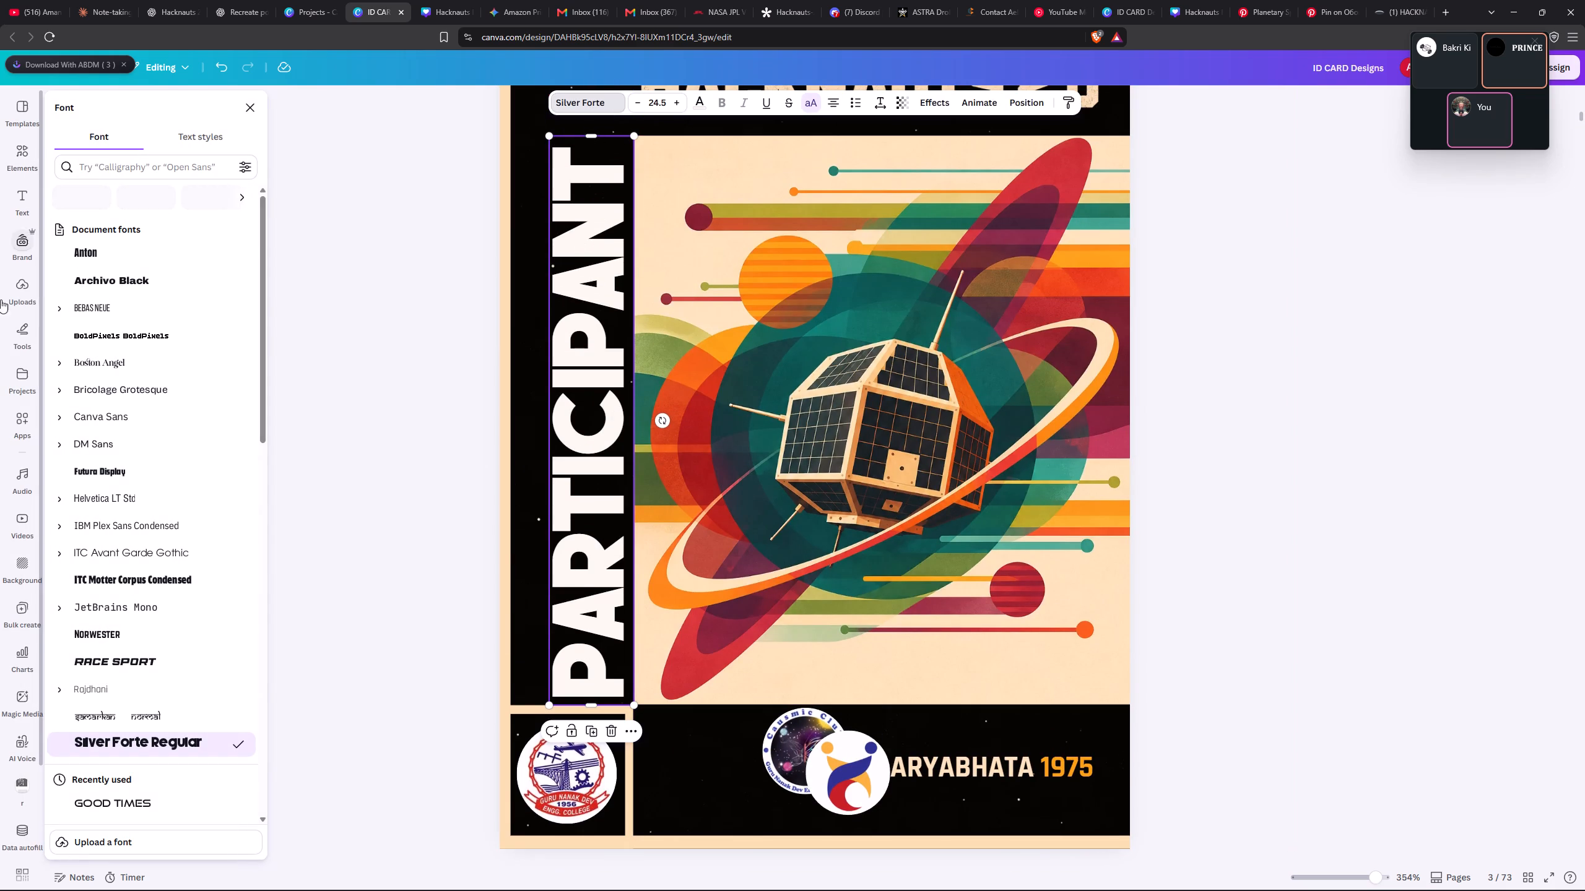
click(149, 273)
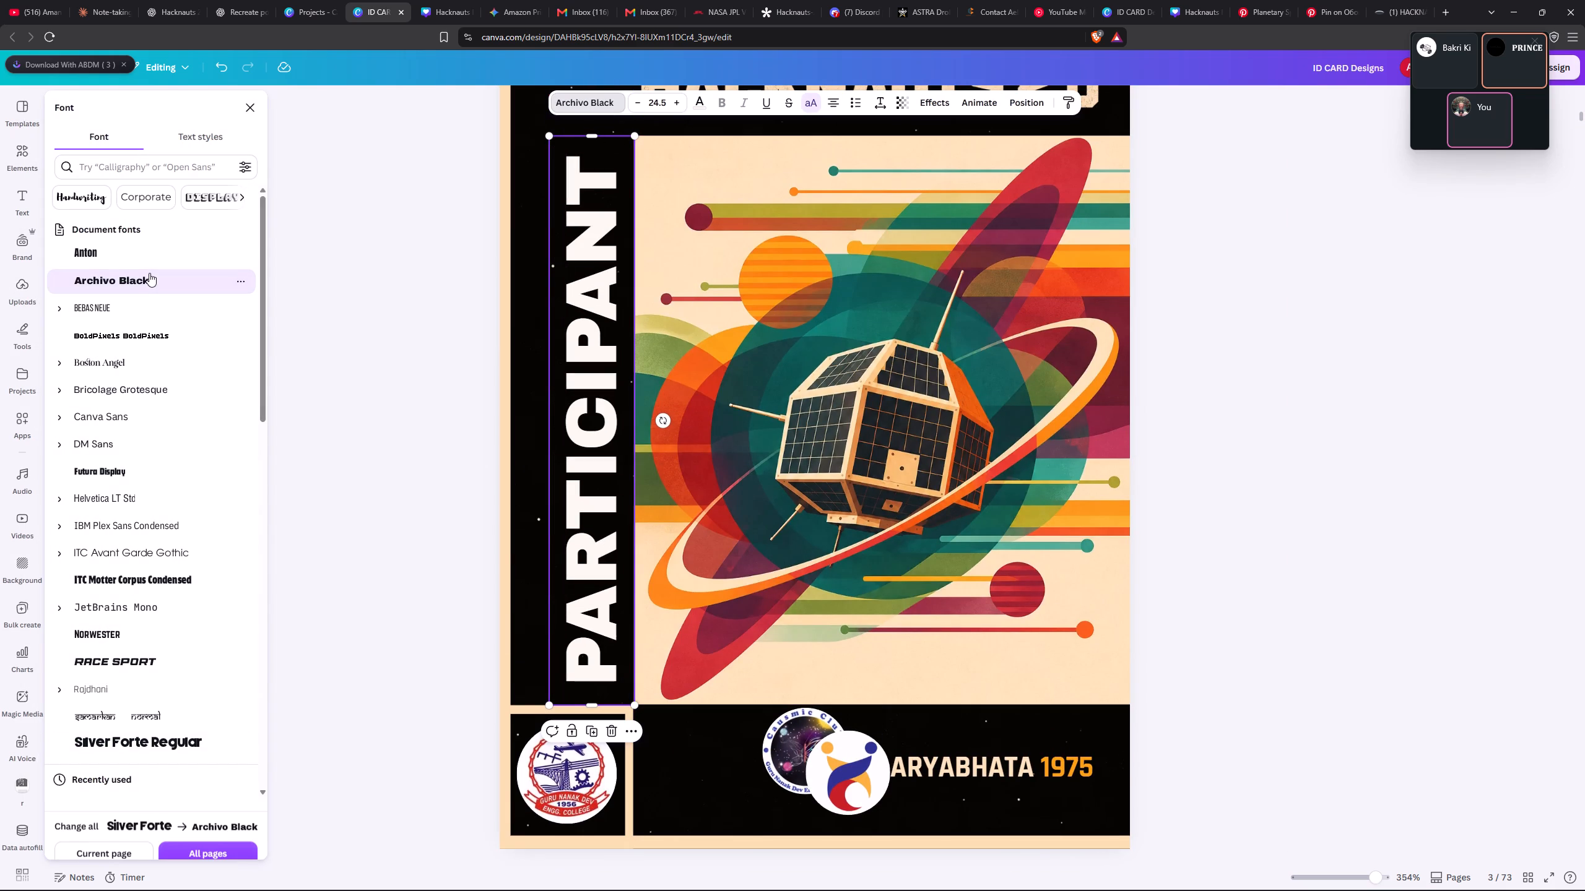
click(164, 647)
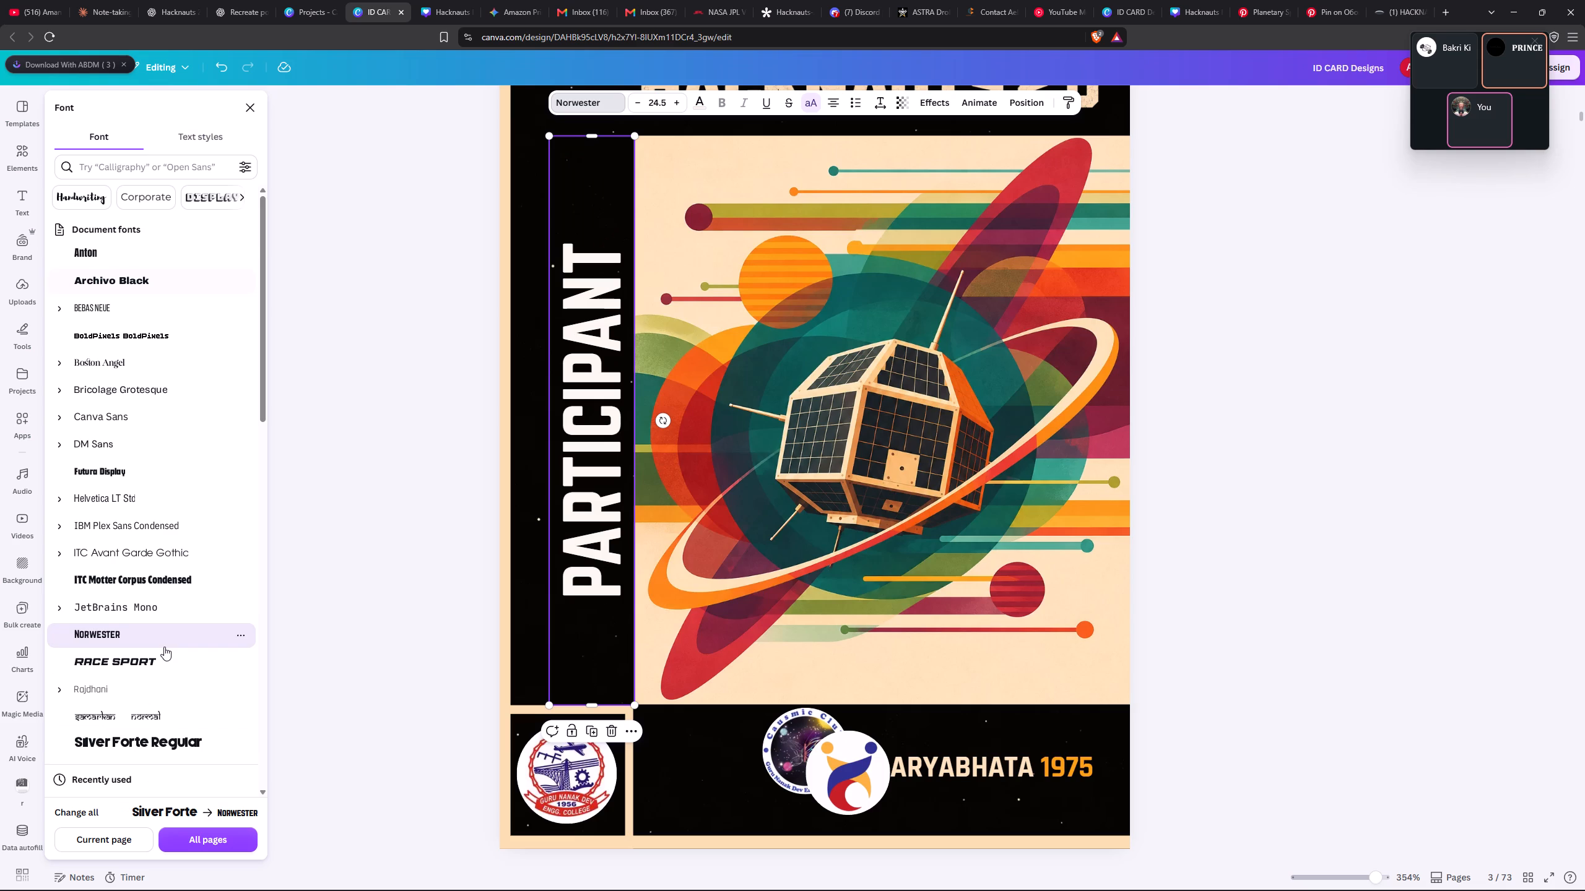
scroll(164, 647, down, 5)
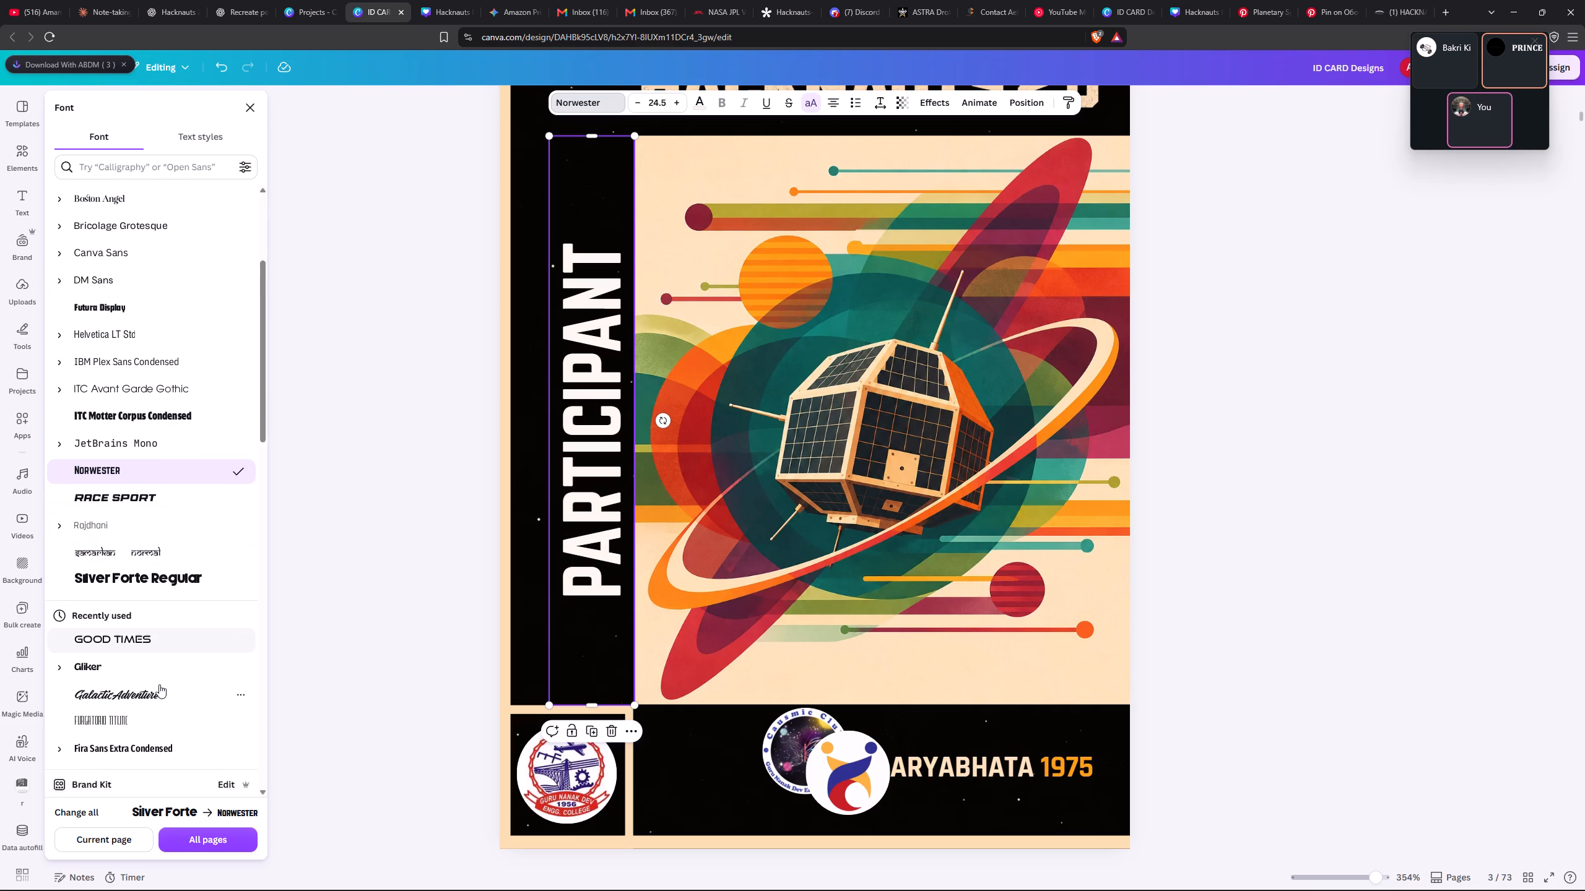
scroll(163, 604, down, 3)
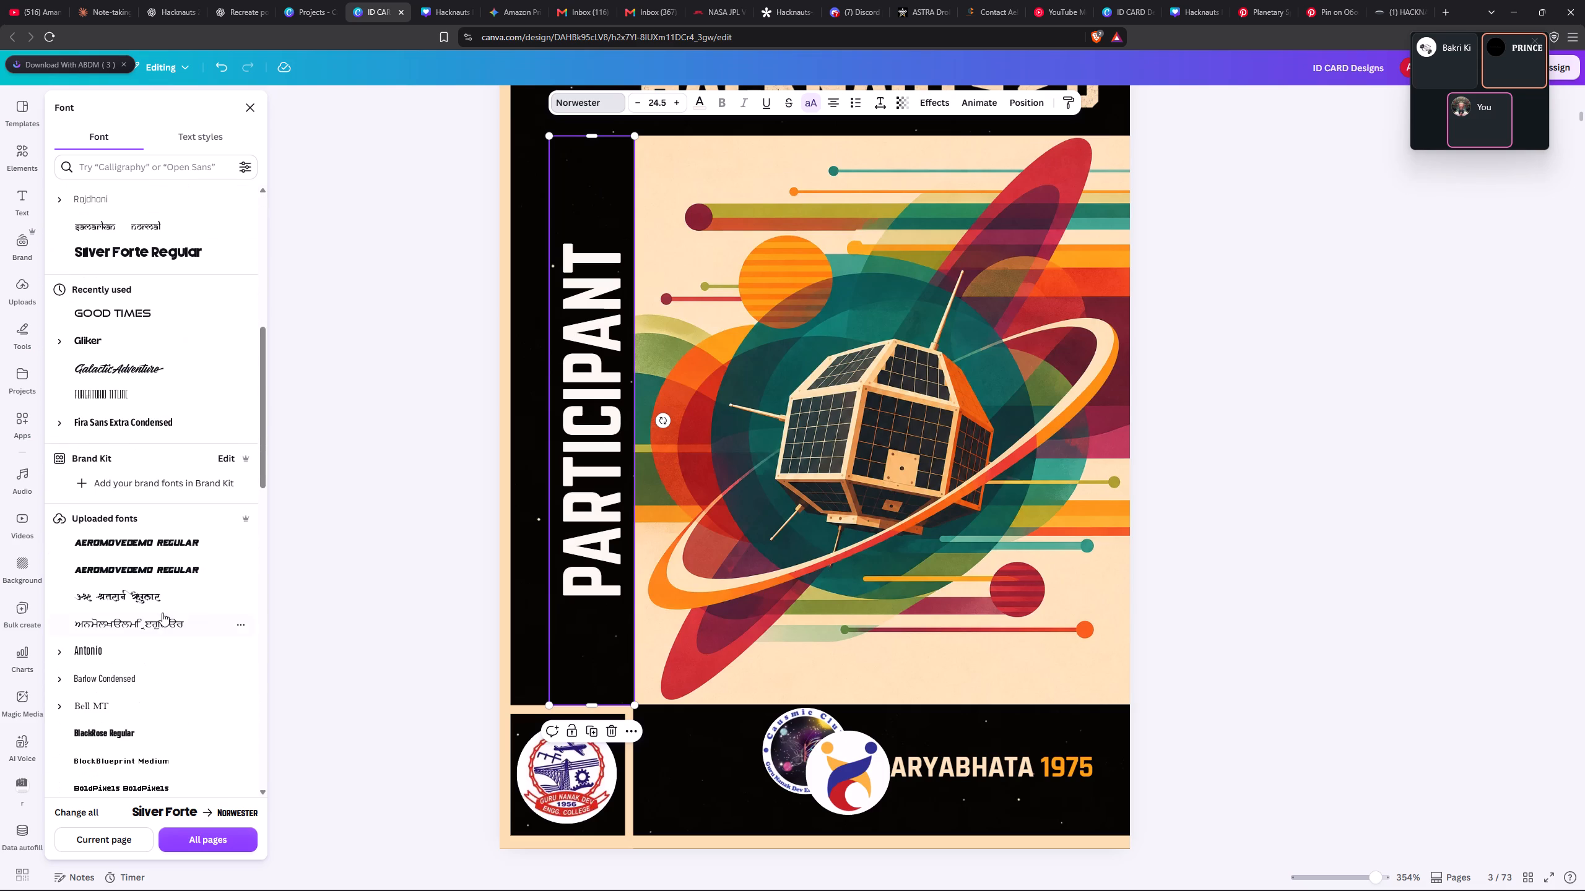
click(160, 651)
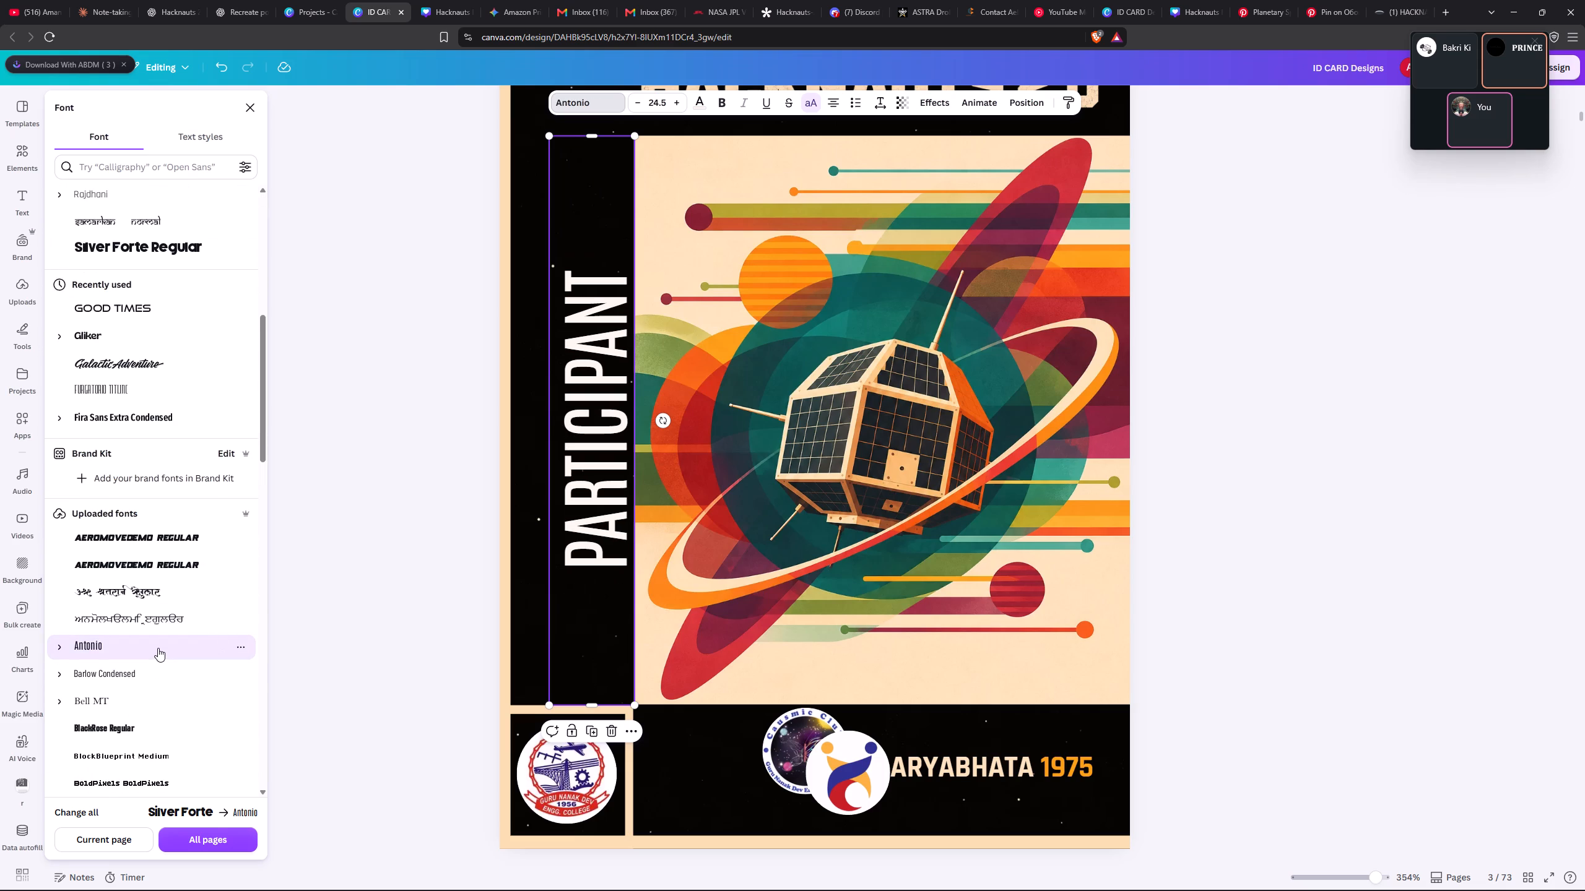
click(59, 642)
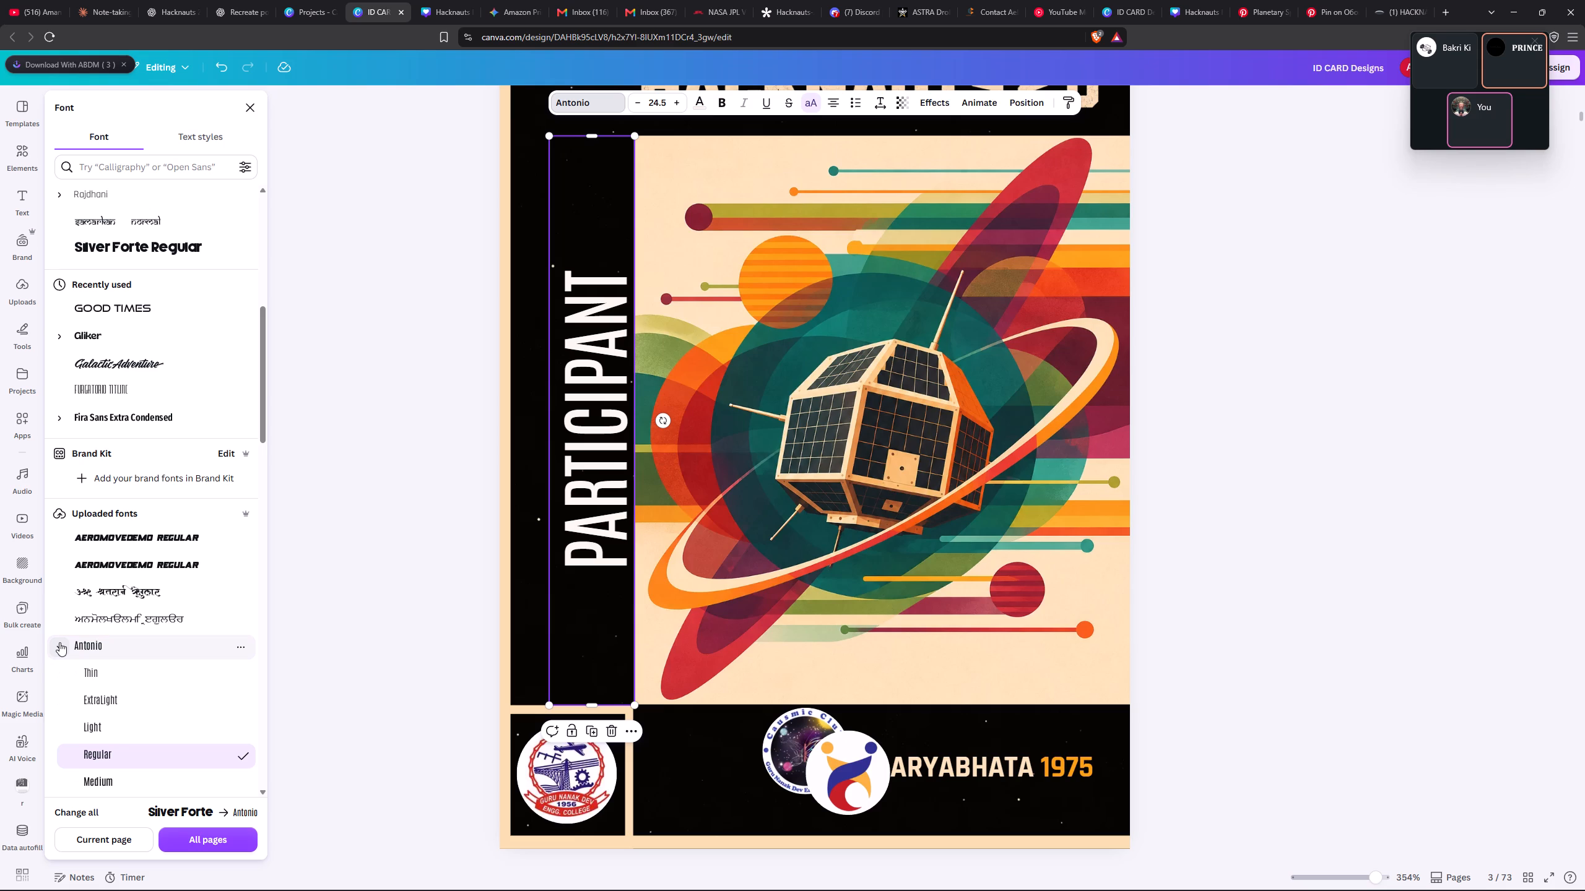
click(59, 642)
Set the font of page 3's PARTICIPANT text to Anton.
scroll(59, 642, down, 3)
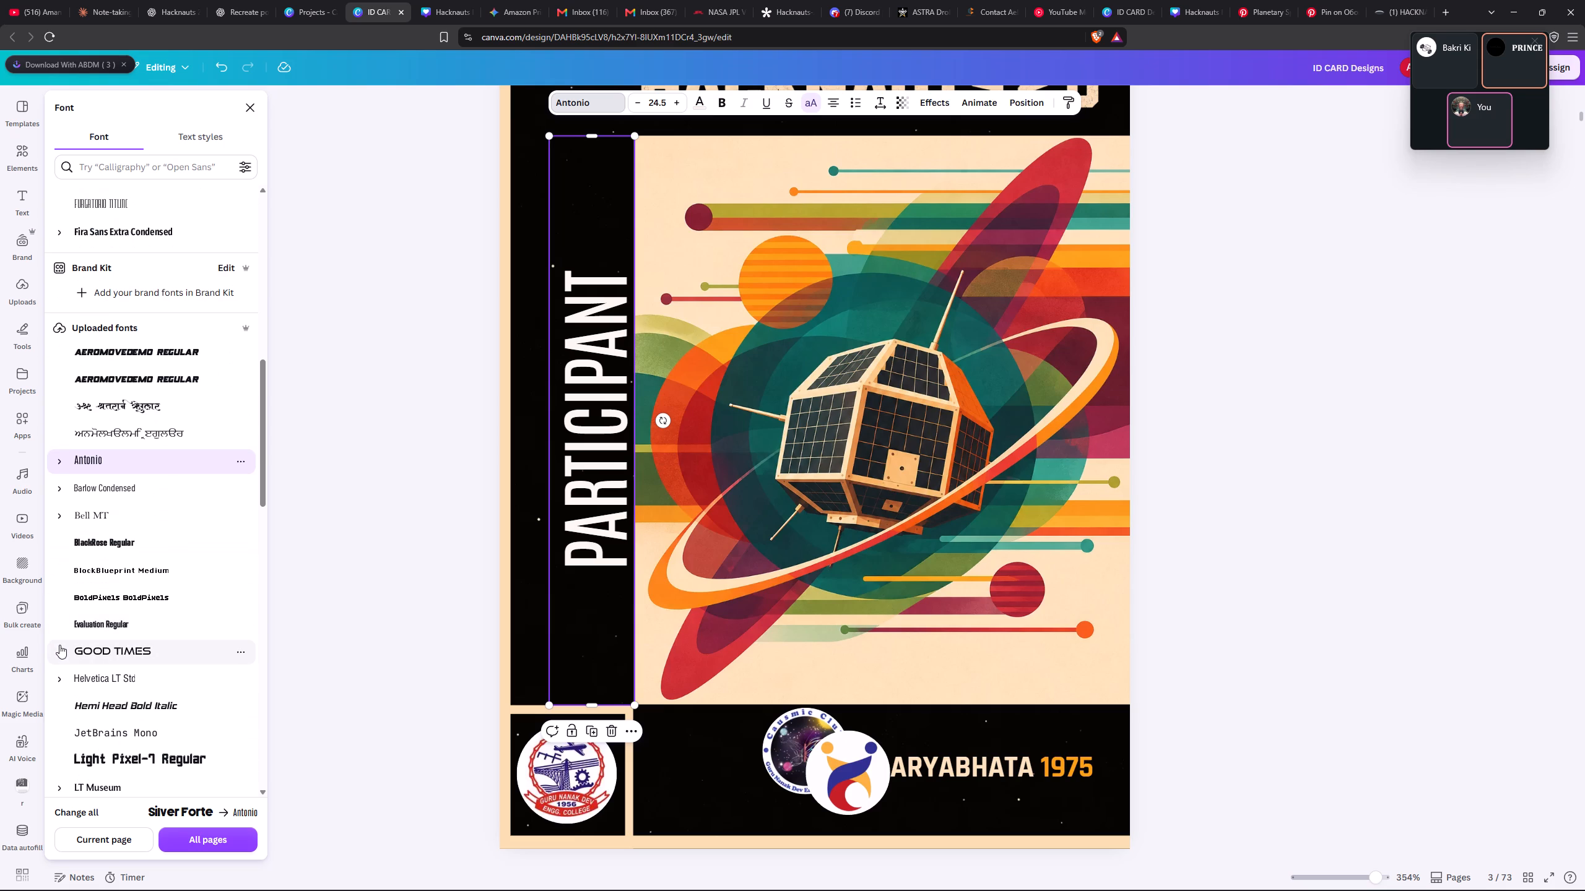
scroll(59, 645, down, 2)
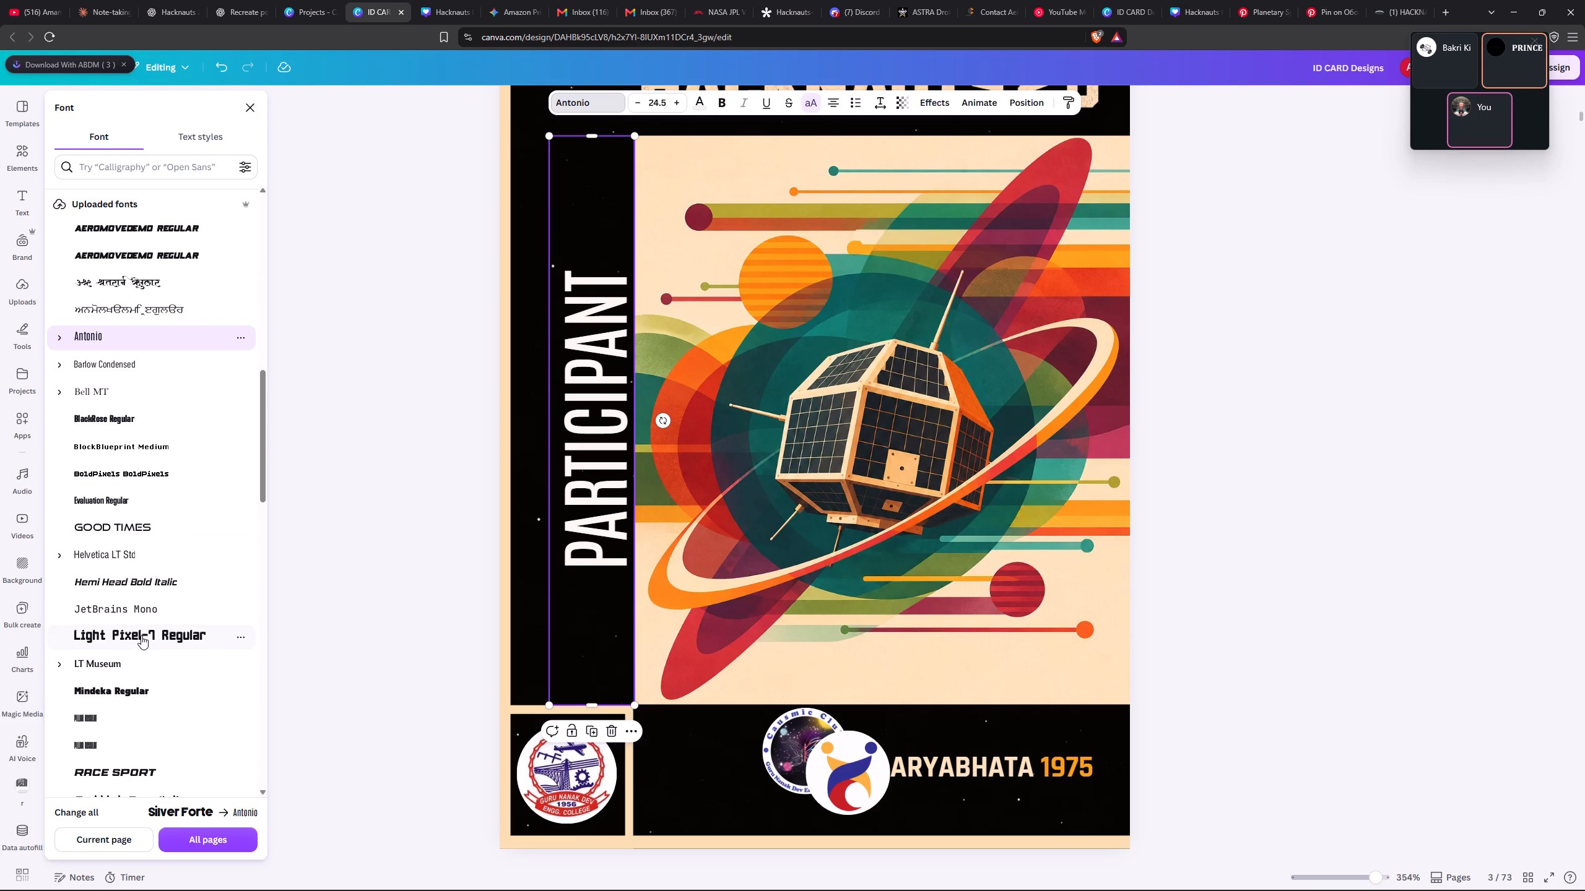
scroll(124, 699, down, 3)
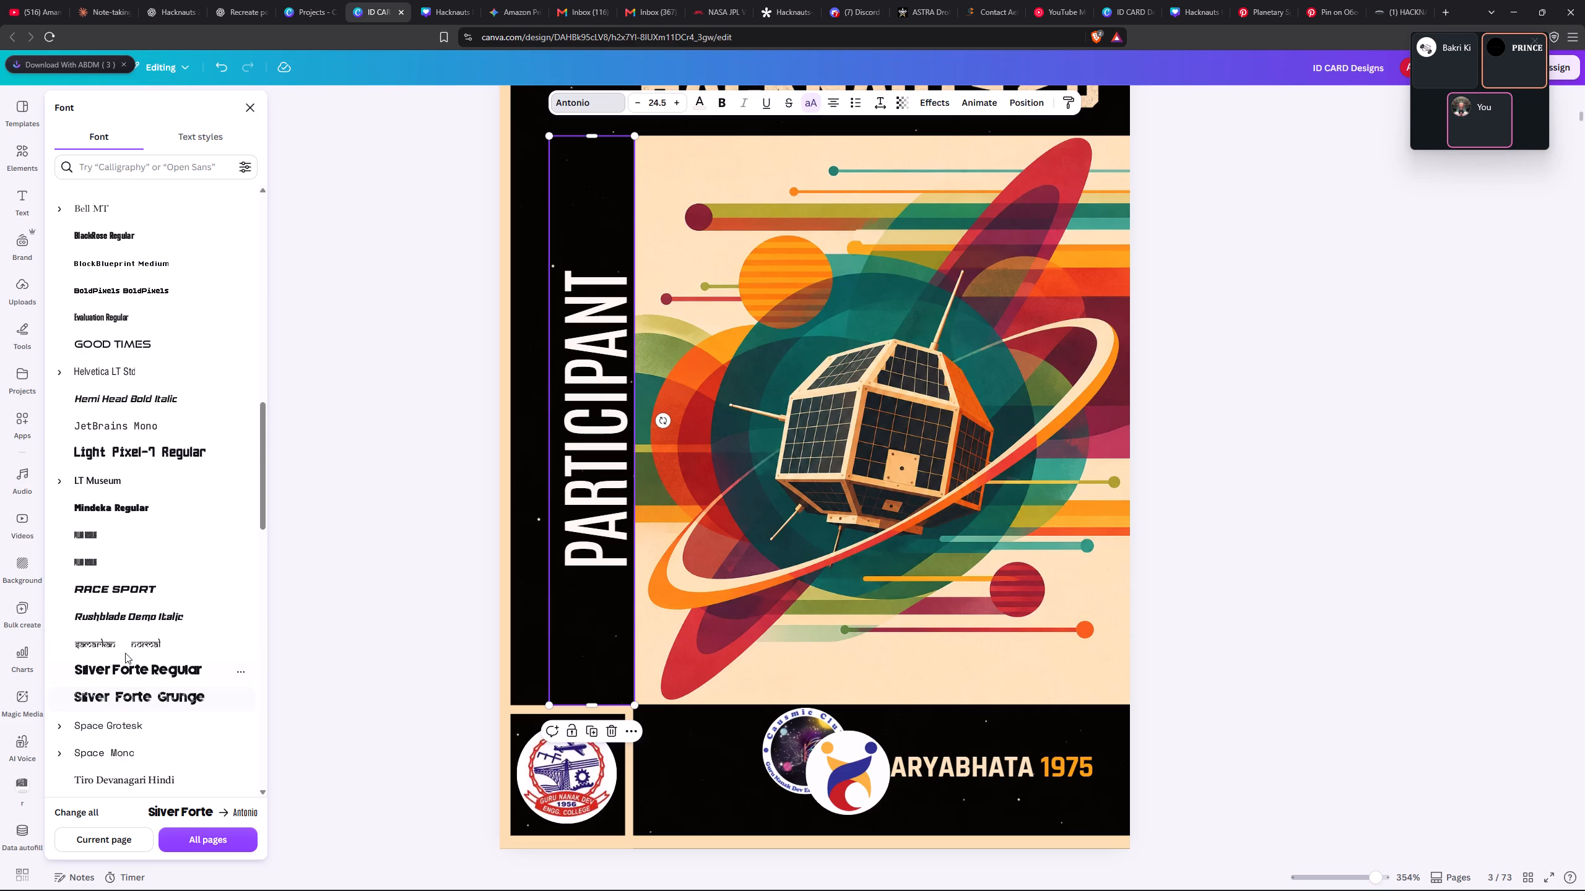
scroll(140, 647, down, 2)
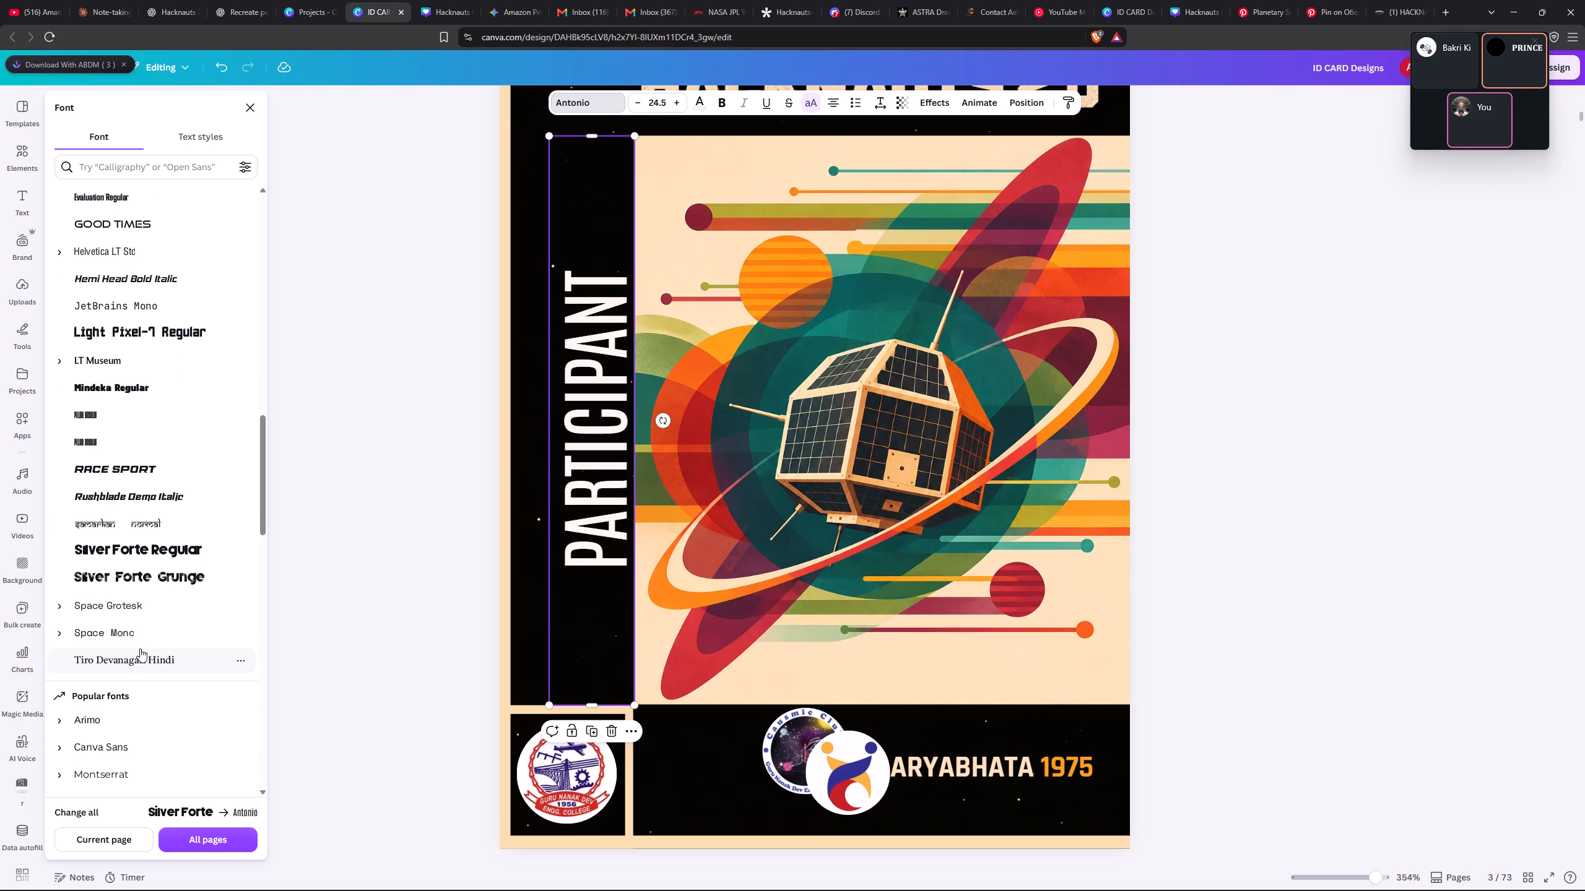
scroll(141, 658, down, 4)
click(142, 661)
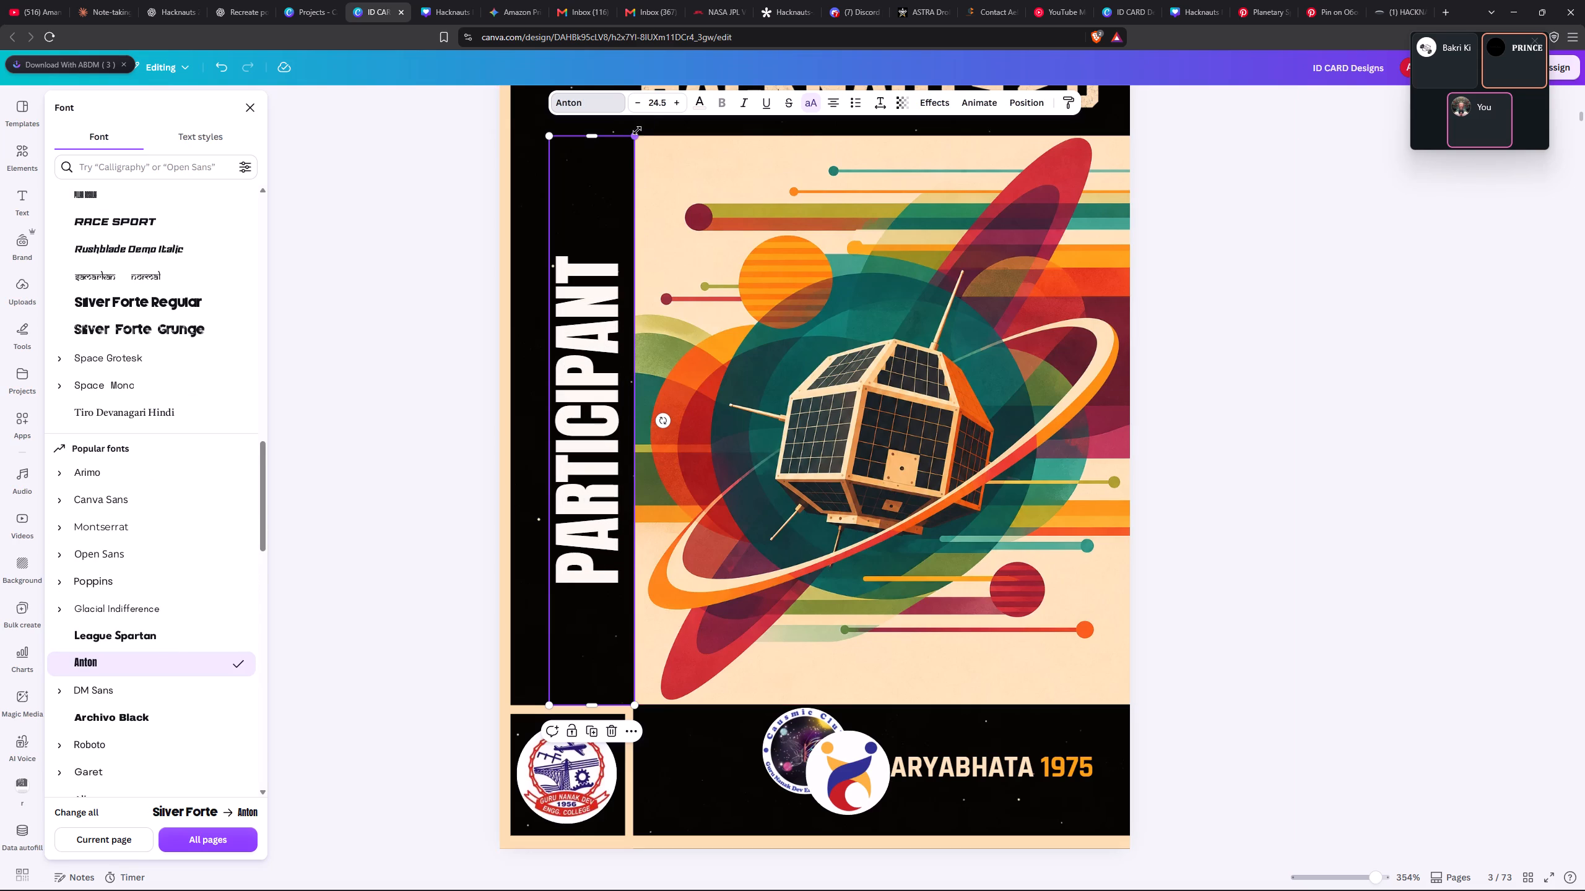
Scale the PARTICIPANT text to size 23.2 and shorten its box to fit closely around the word.
drag(552, 138, 339, 85)
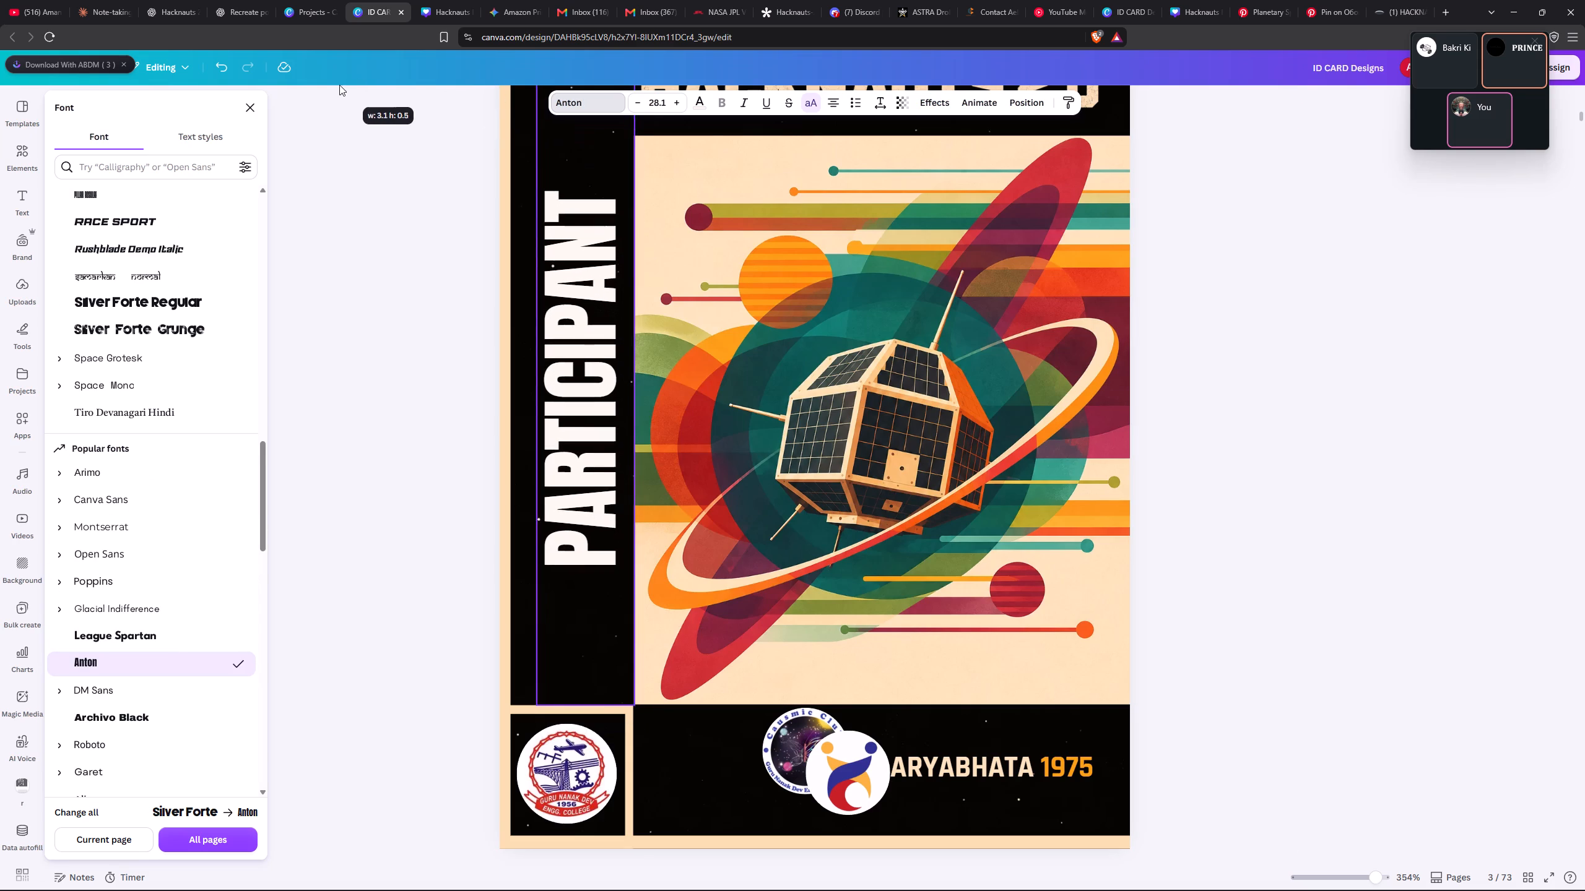
drag(339, 85, 412, 191)
drag(598, 168, 597, 178)
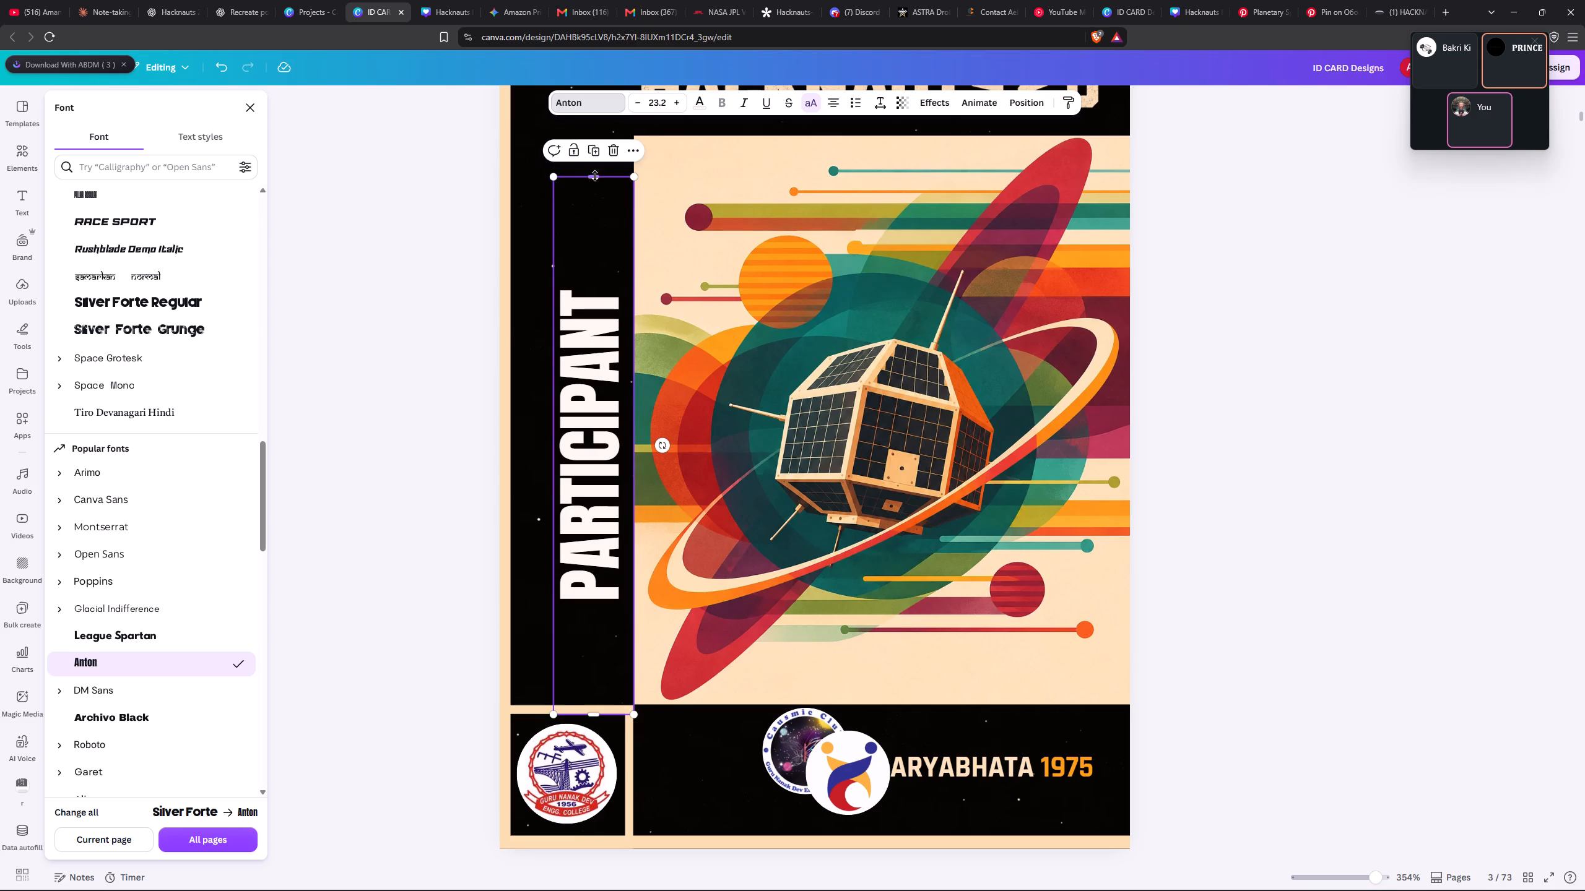
drag(593, 173, 563, 385)
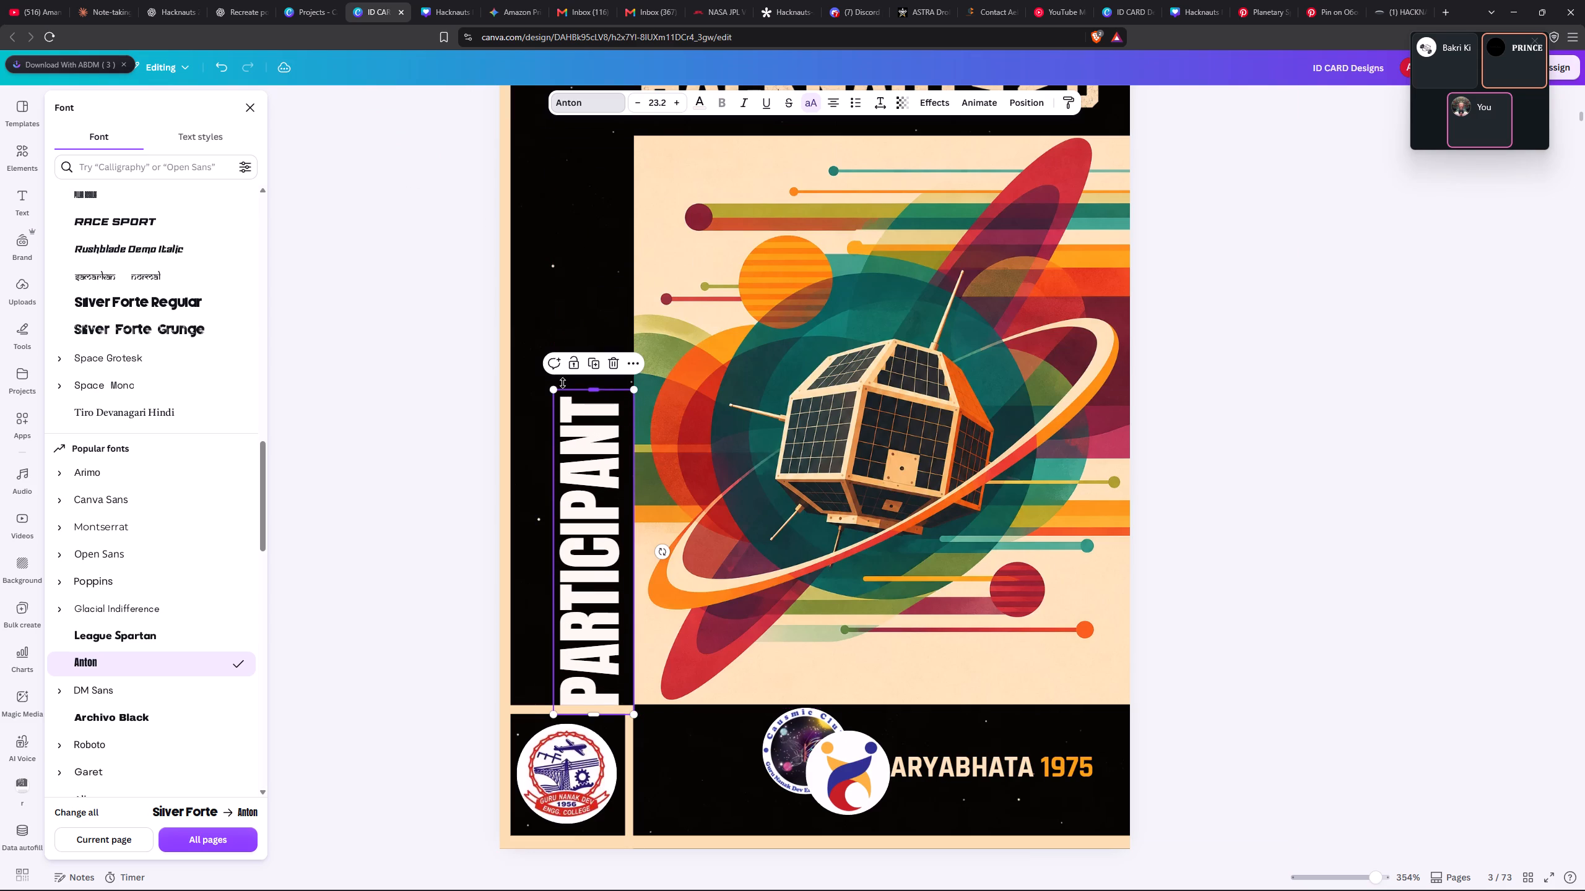
click(882, 92)
drag(600, 387, 604, 369)
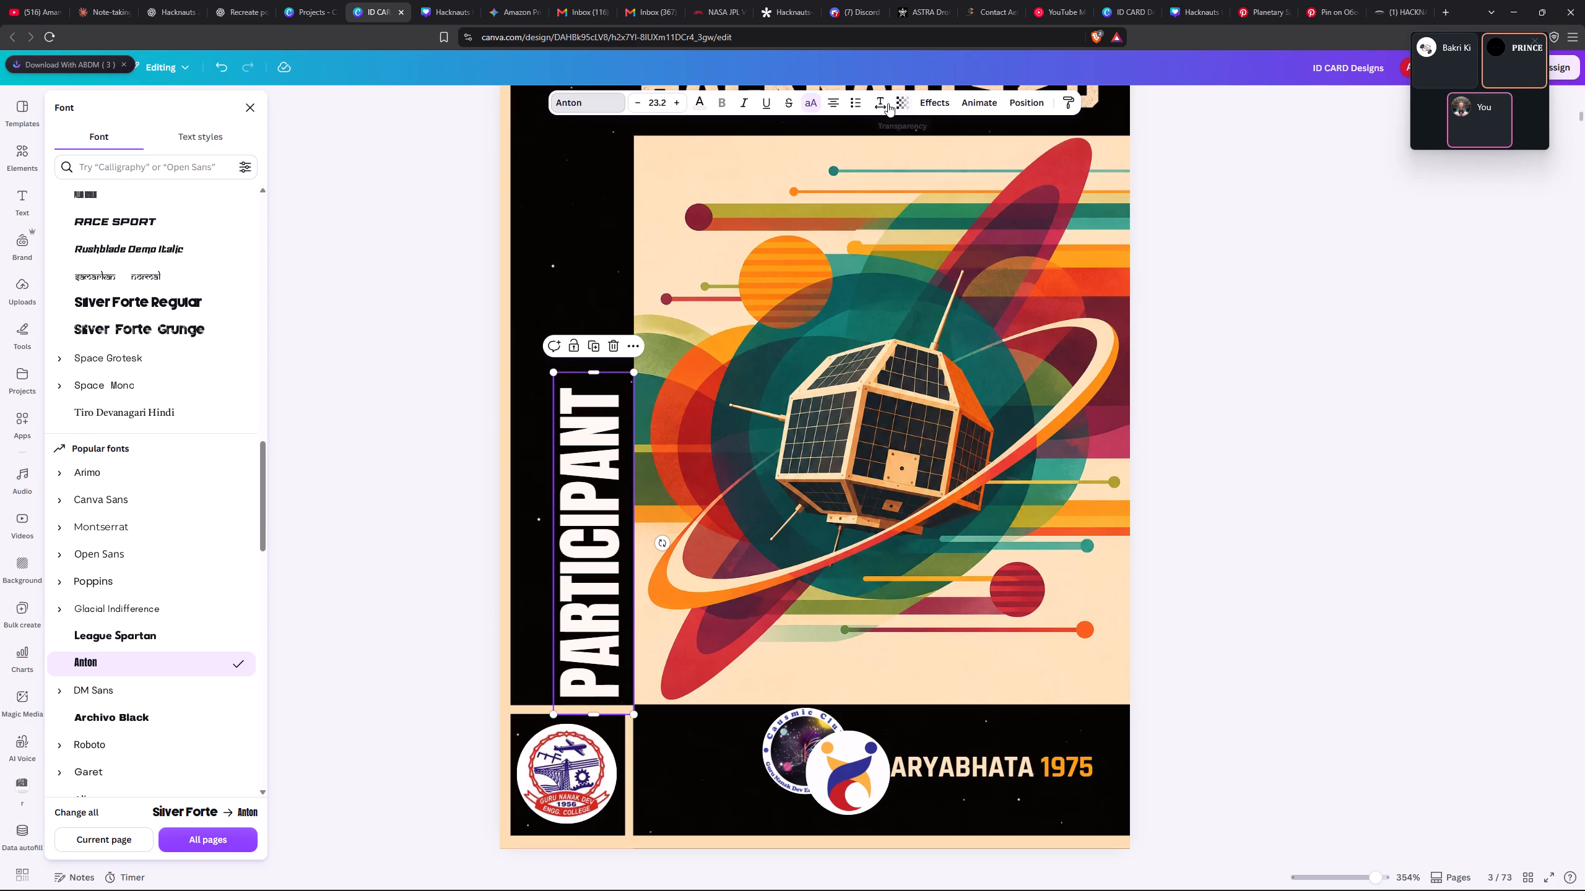
Set the PARTICIPANT text's line spacing to 1.4 and letter spacing to 70, and lengthen its box to keep the word on one line.
click(882, 103)
drag(864, 194, 872, 194)
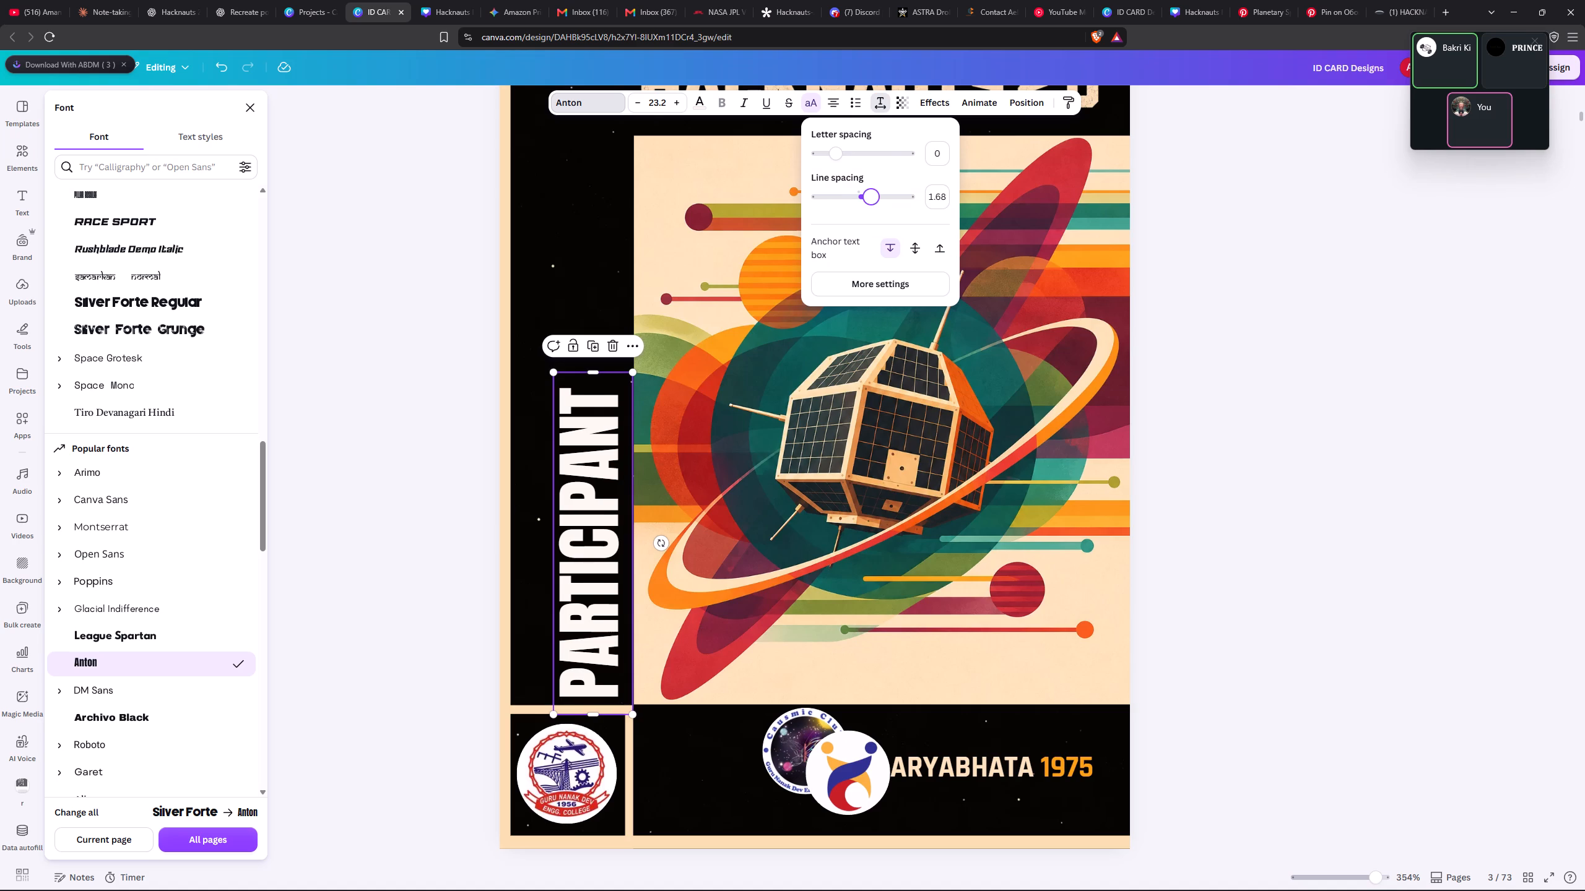
drag(872, 194, 853, 204)
click(836, 152)
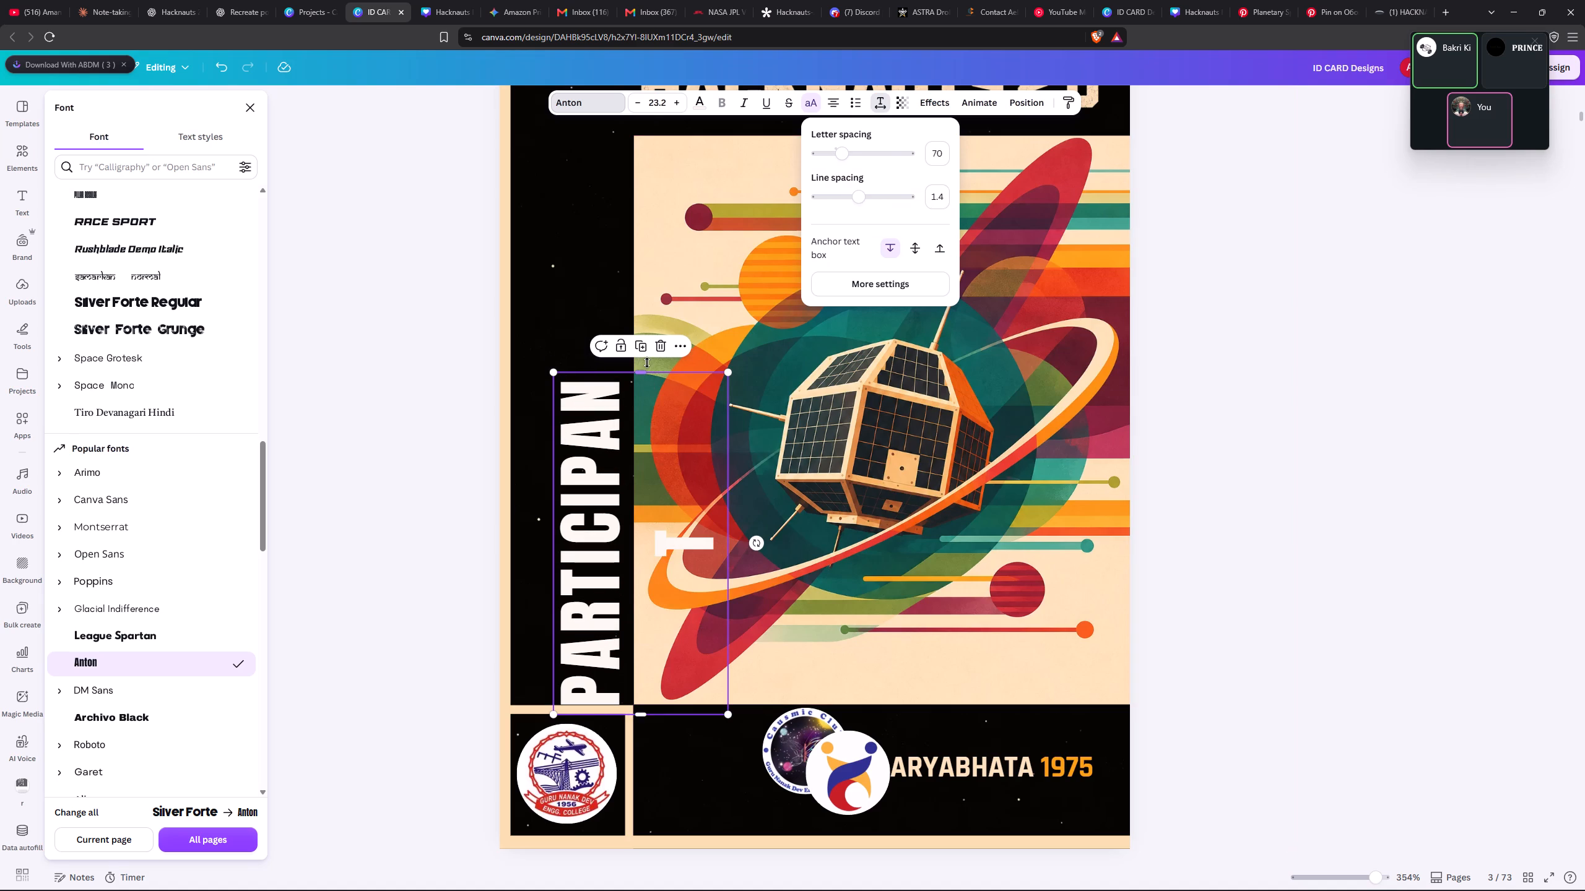
drag(645, 364, 658, 310)
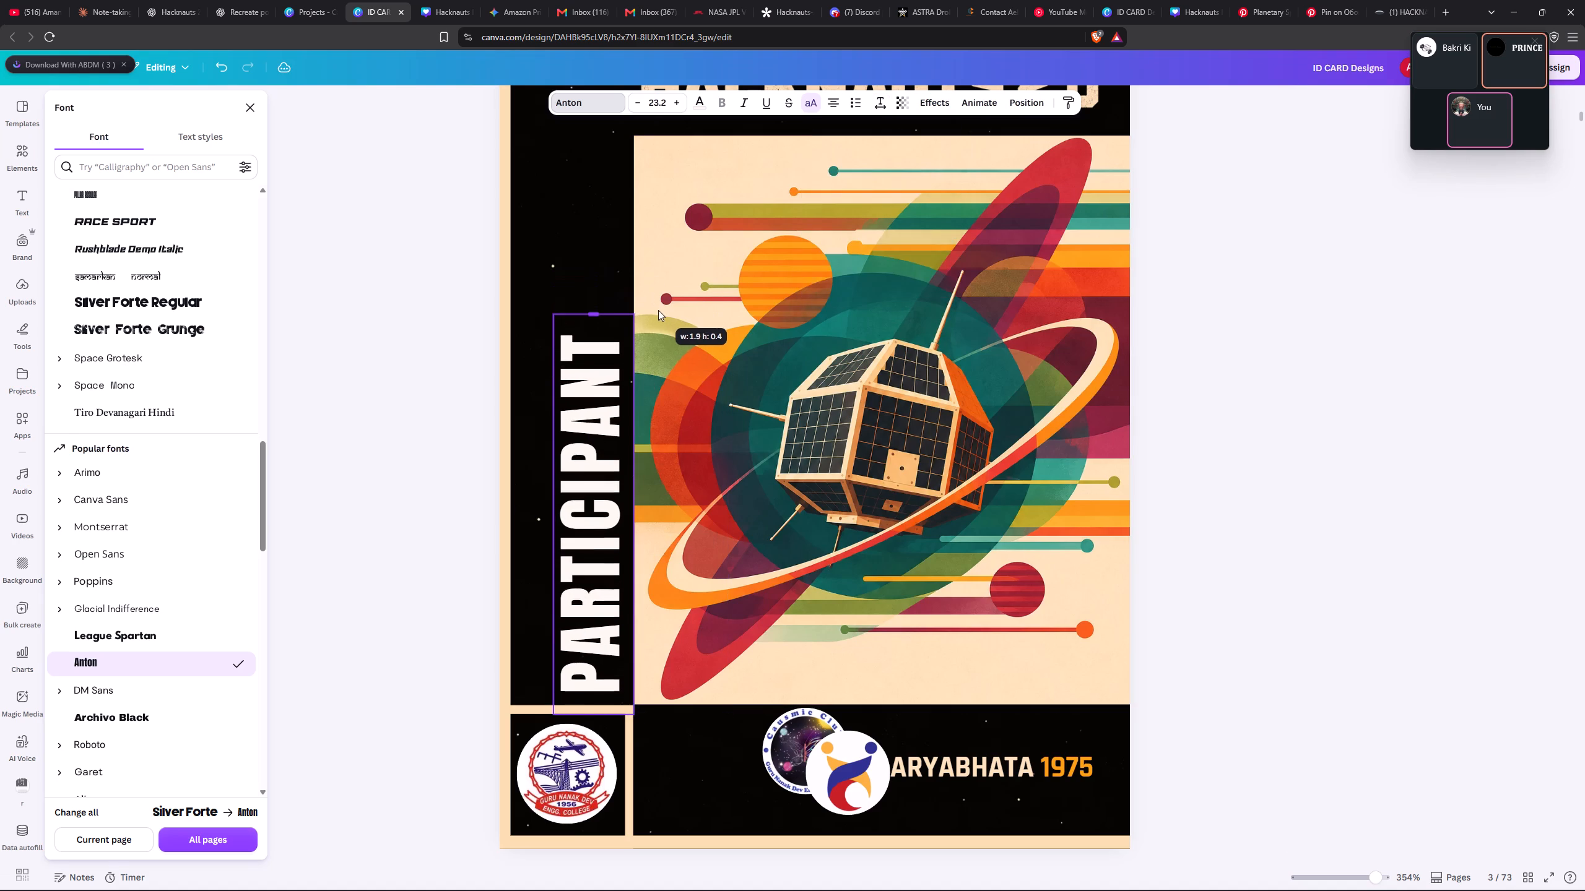
drag(658, 310, 661, 326)
Enlarge the PARTICIPANT text to size 36.3 so the word runs along the full height of the satellite artwork.
drag(547, 332, 492, 155)
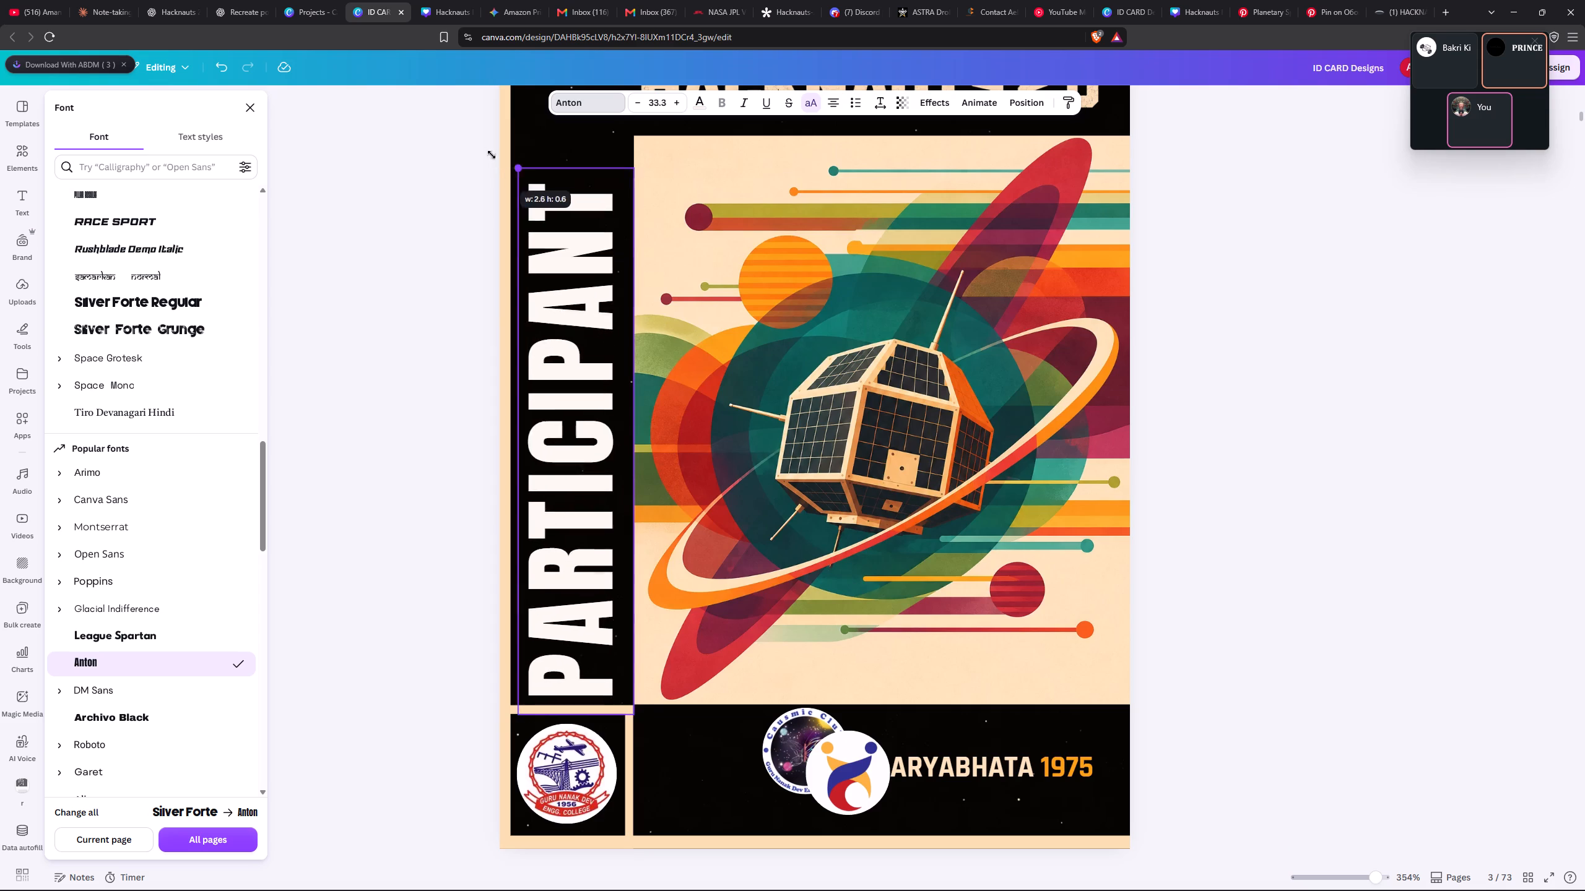
drag(492, 155, 479, 83)
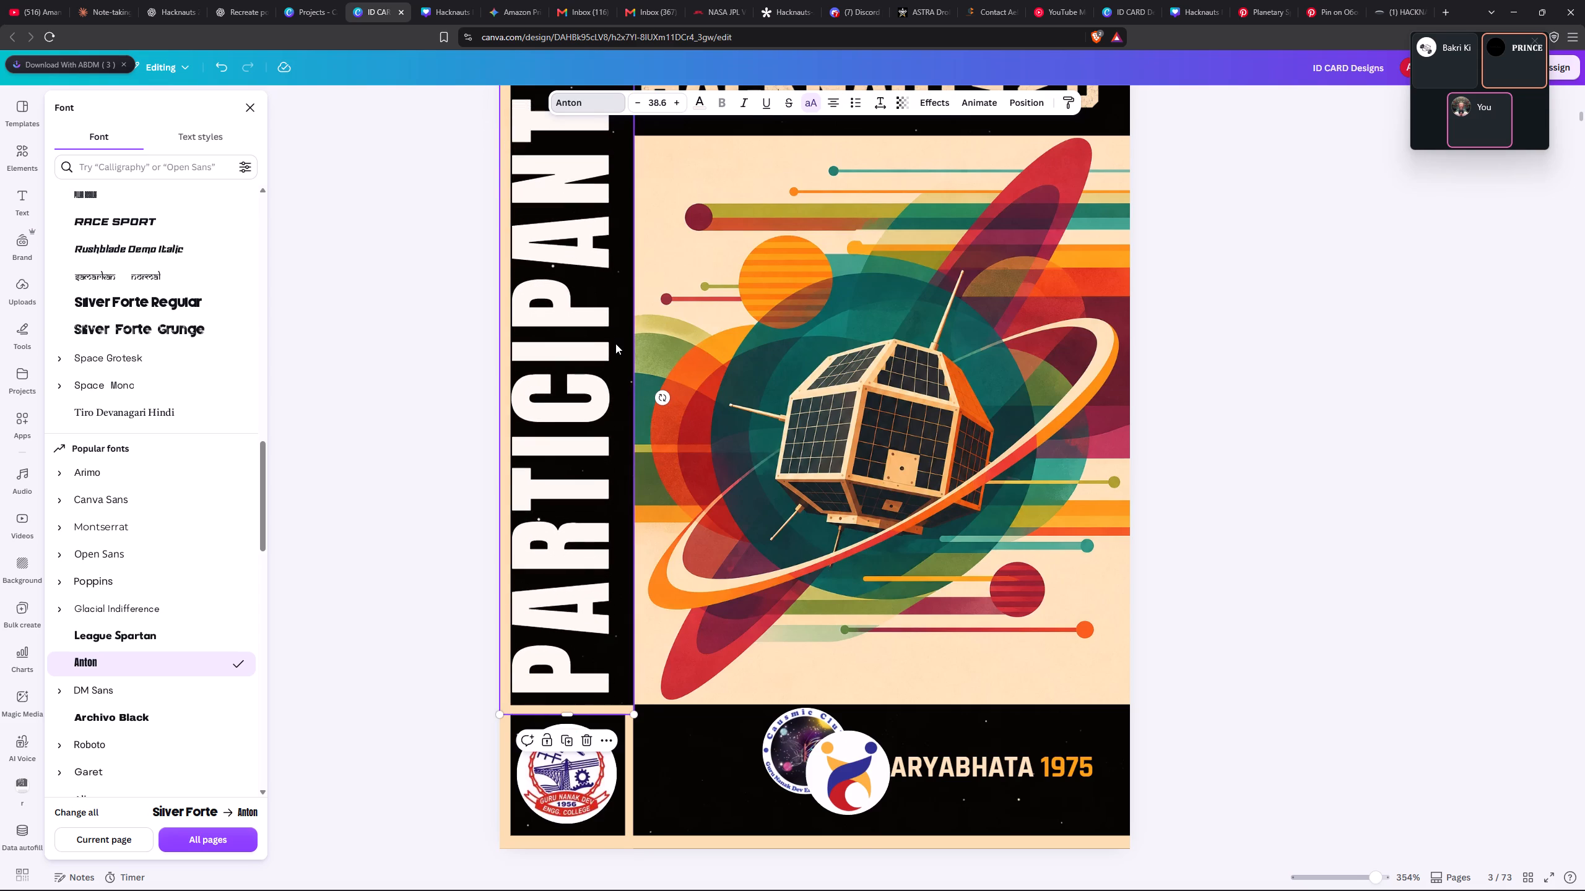
ctrl+scroll(615, 343, down, 2)
scroll(495, 349, up, 2)
click(653, 376)
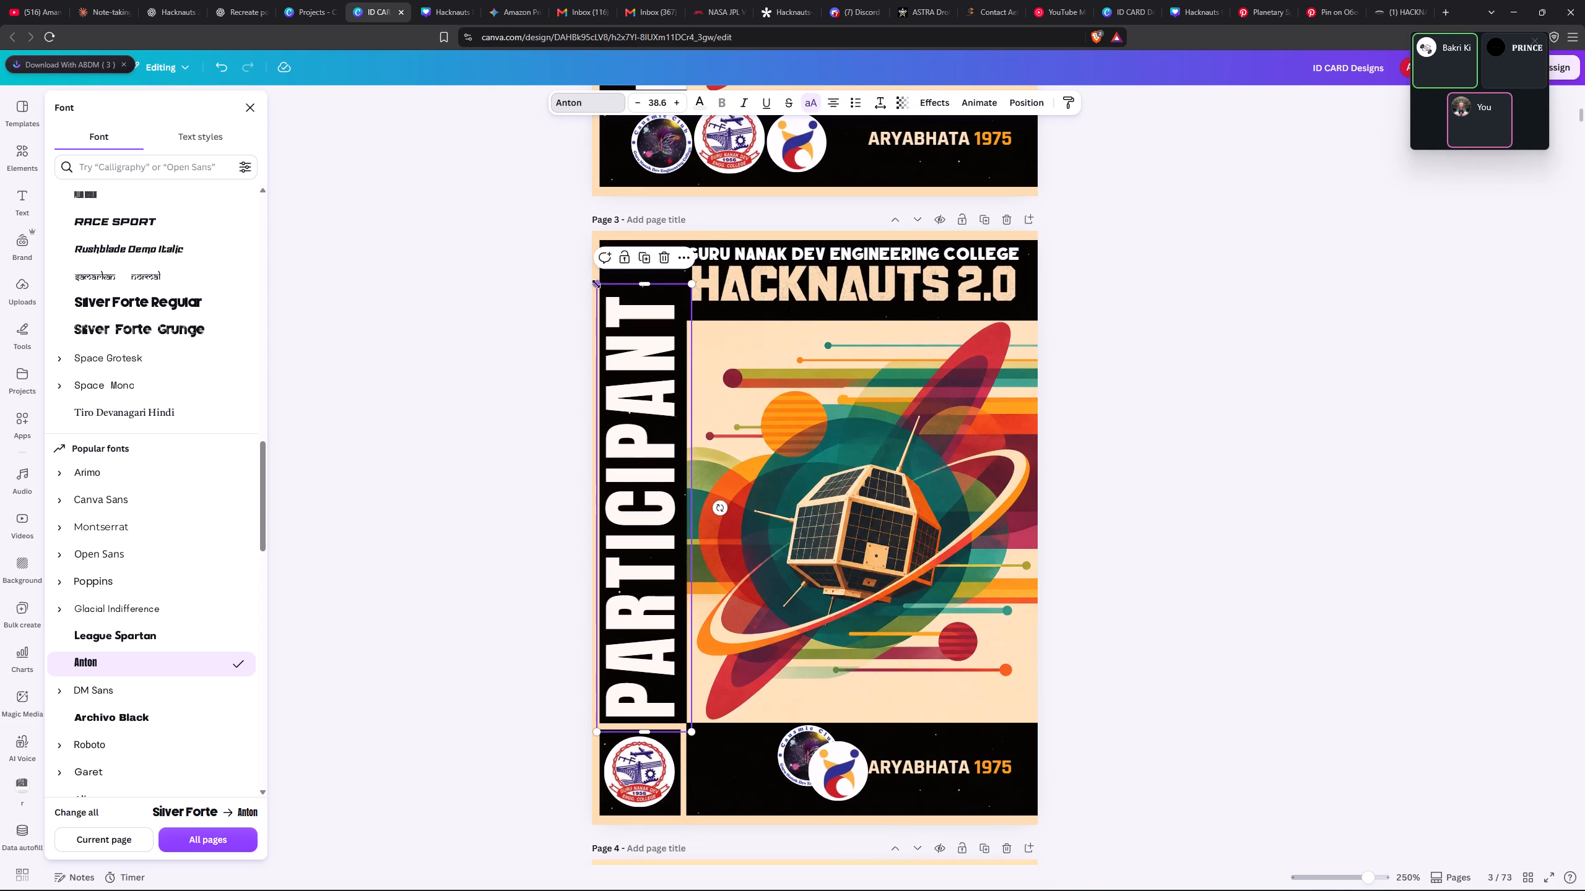
drag(596, 284, 610, 309)
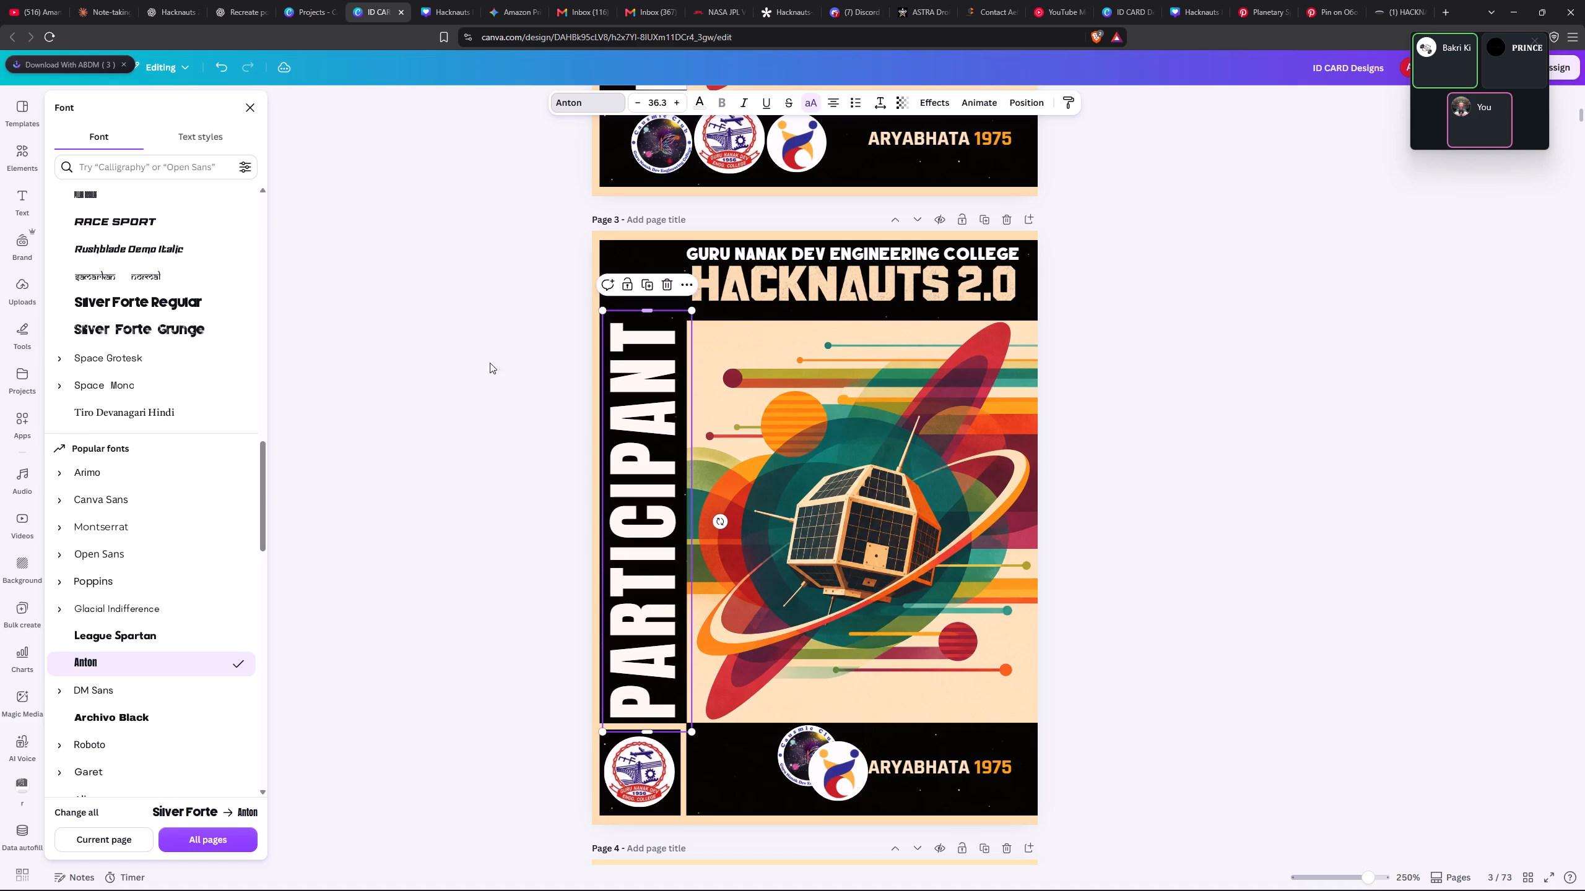
click(479, 366)
click(479, 366)
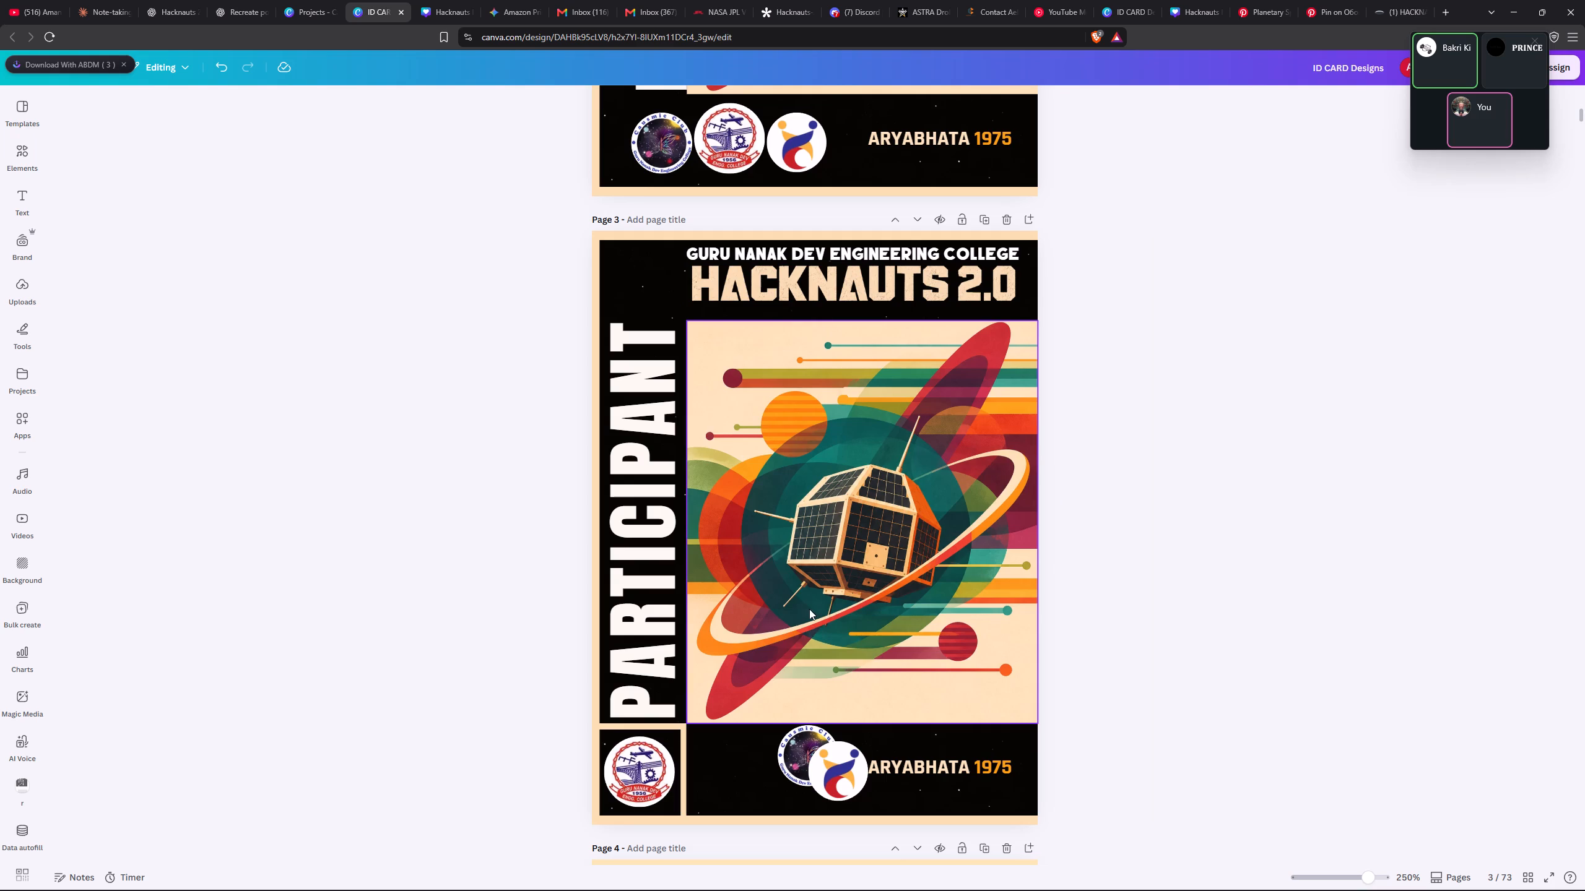
Duplicate the box around the college logo and place the copy in page 3's upper corner above the PARTICIPANT text.
click(682, 740)
click(641, 699)
drag(706, 783, 737, 612)
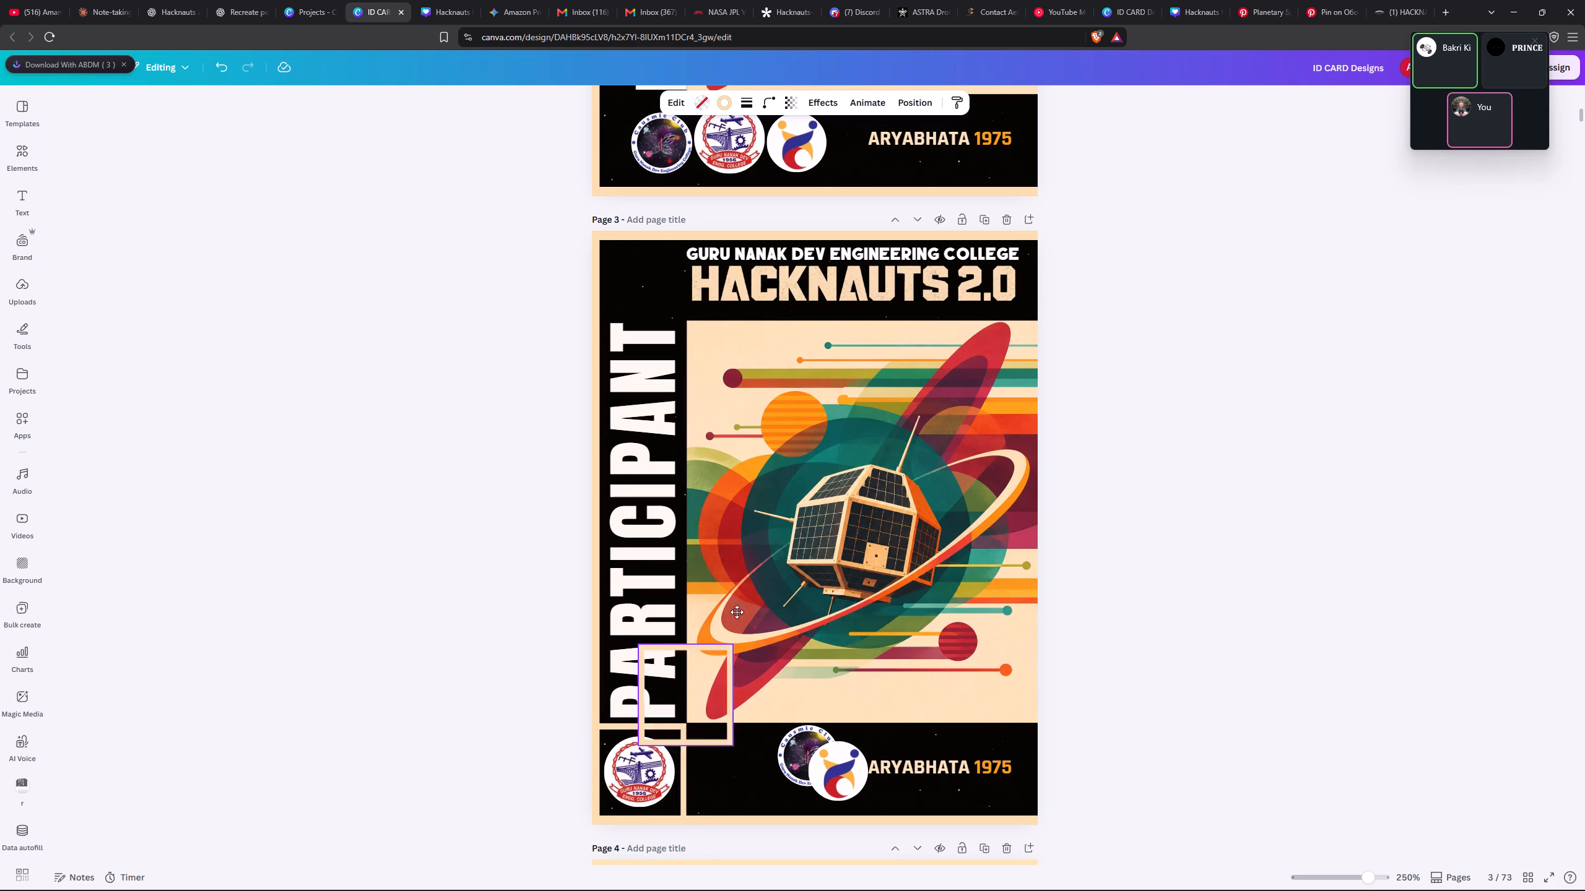
drag(737, 612, 679, 272)
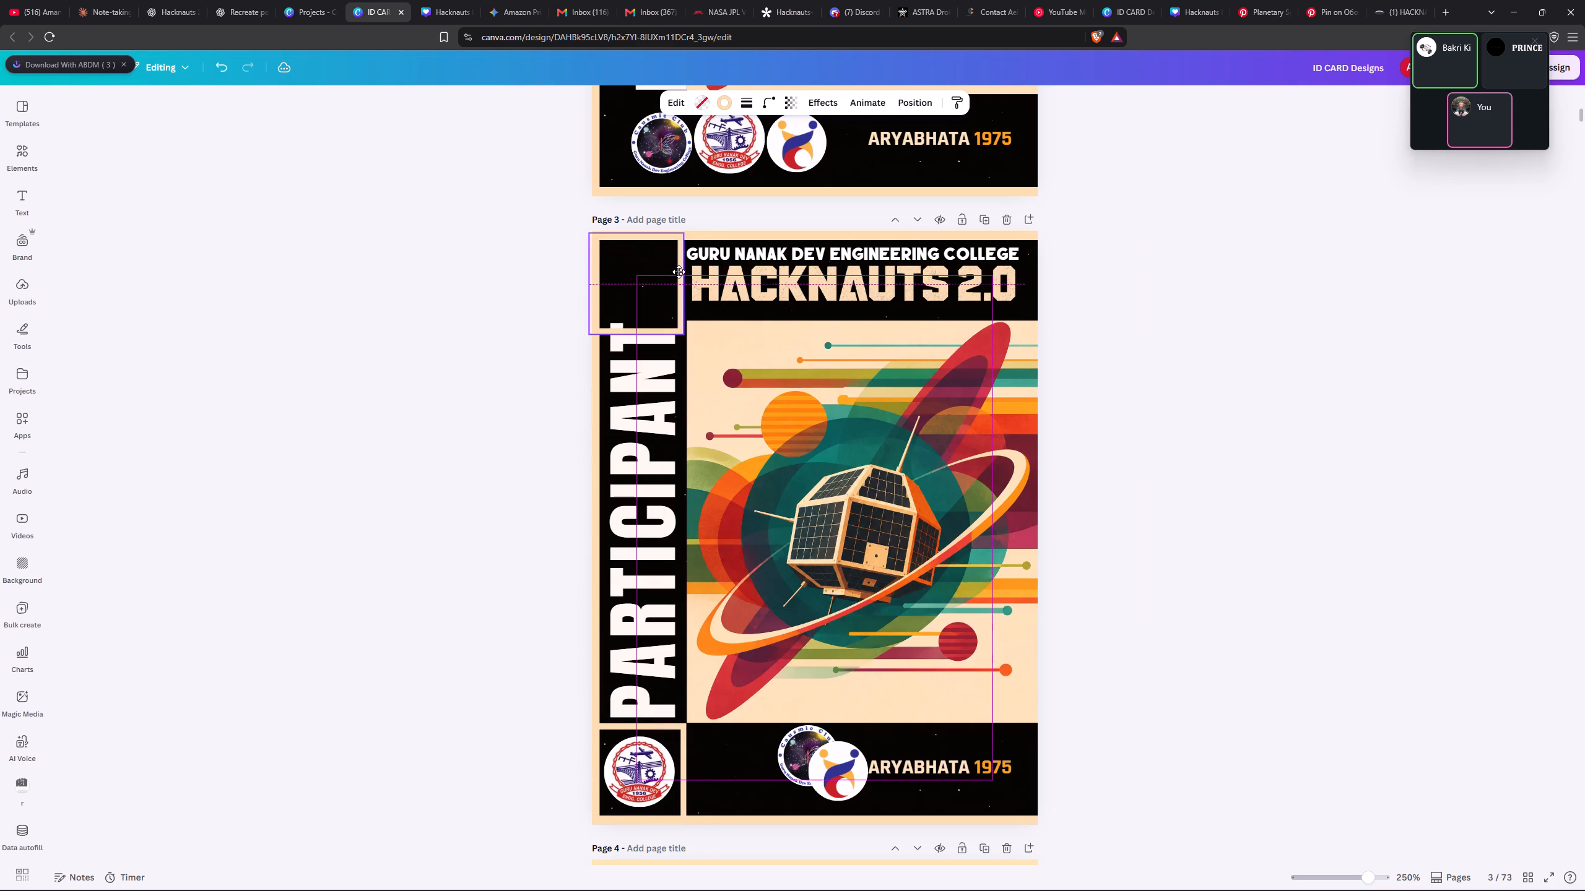
drag(679, 272, 679, 269)
drag(679, 269, 682, 267)
Nudge the HACKNAUTS 2.0 title and the college name slightly down and away from the upper corner box.
ctrl+scroll(1084, 400, up, 1)
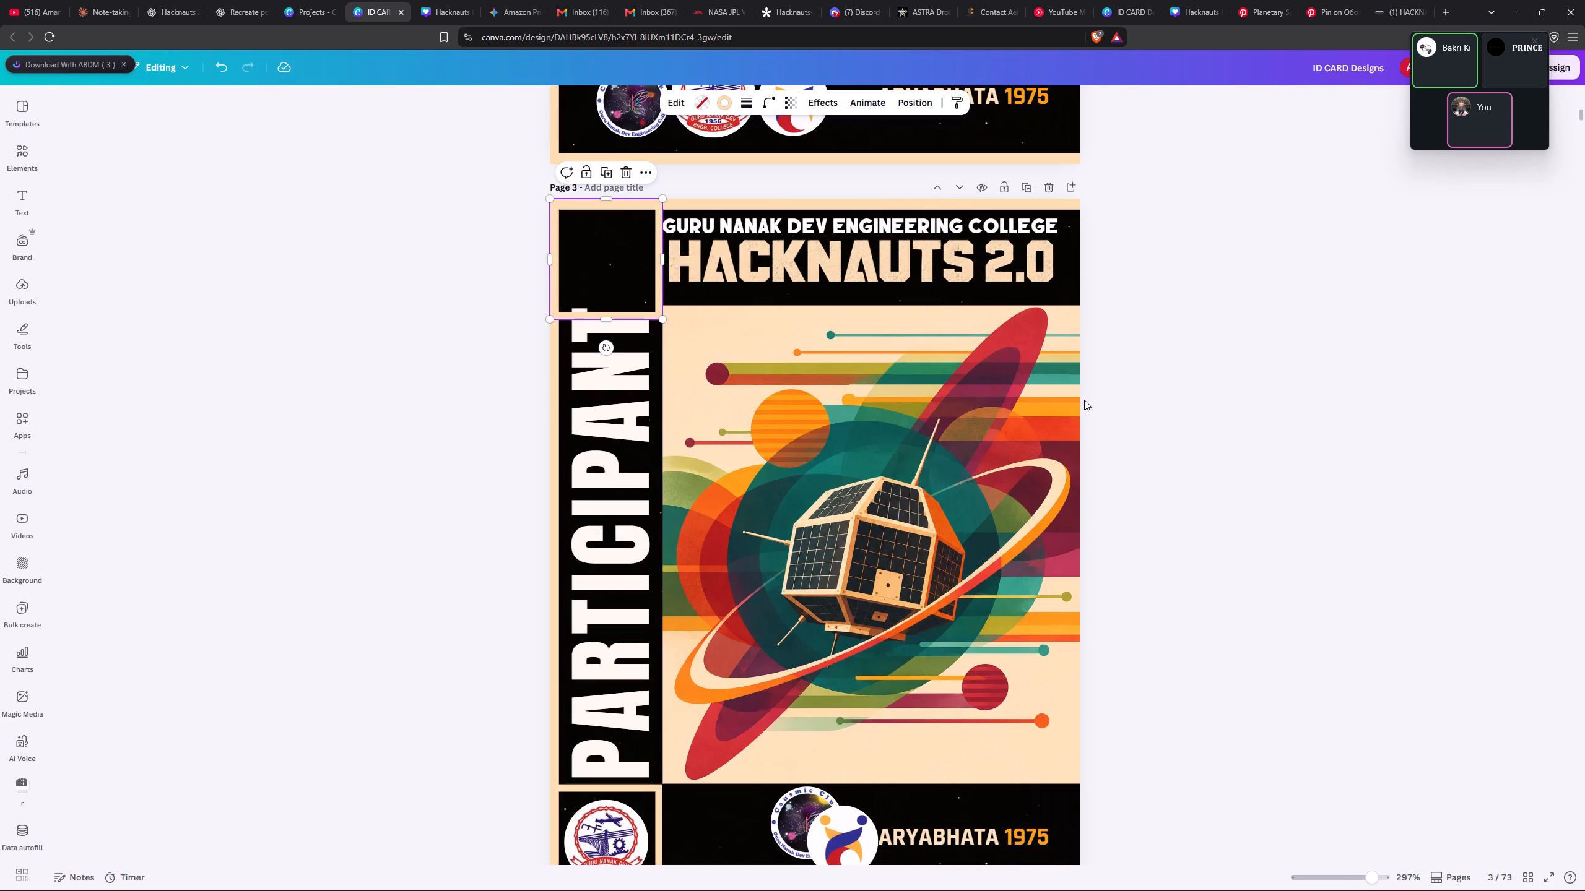
ctrl+scroll(1084, 400, up, 3)
ctrl+click(859, 303)
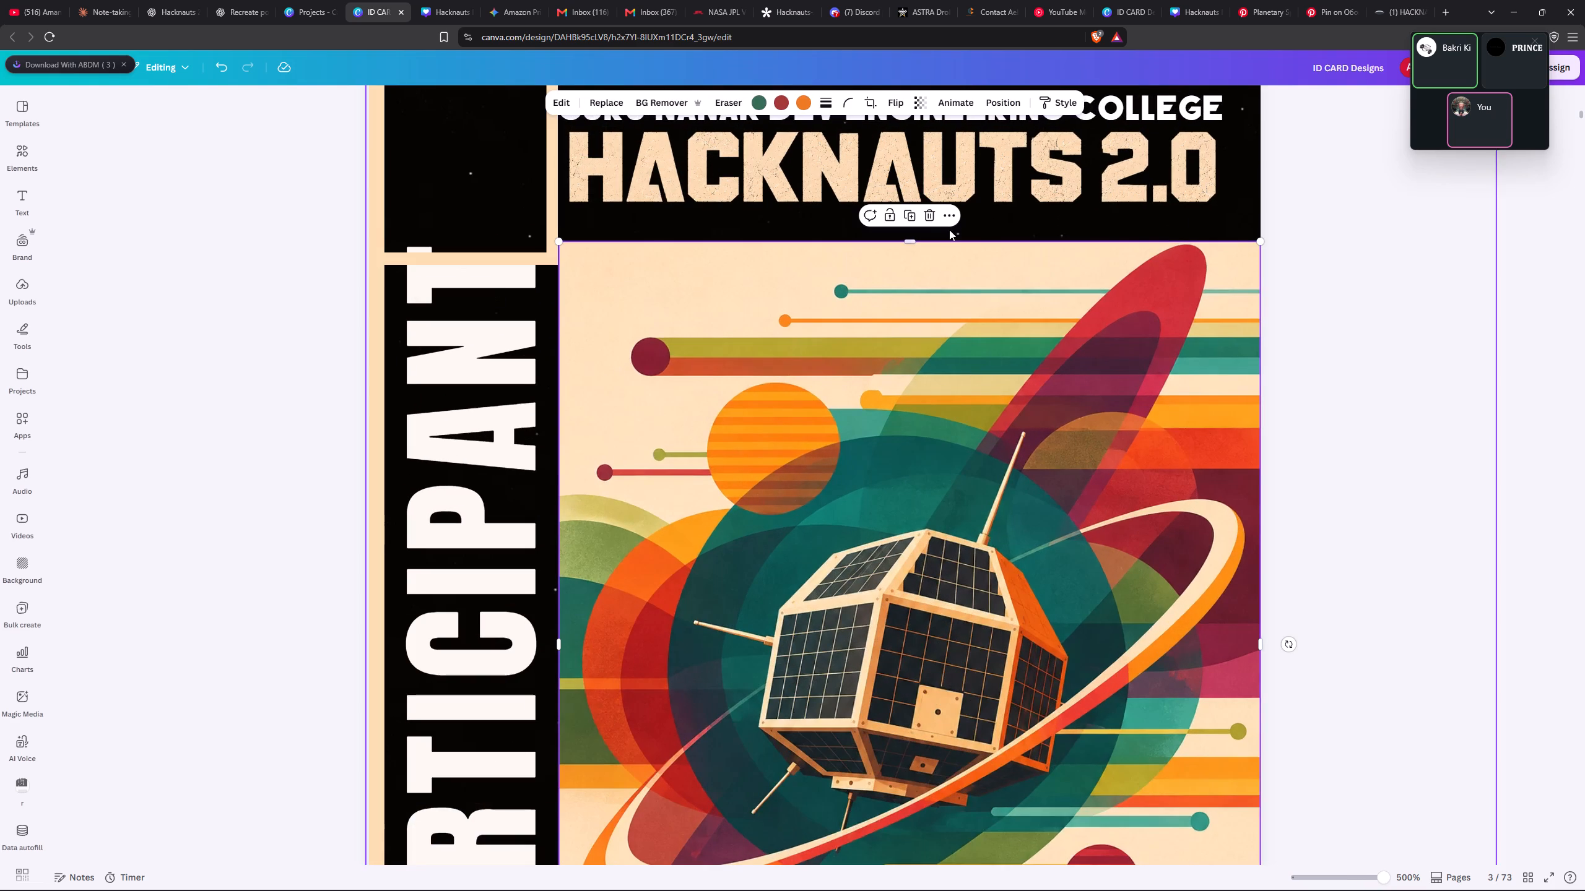
scroll(518, 304, up, 1)
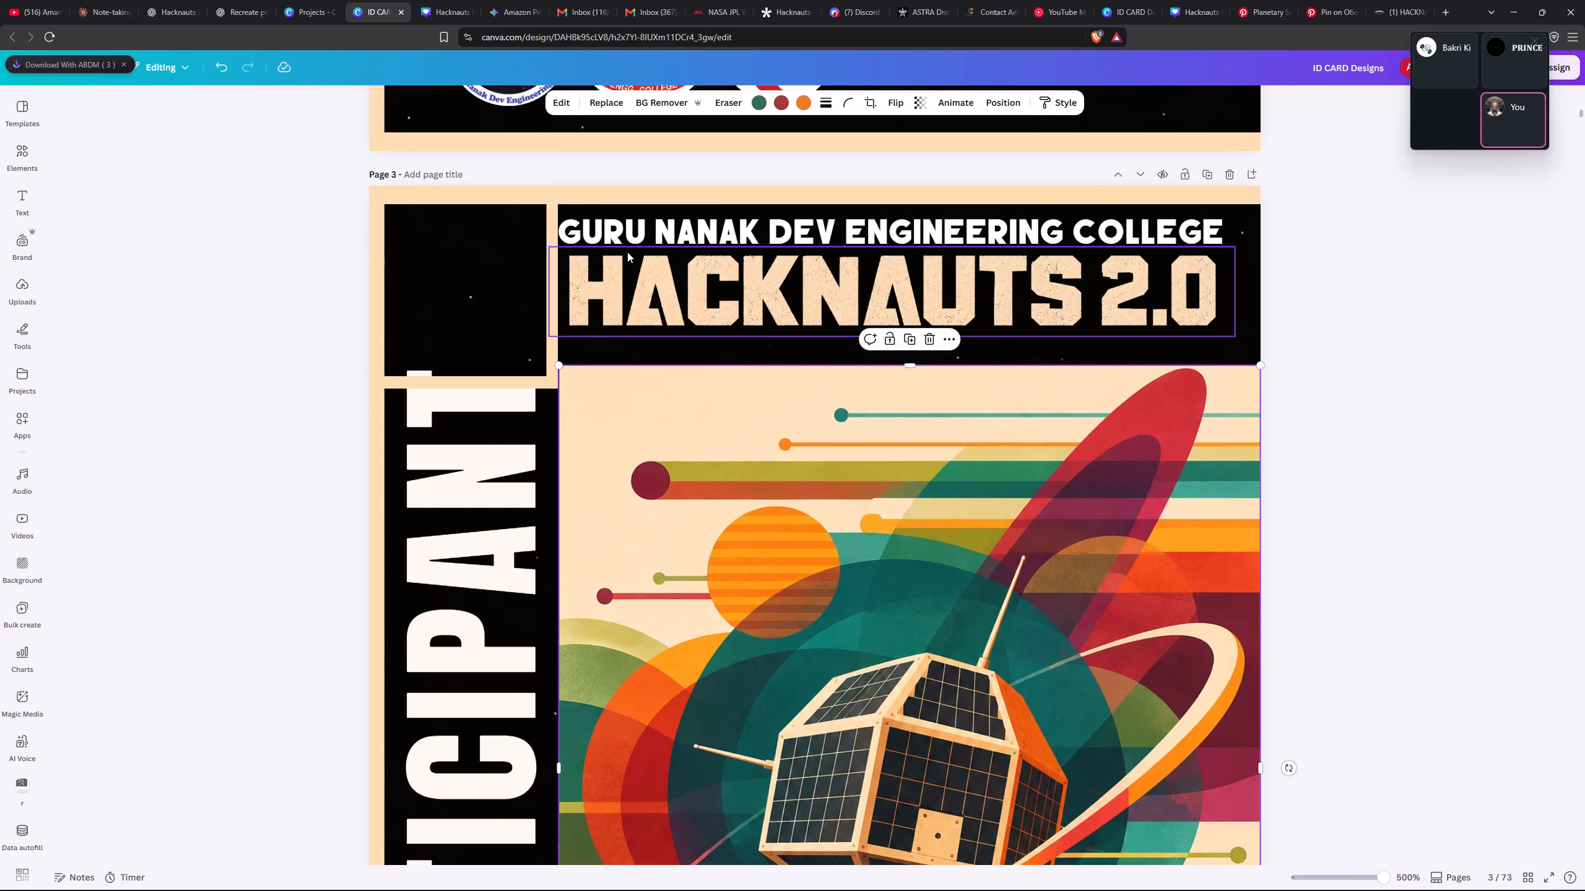
drag(936, 290, 944, 299)
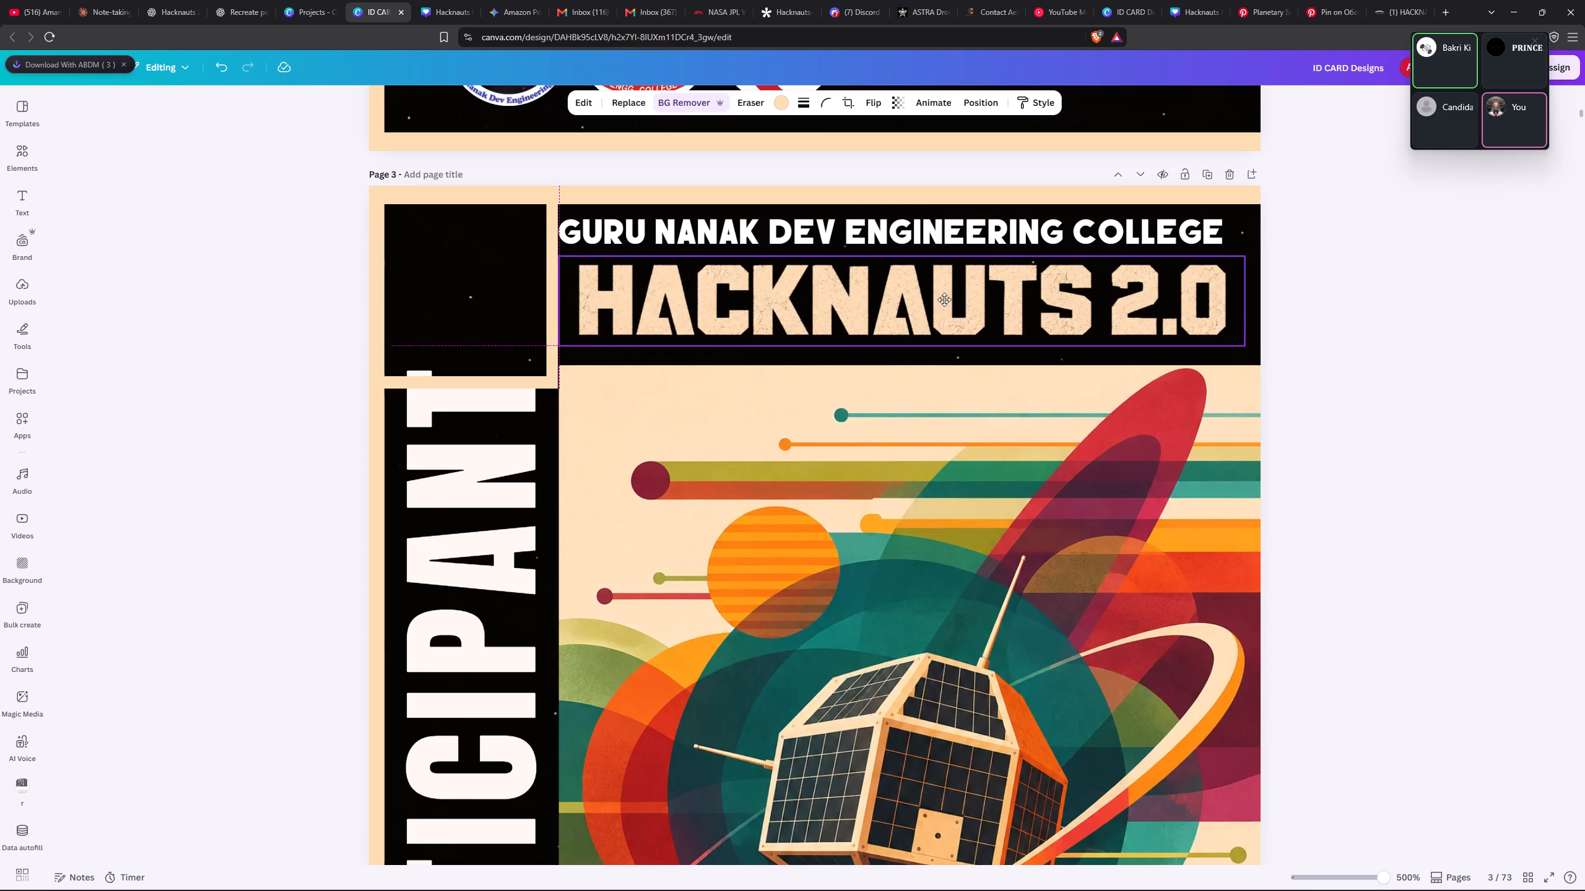
drag(944, 299, 944, 301)
drag(1139, 234, 1147, 234)
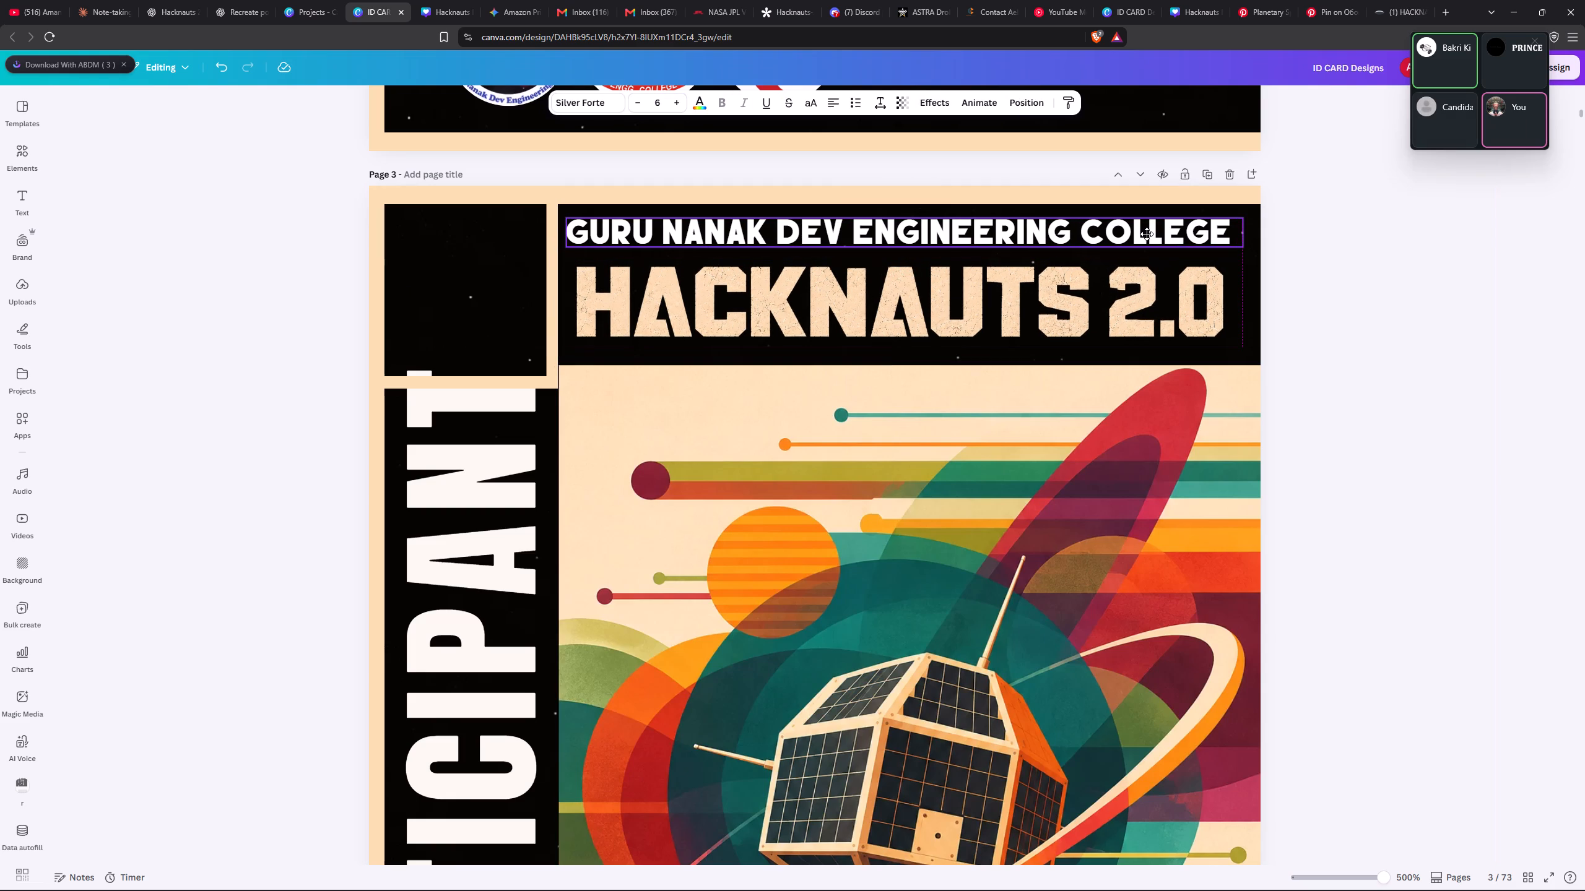
drag(1147, 234, 1146, 239)
Review page 3's layout from the header and upper corner box down to the footer logos.
click(555, 337)
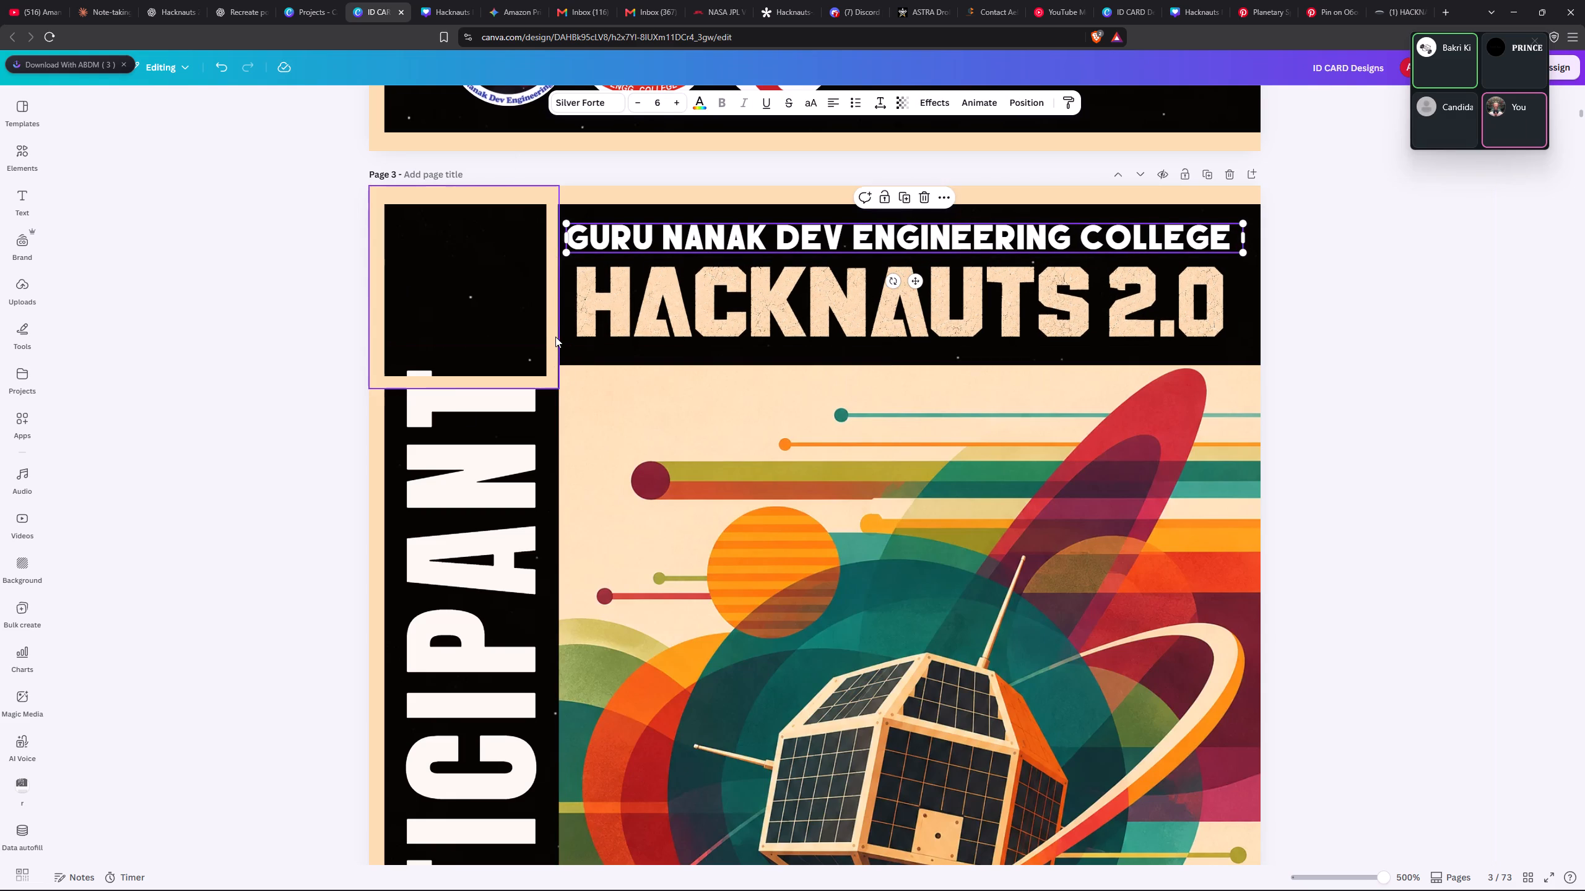
ctrl+scroll(561, 342, down, 2)
scroll(567, 346, down, 1)
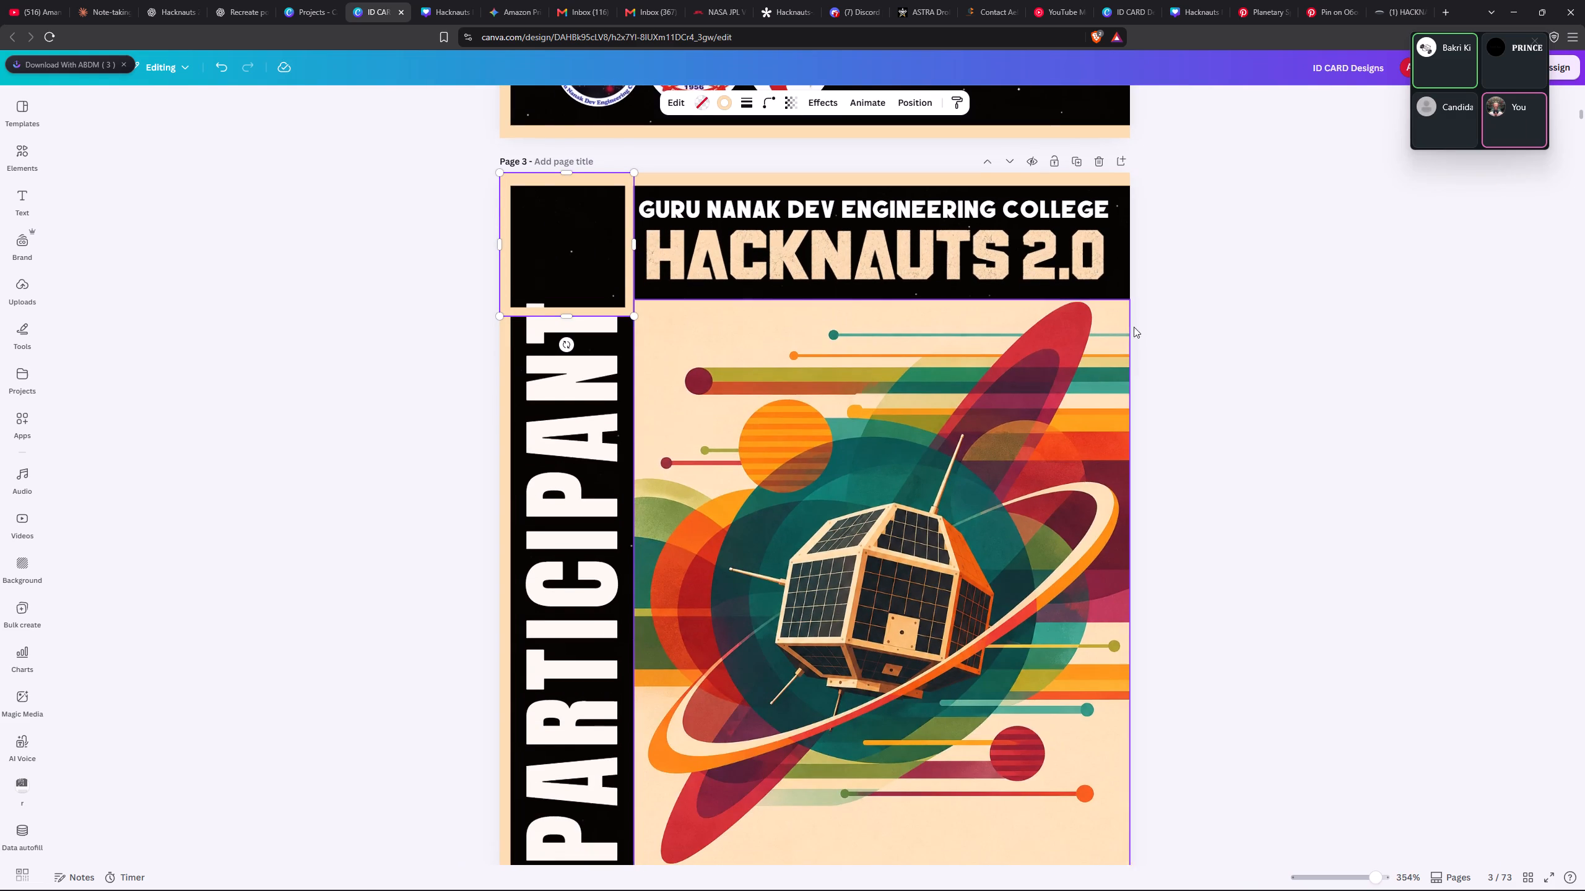
scroll(1252, 322, down, 4)
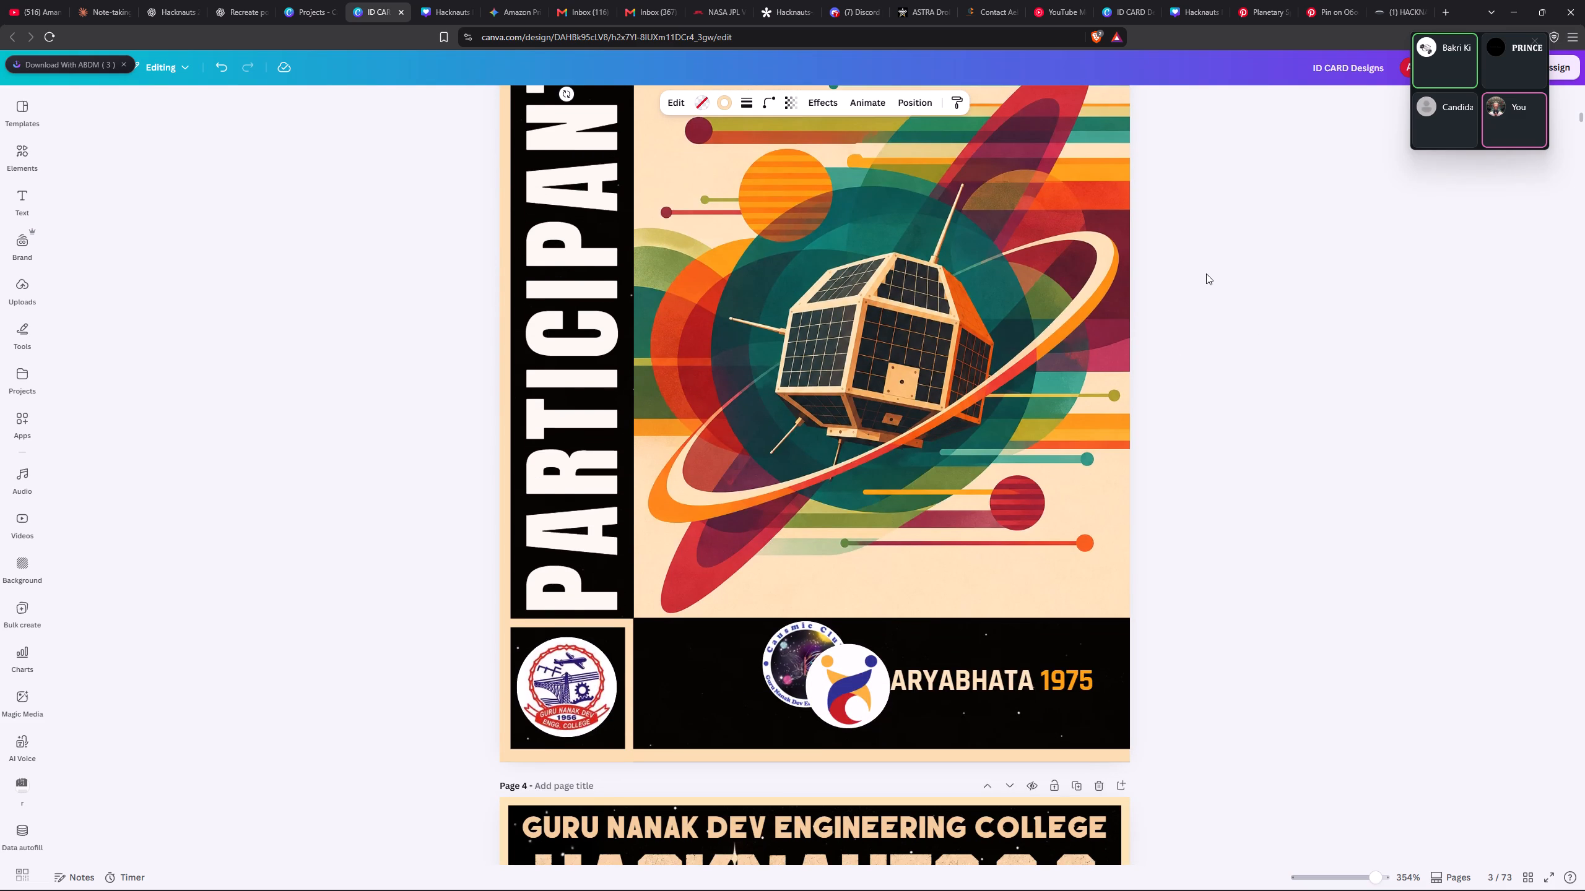
scroll(1174, 342, up, 2)
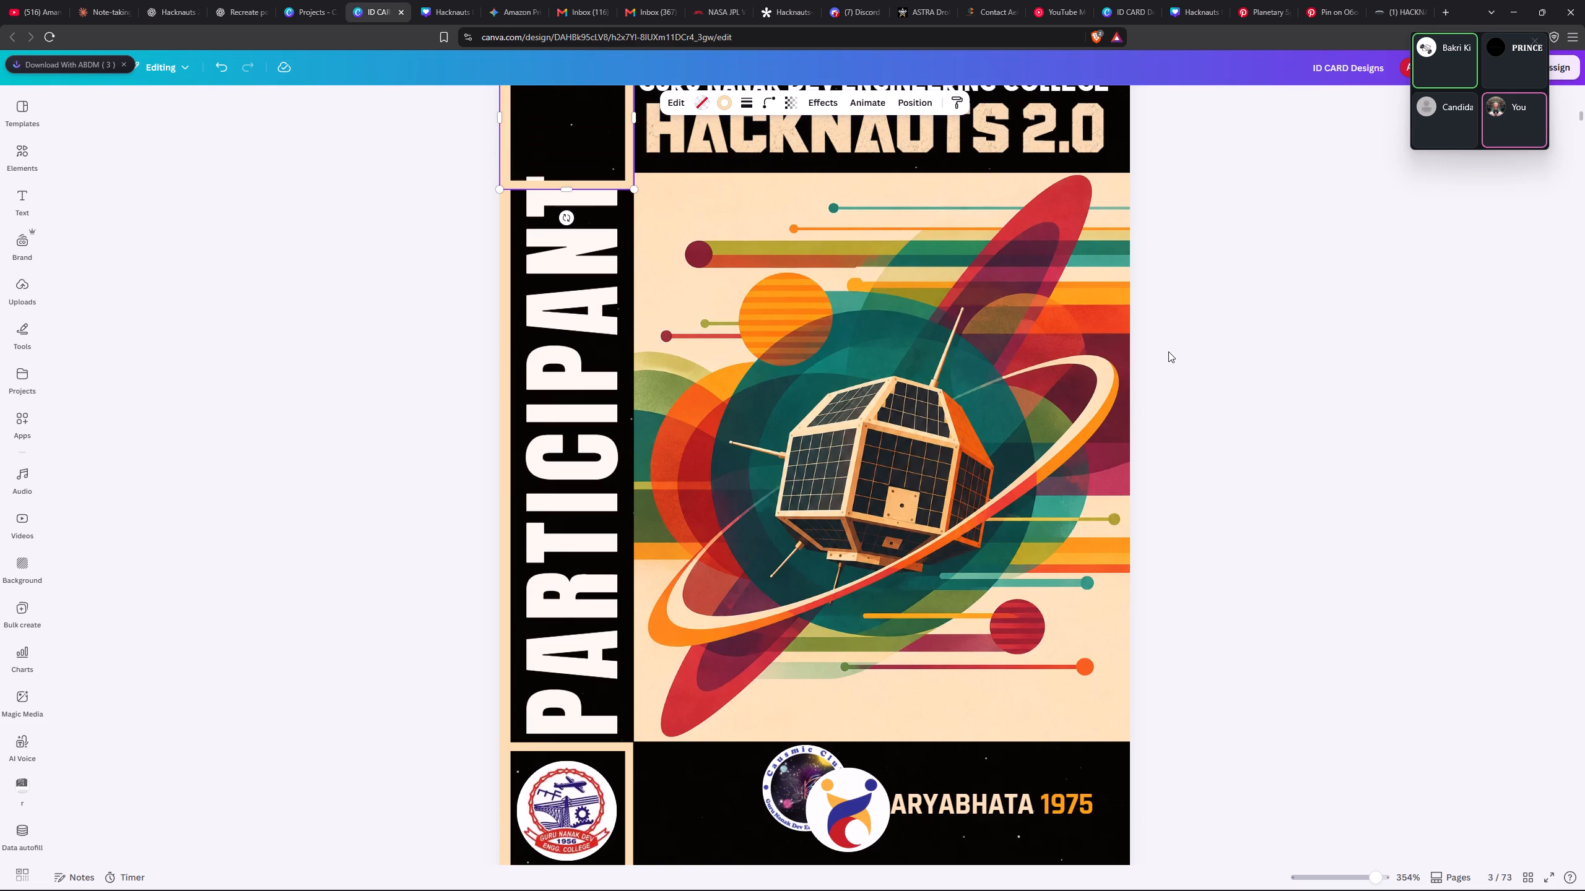
click(1069, 341)
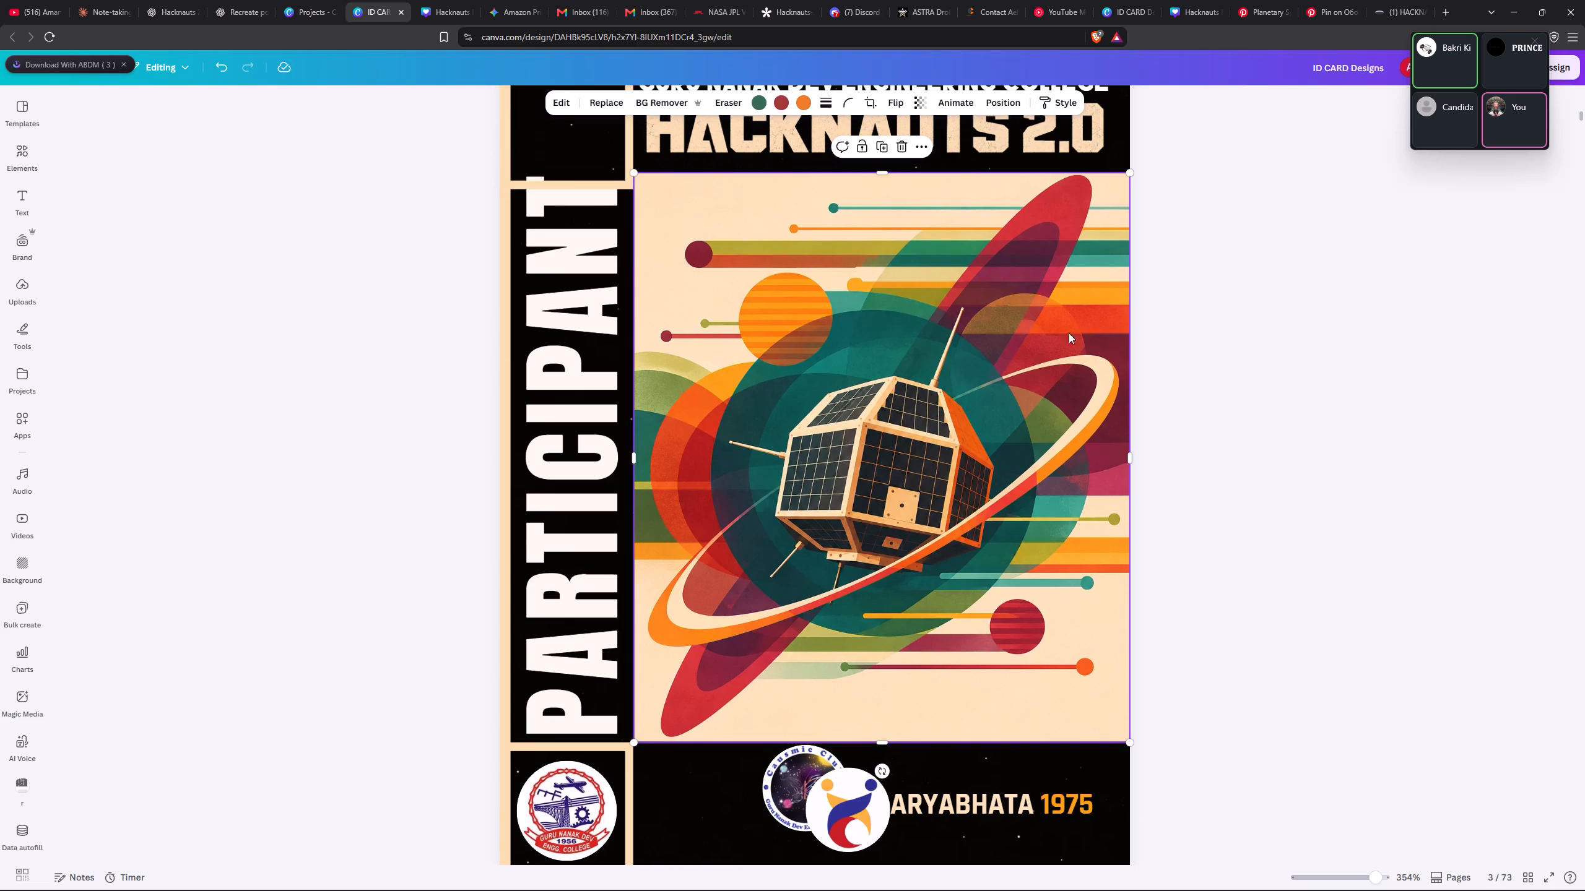
click(1331, 262)
ctrl+scroll(1309, 262, down, 2)
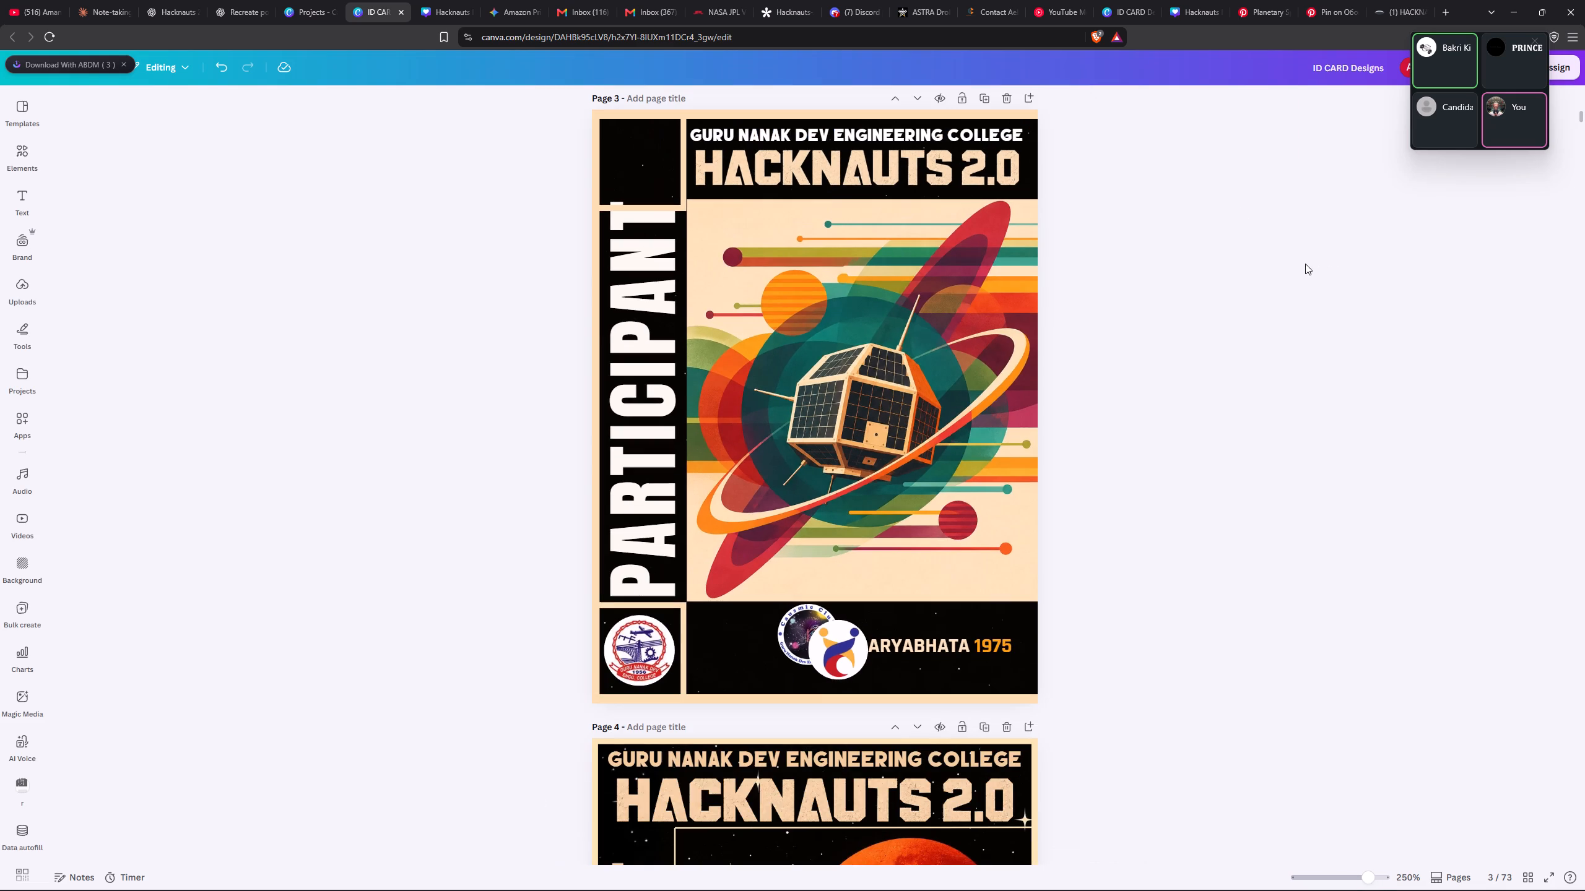
scroll(1121, 308, up, 1)
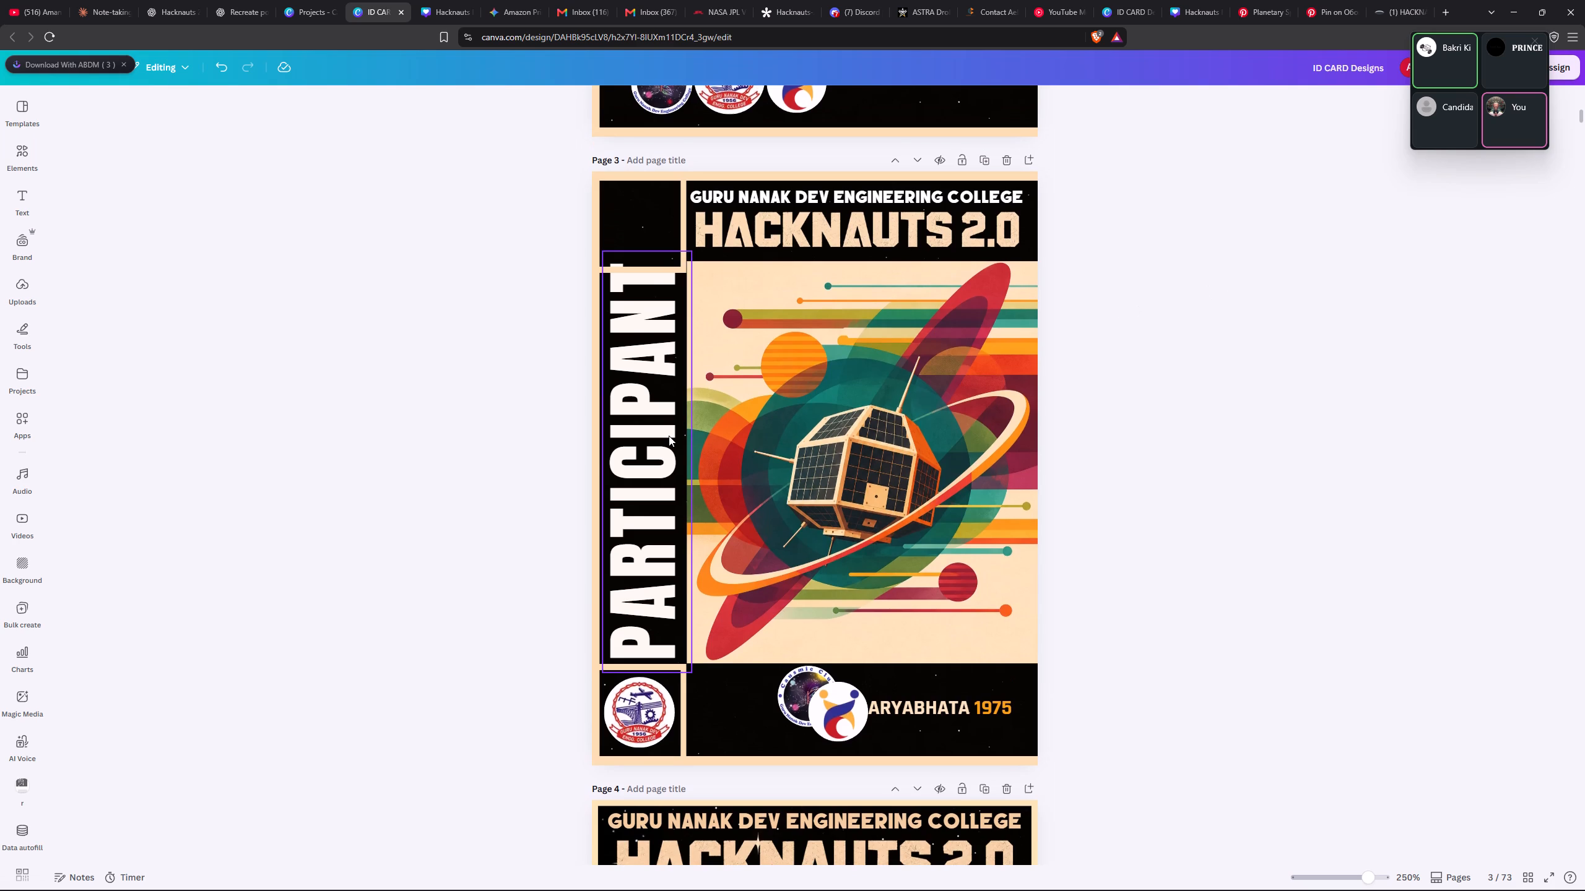
Recolor the PARTICIPANT text on page 3 with the cream sampled from the satellite artwork's background.
click(669, 436)
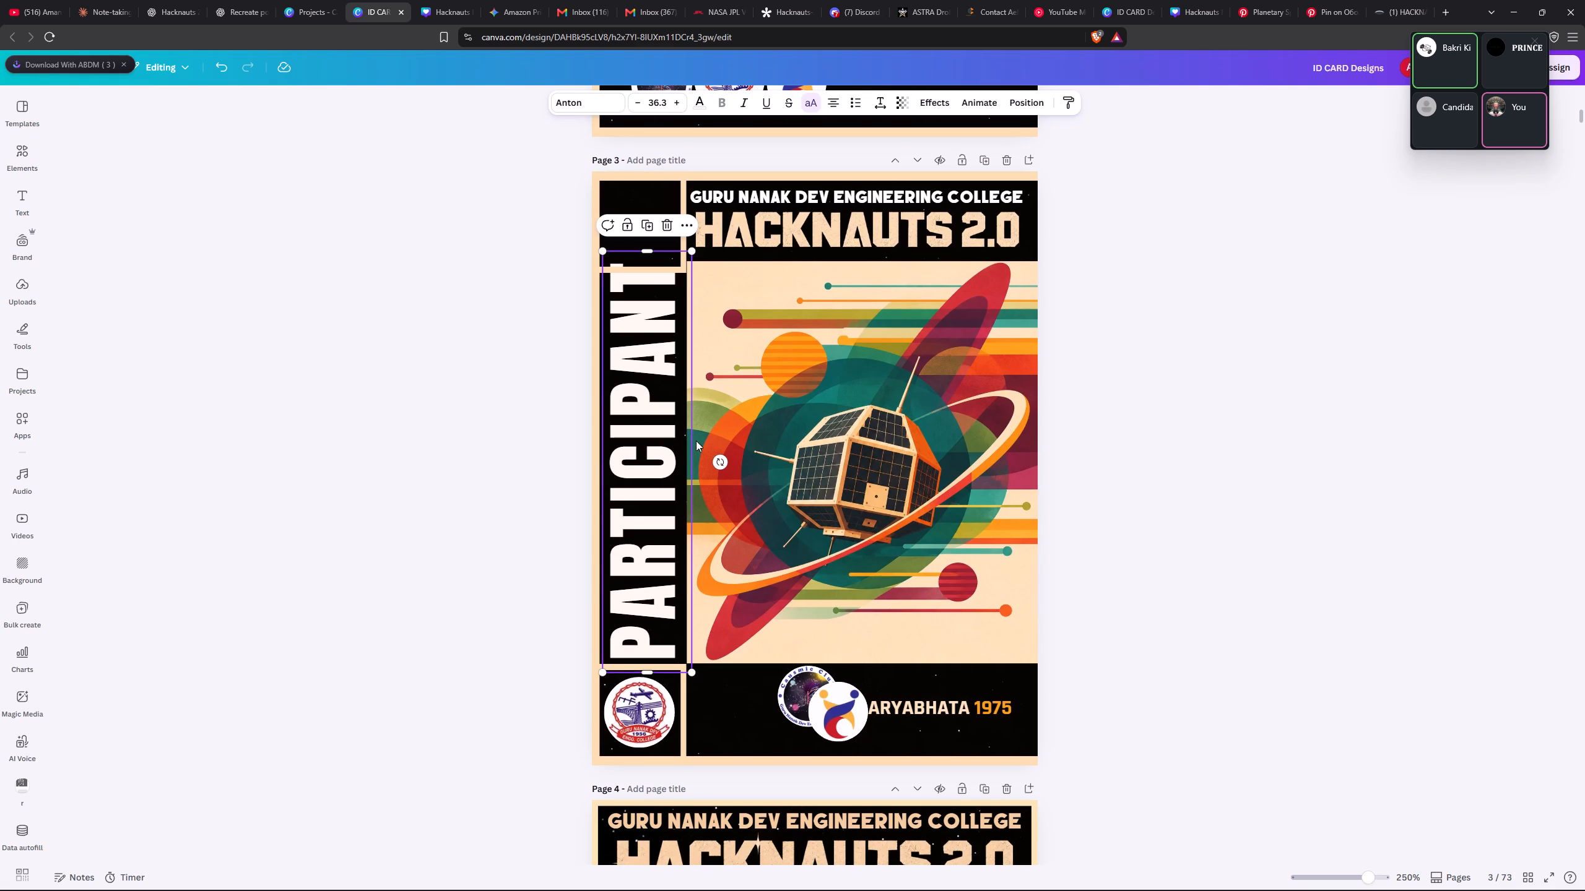
click(701, 95)
click(98, 197)
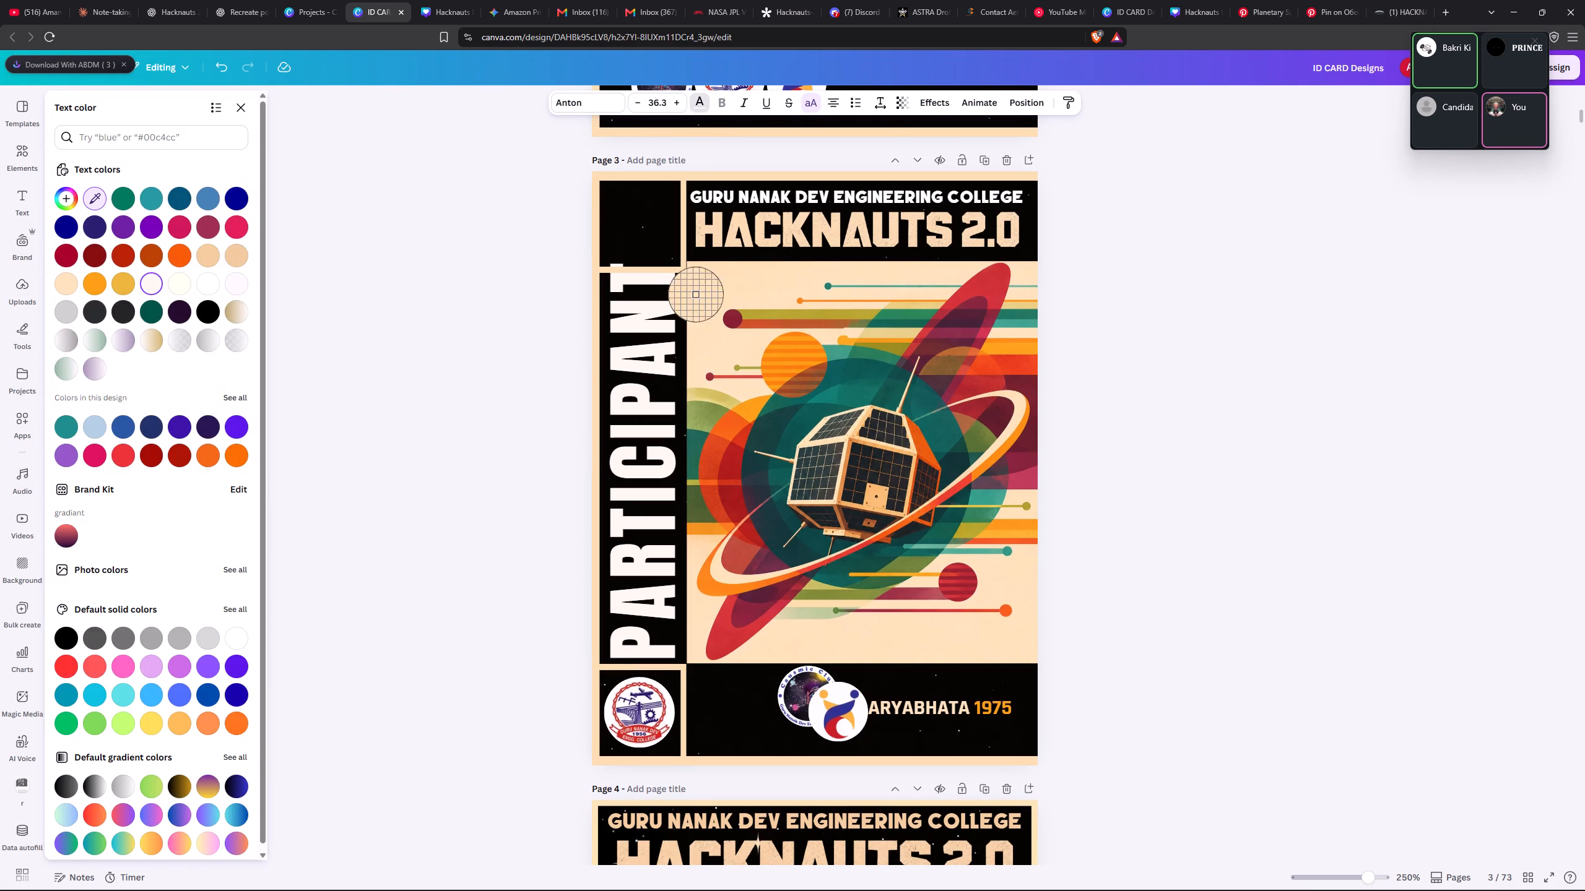
click(707, 285)
double_click(1102, 285)
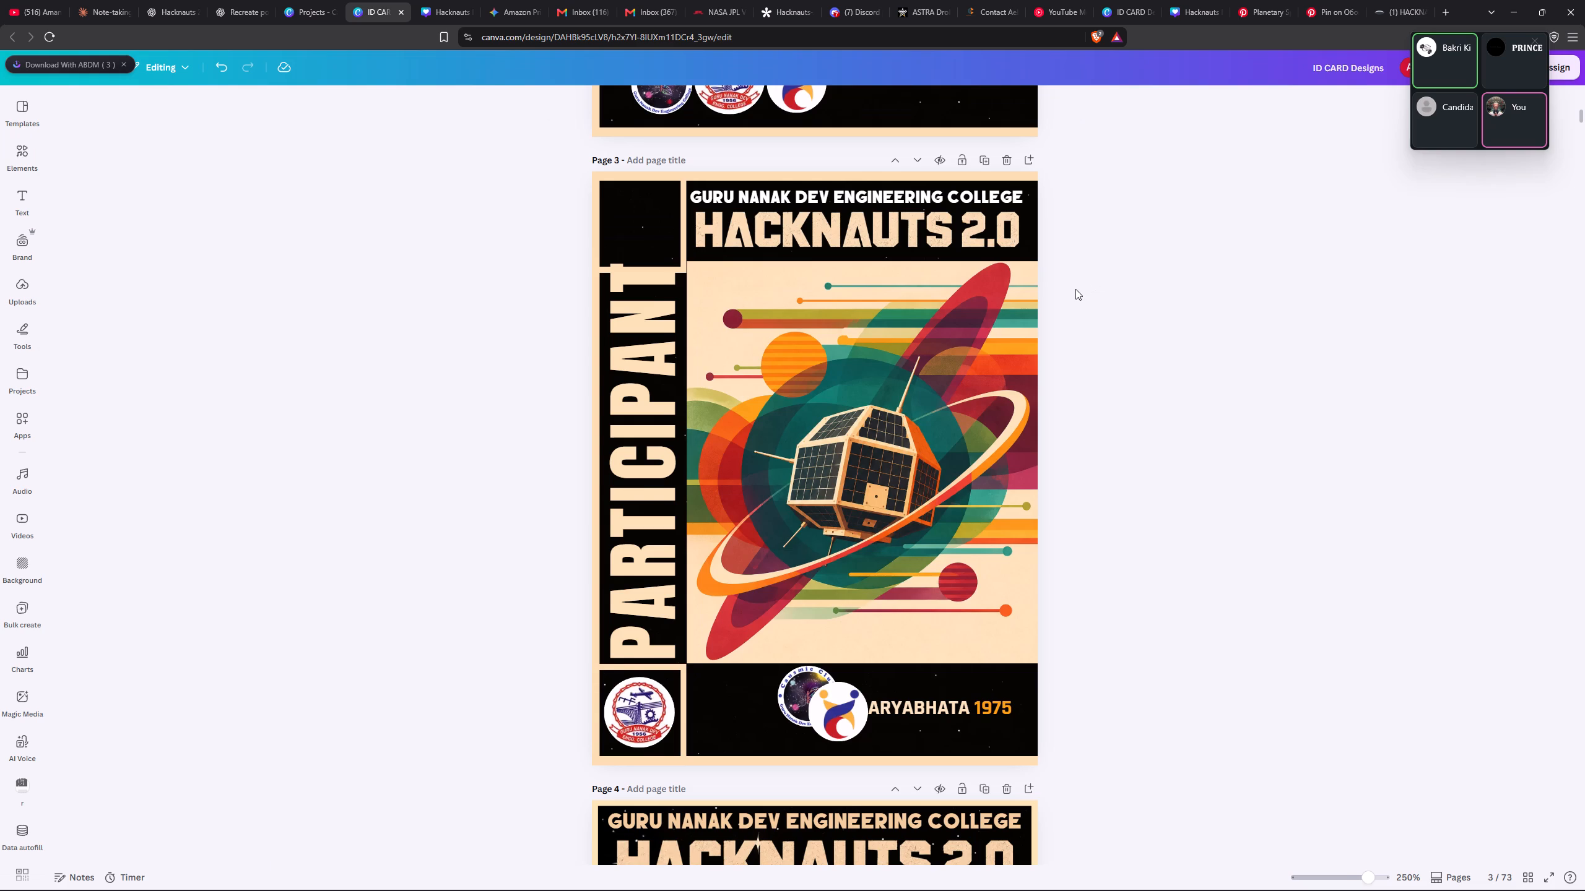
Move the Causmic Club logo from page 3's footer into the upper corner box above the PARTICIPANT text.
ctrl+scroll(1075, 289, up, 1)
drag(791, 766, 676, 364)
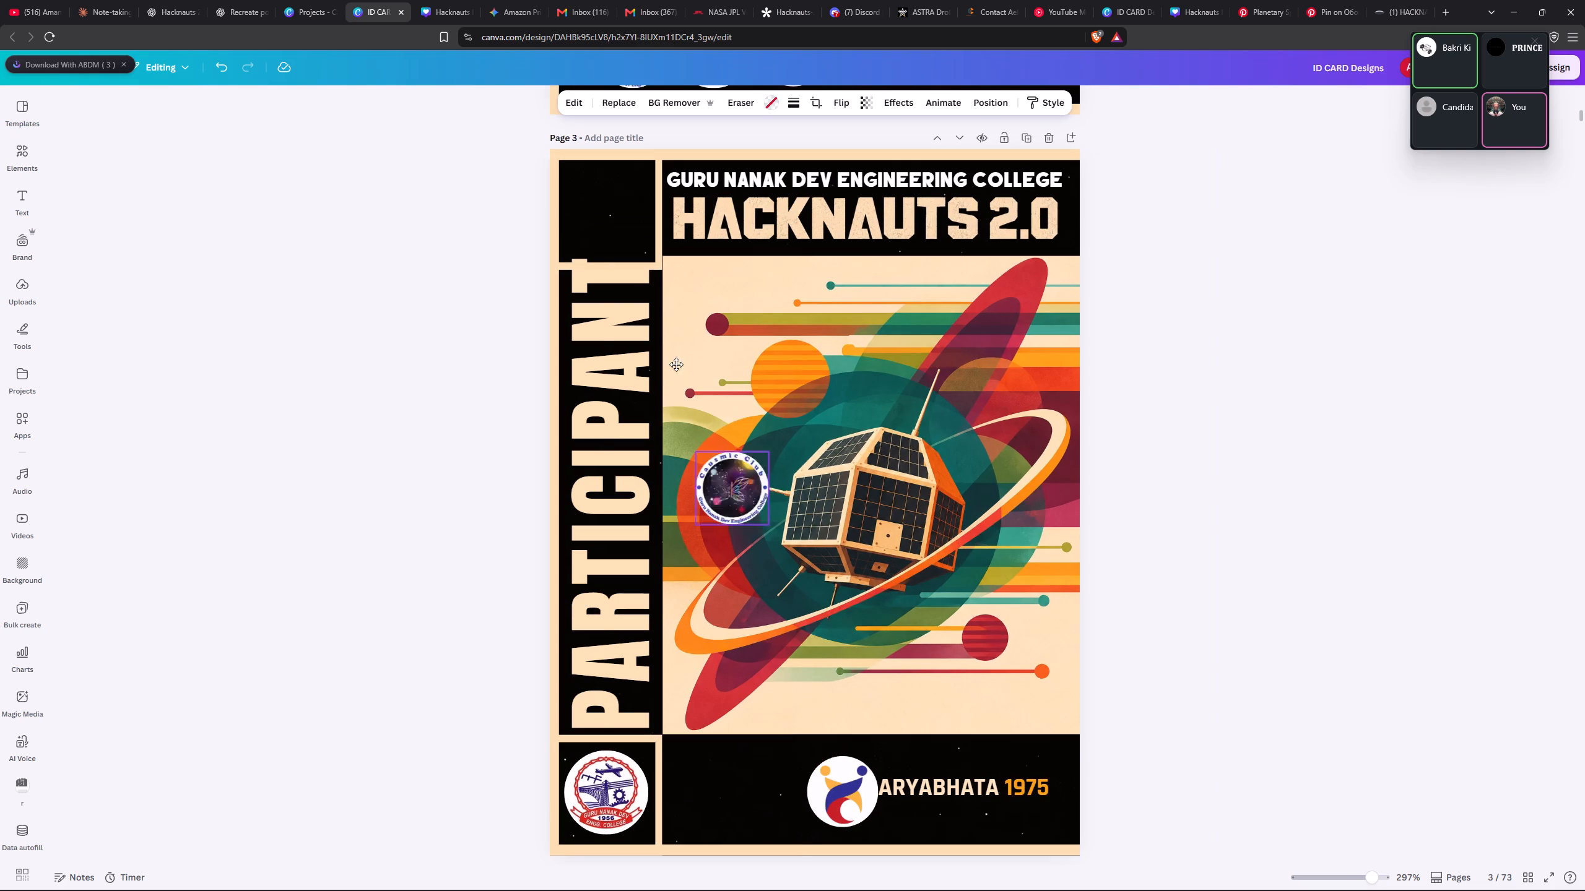
drag(676, 364, 585, 199)
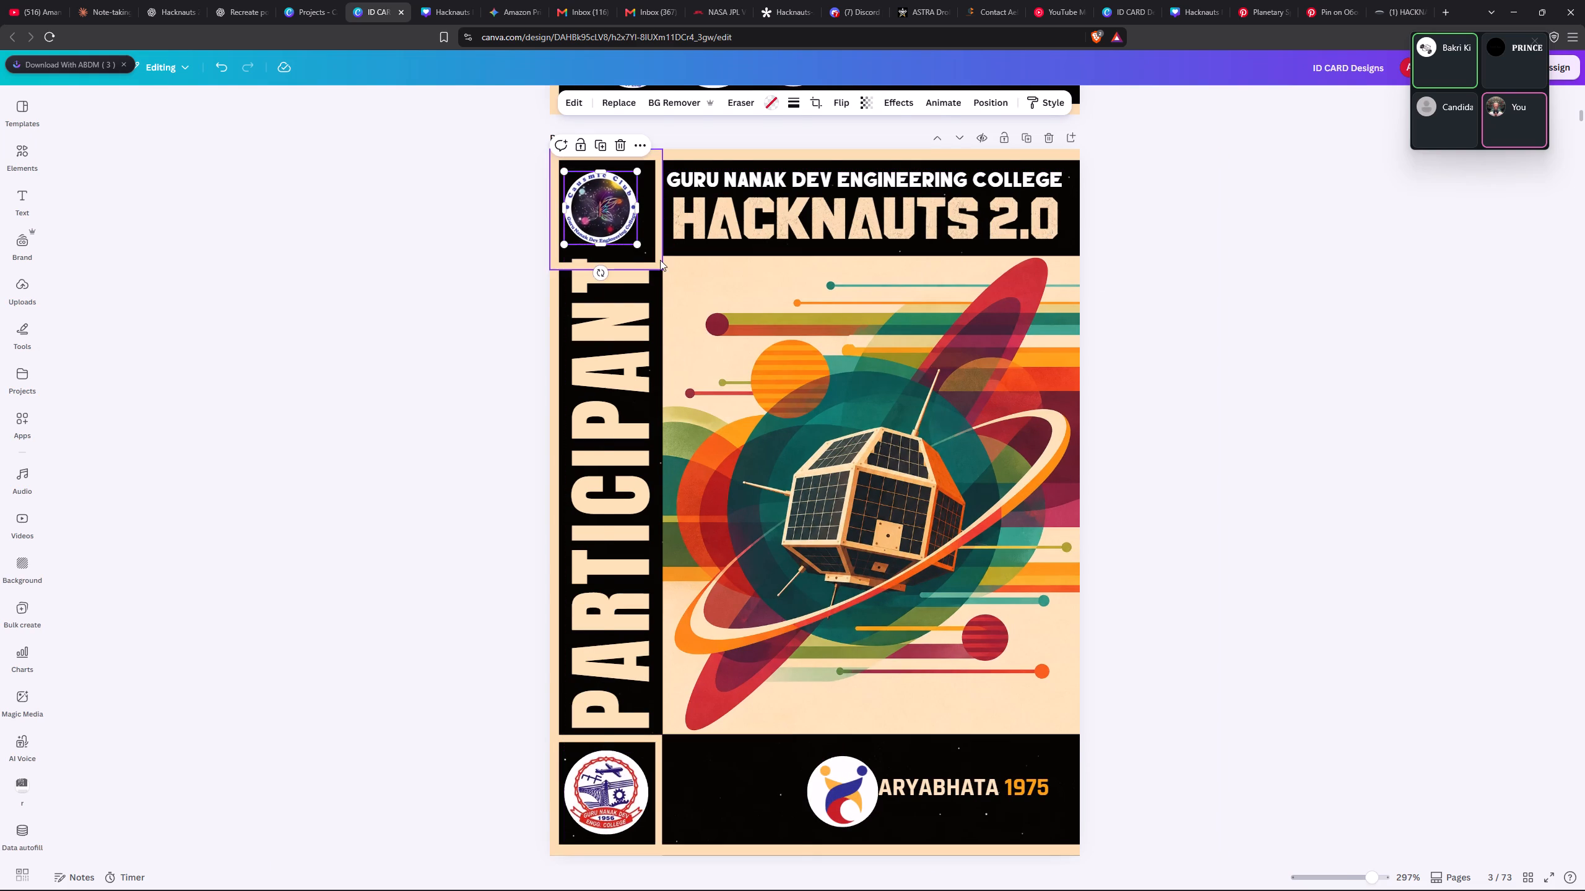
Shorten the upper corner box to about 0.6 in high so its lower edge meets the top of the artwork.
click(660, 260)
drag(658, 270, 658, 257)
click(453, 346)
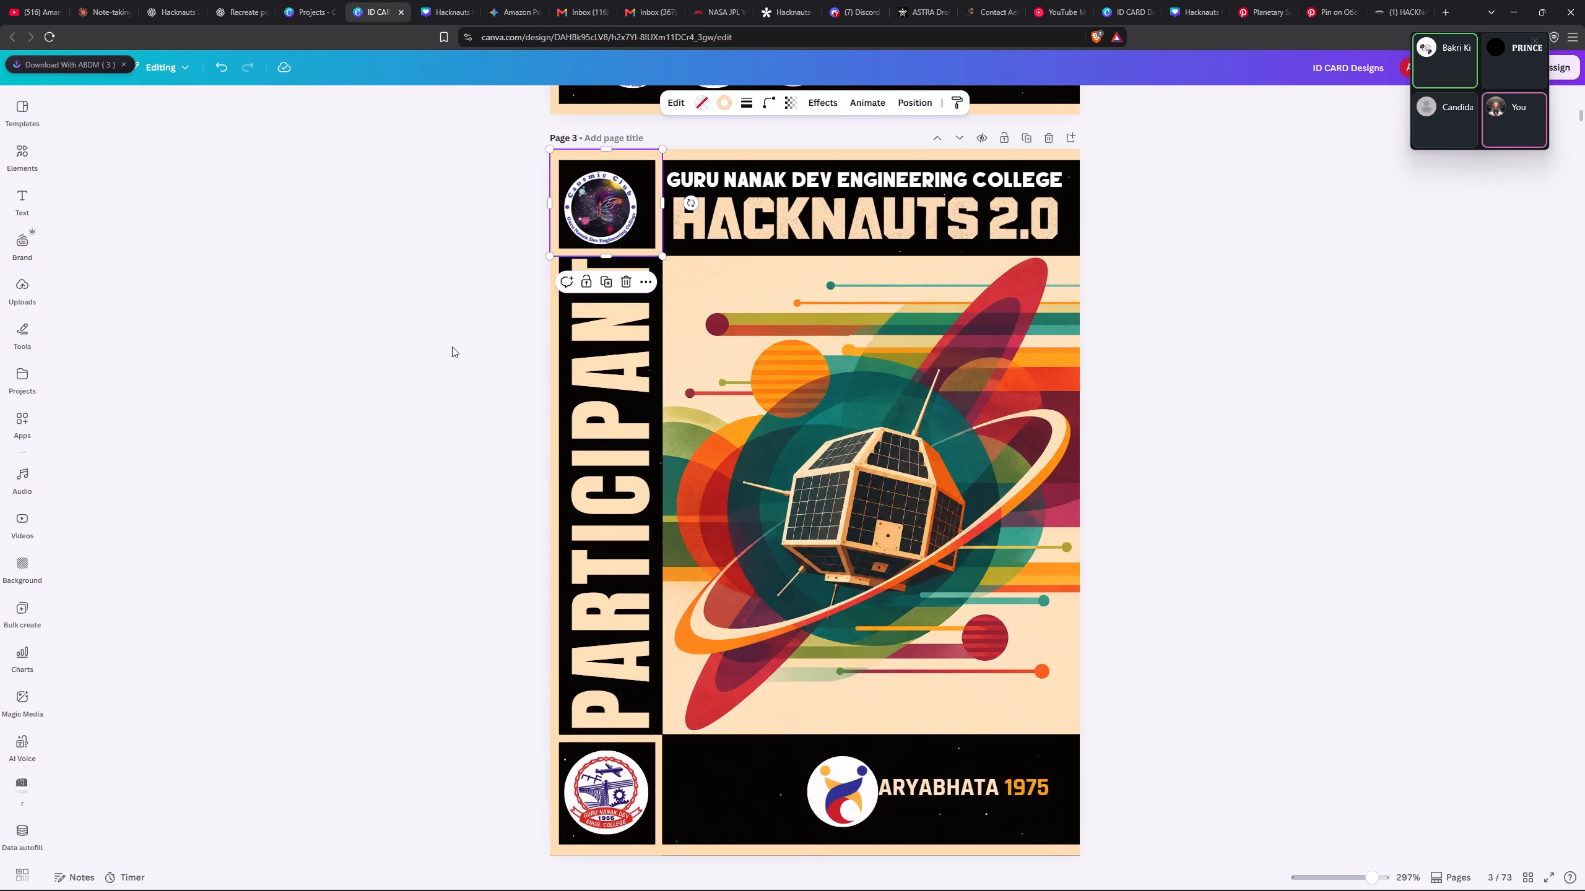
Reorder page 3's layers so both corner box frames sit beneath the Causmic Club logo.
ctrl+scroll(457, 345, up, 3)
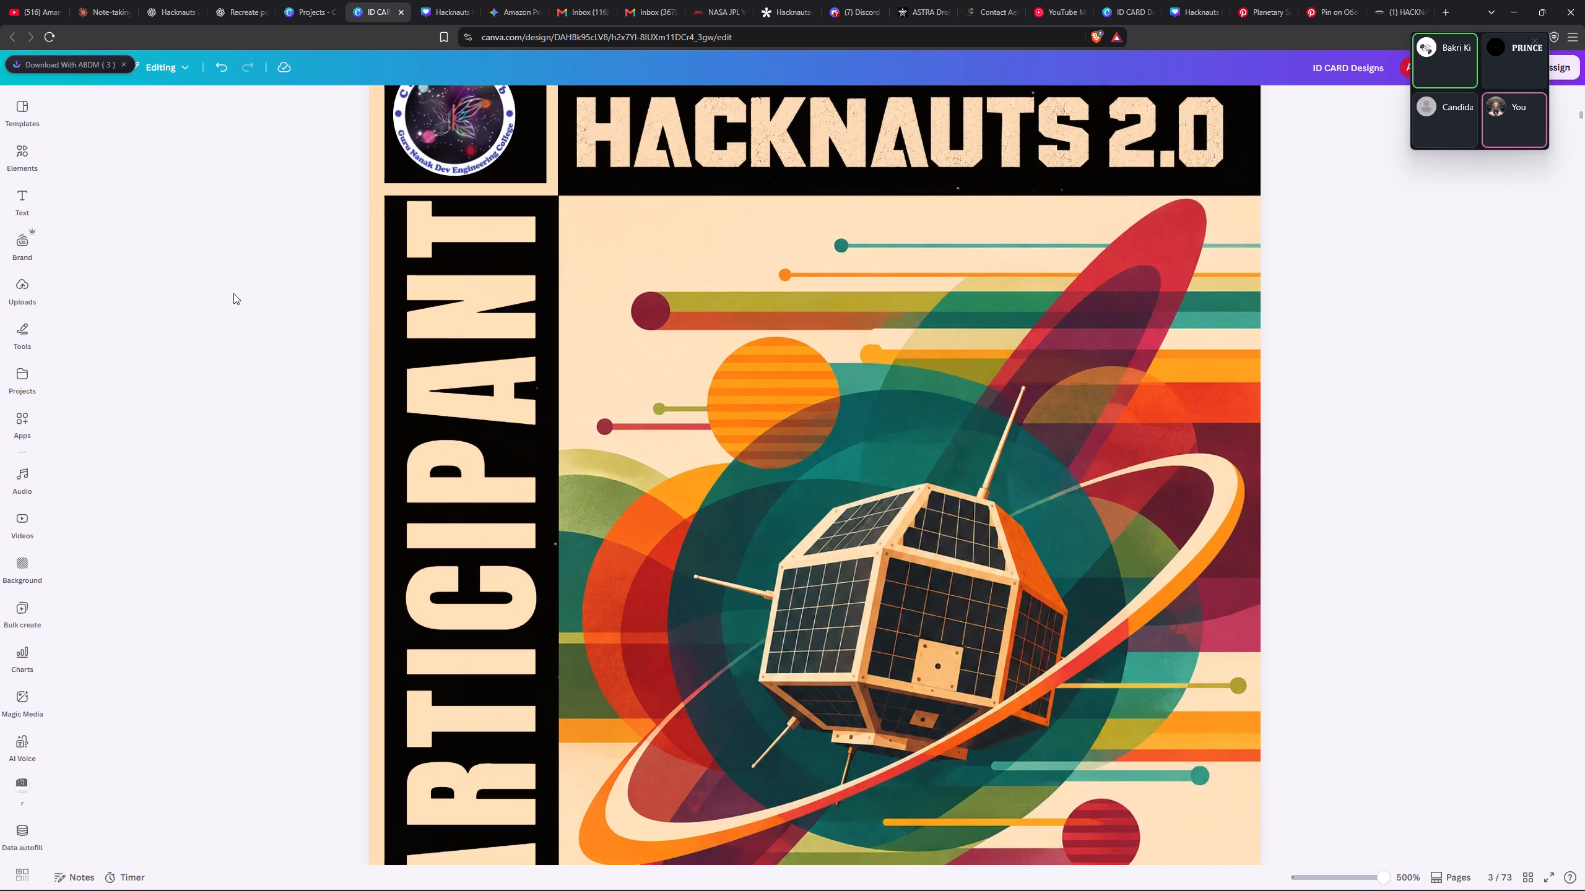
drag(216, 264, 235, 309)
scroll(236, 305, up, 4)
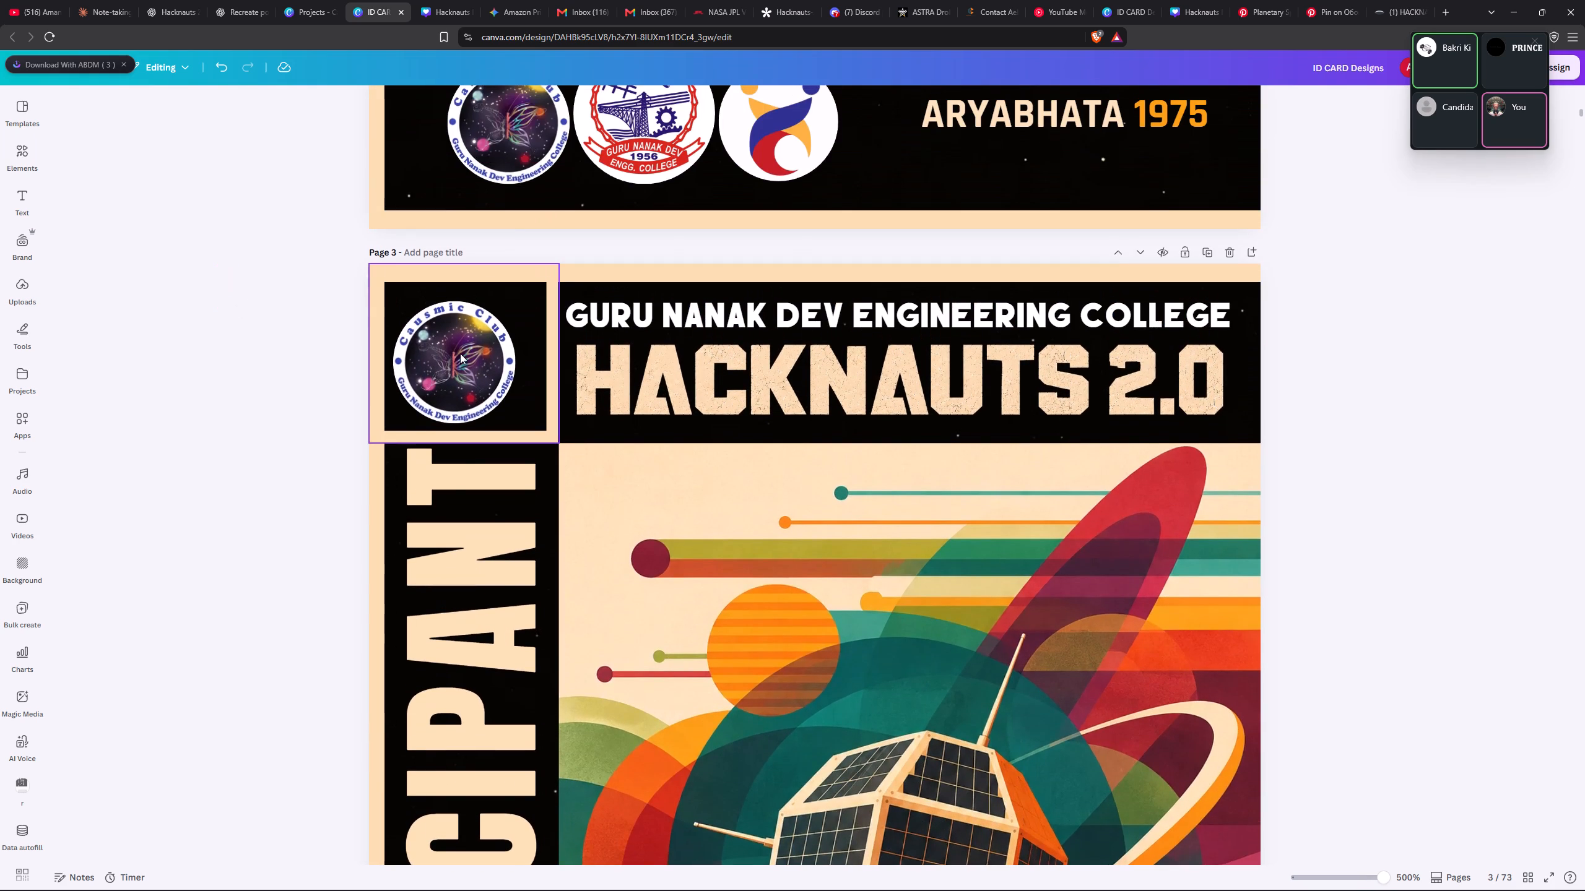
click(460, 353)
click(901, 103)
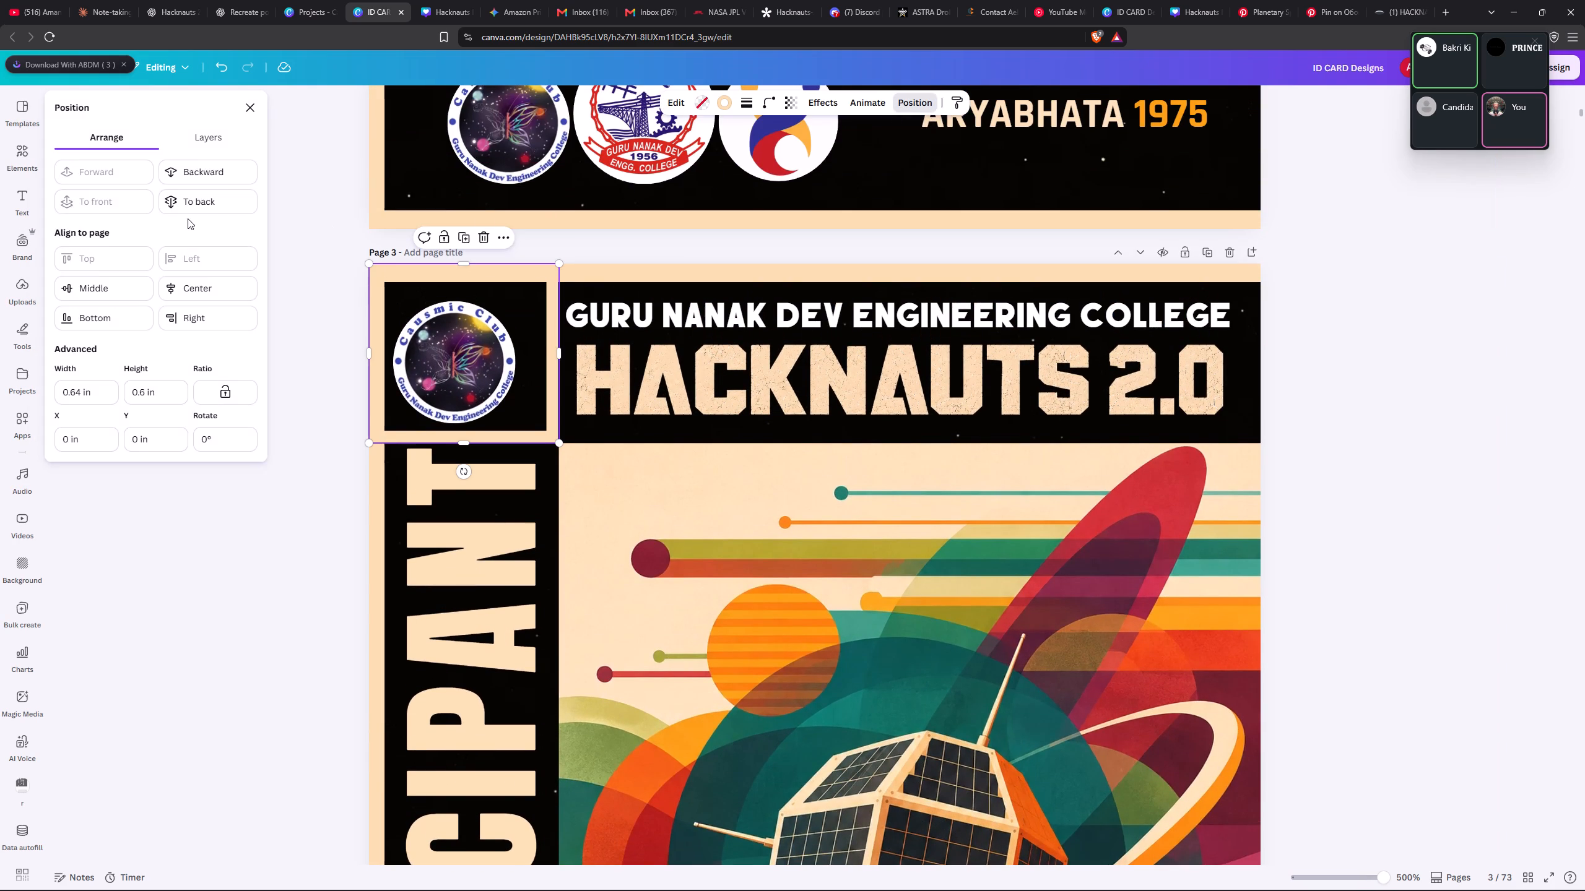
click(205, 146)
drag(194, 222, 209, 470)
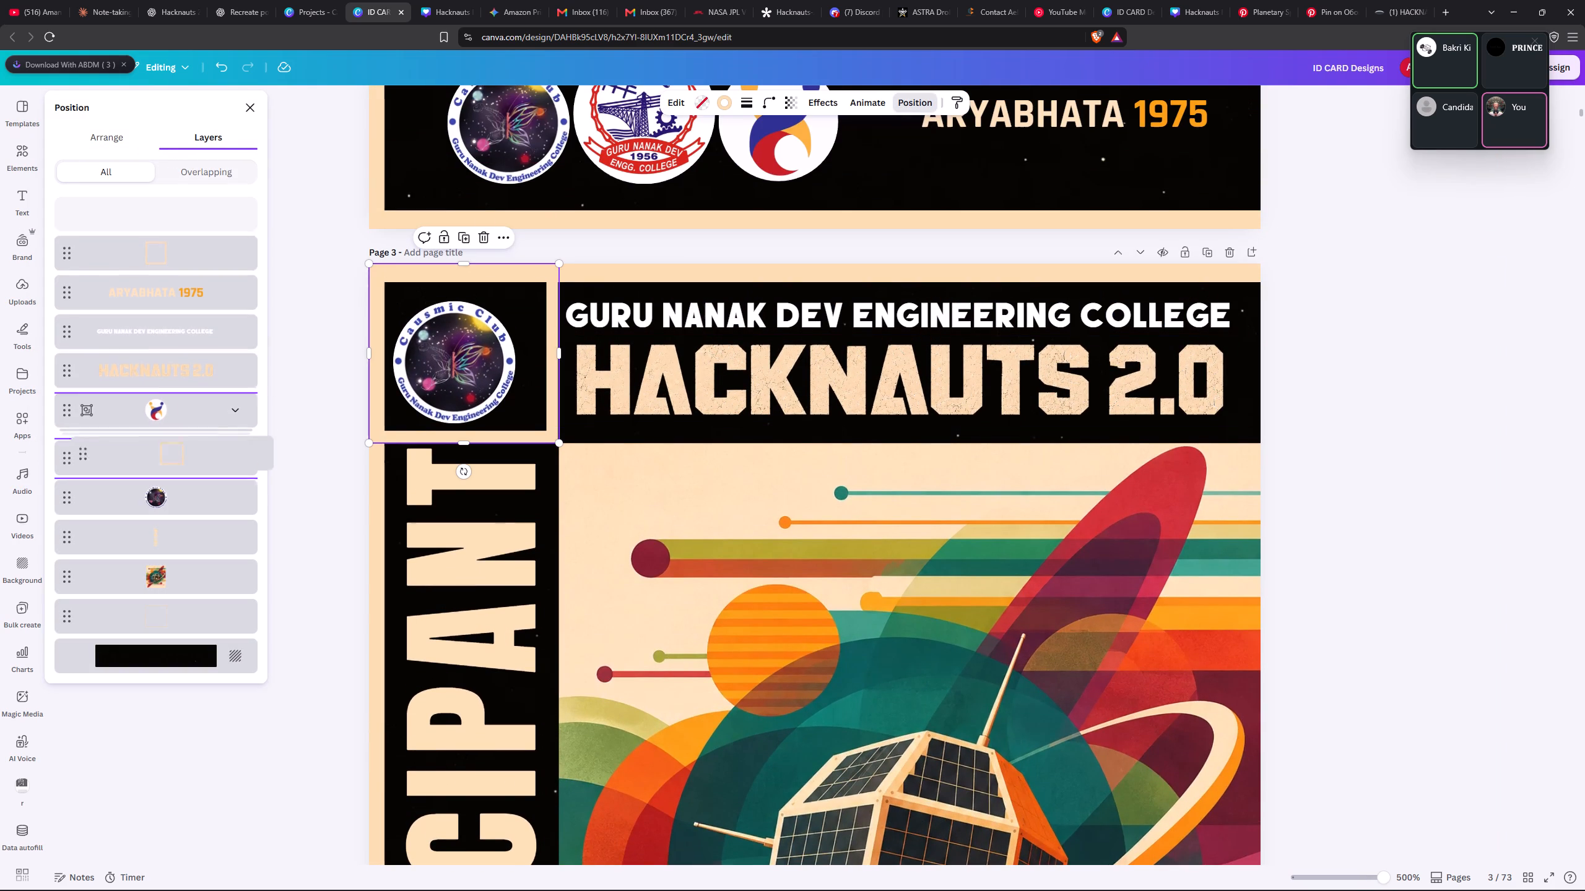
drag(209, 470, 204, 479)
drag(196, 210, 198, 497)
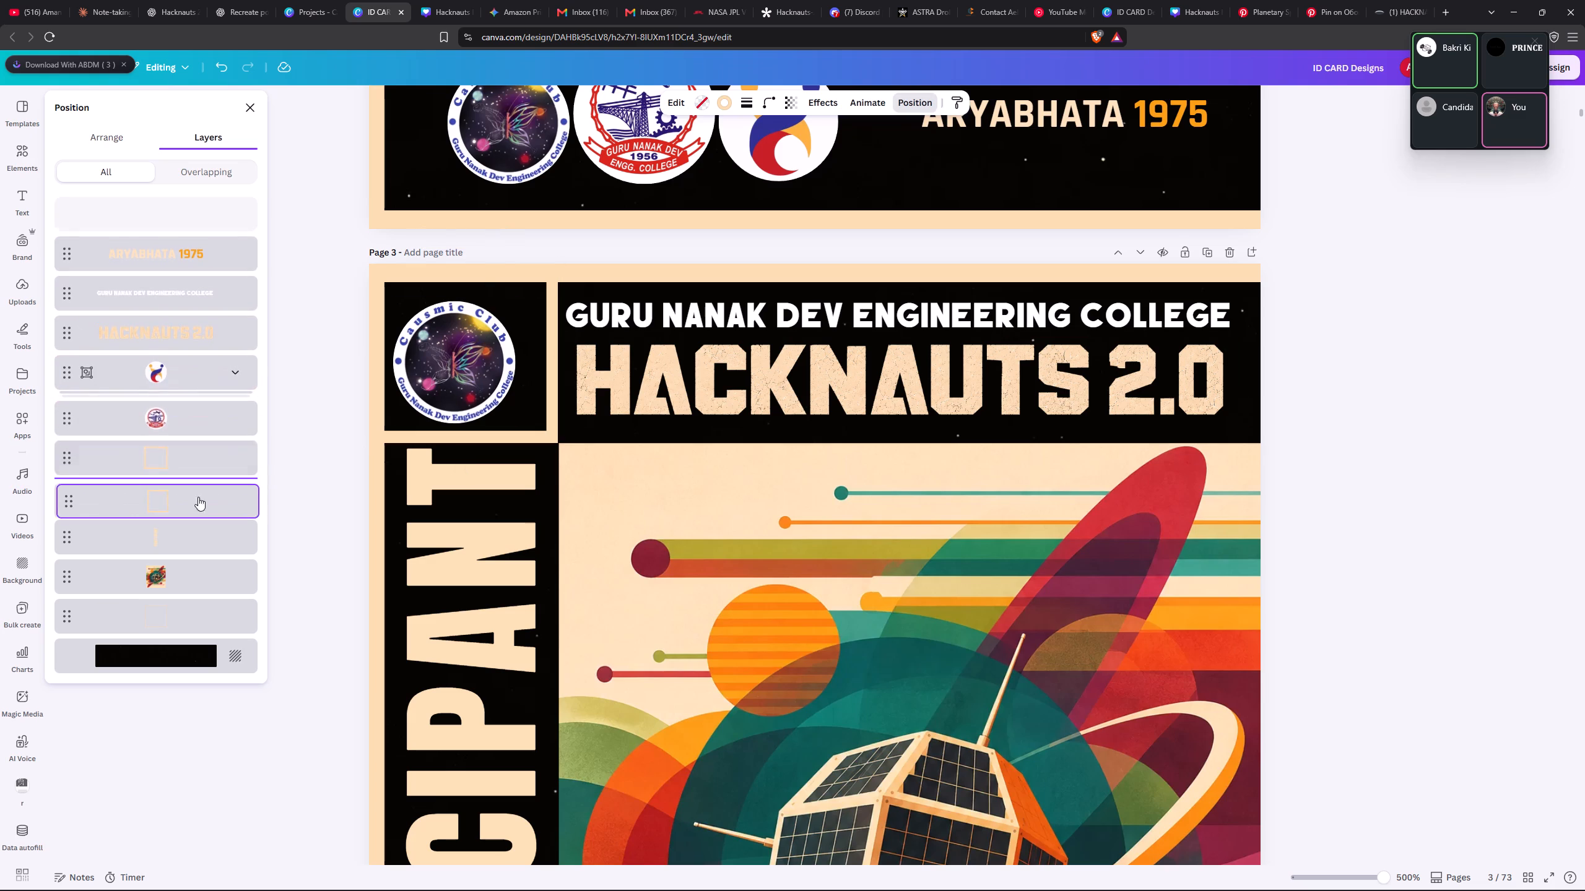
drag(190, 411, 178, 507)
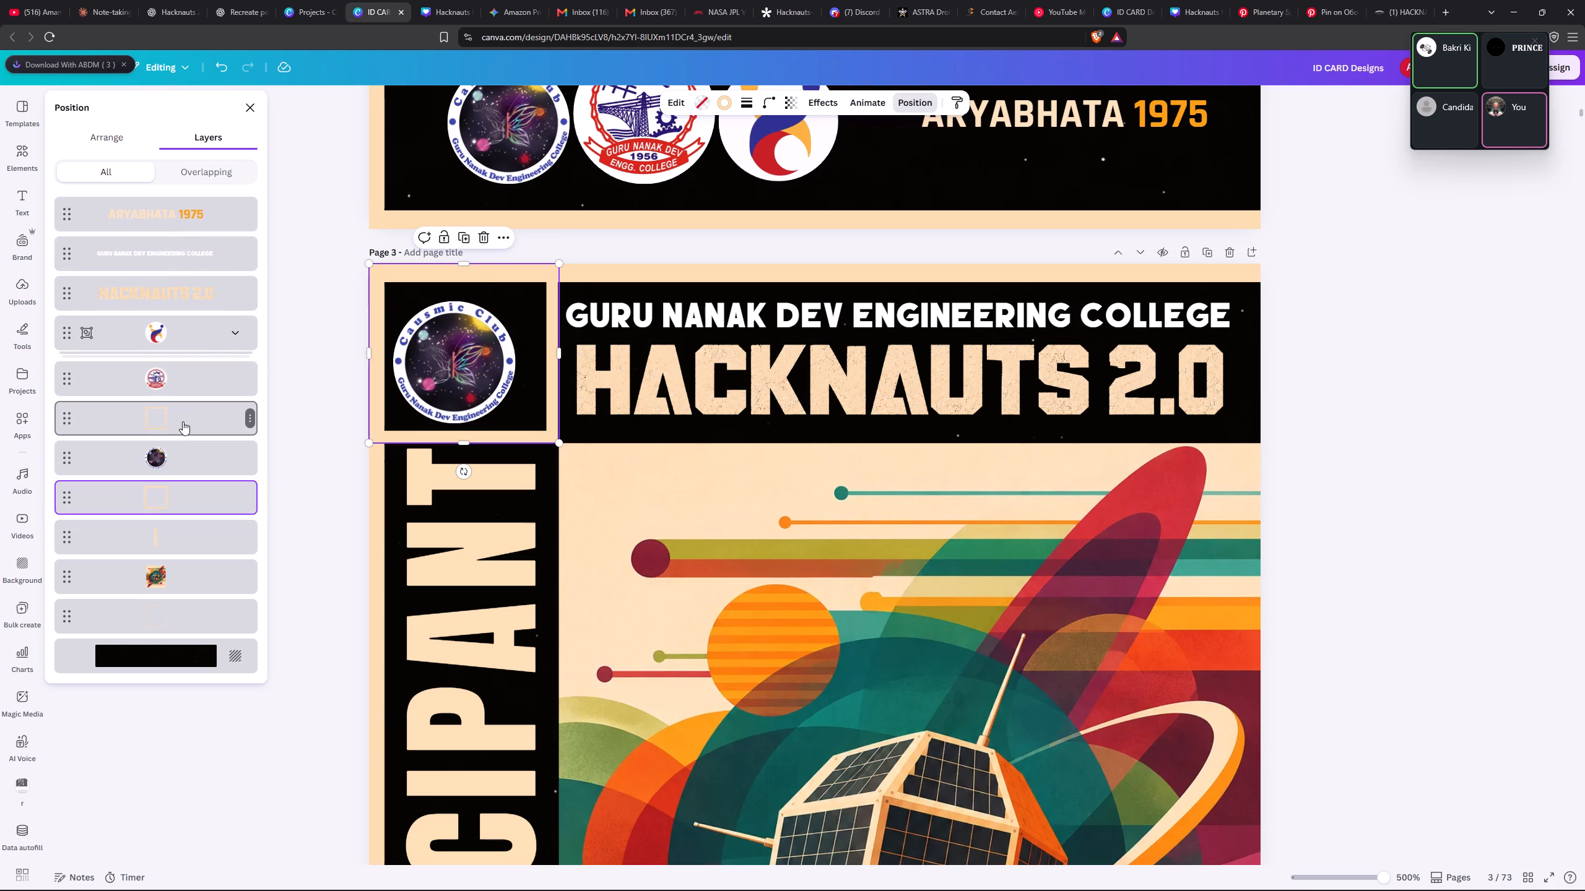
drag(183, 421, 180, 488)
click(419, 369)
click(475, 360)
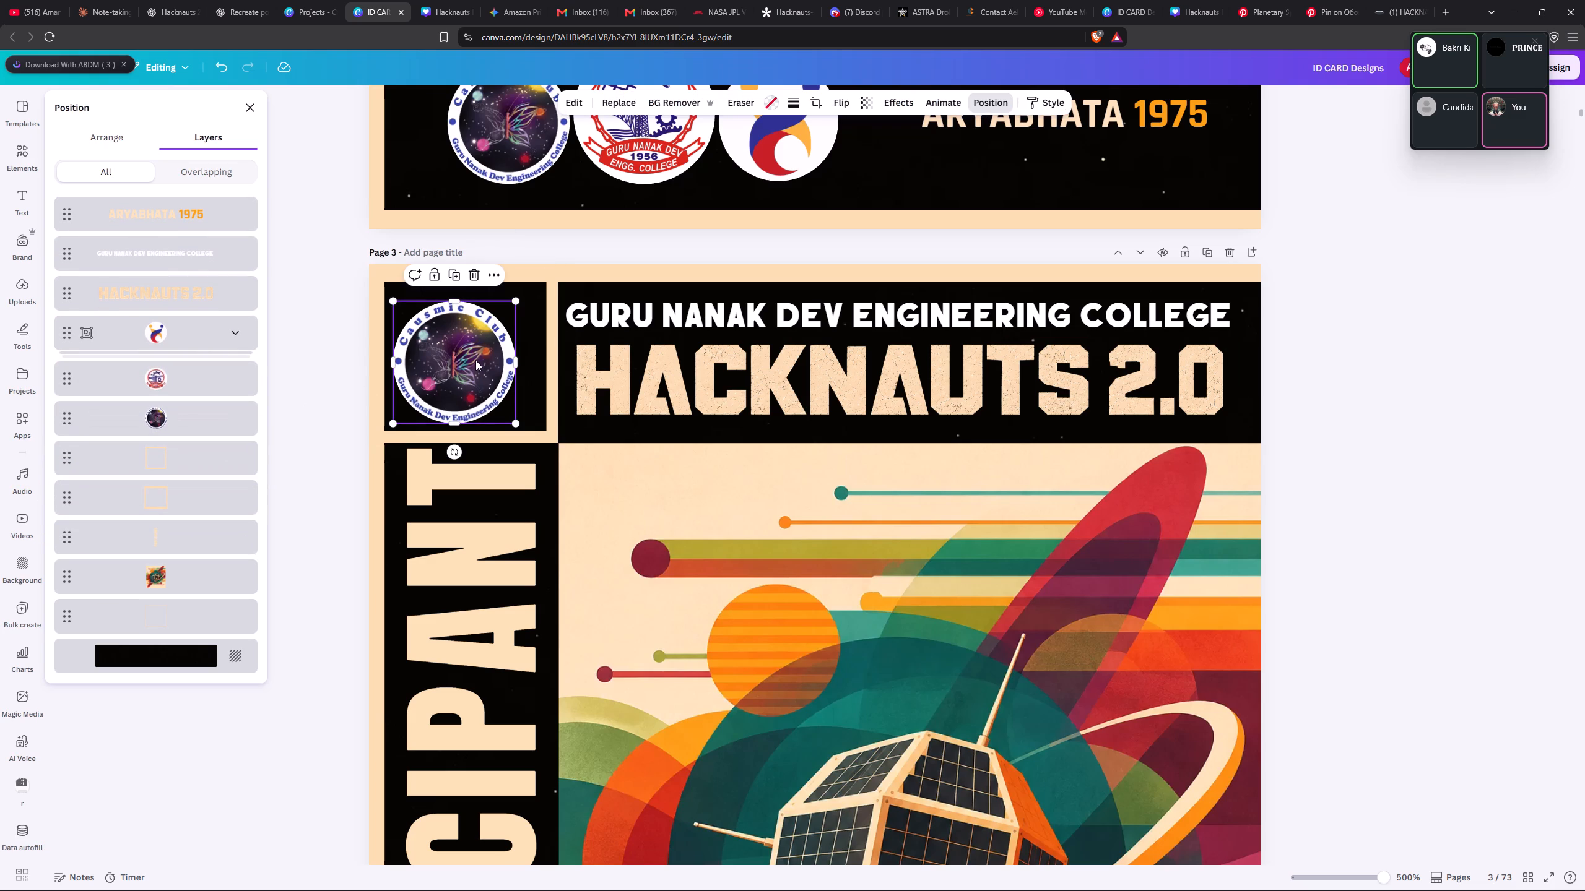
Enlarge the Causmic Club logo to about 0.5 in wide and high and center it inside the upper corner box.
click(471, 343)
drag(514, 298, 534, 284)
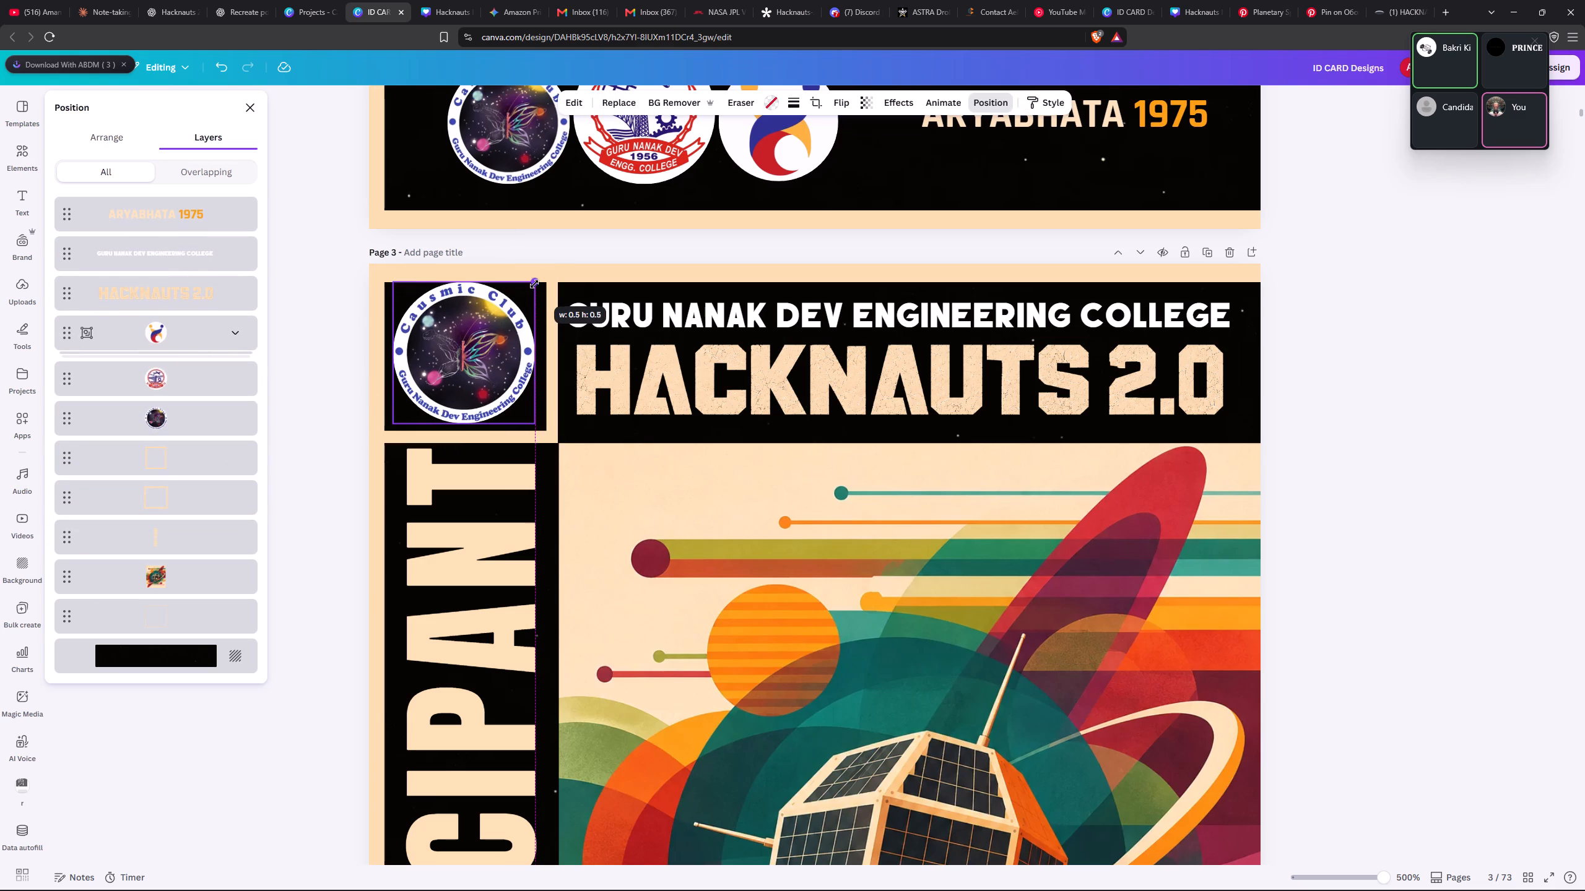
drag(534, 284, 532, 286)
click(479, 320)
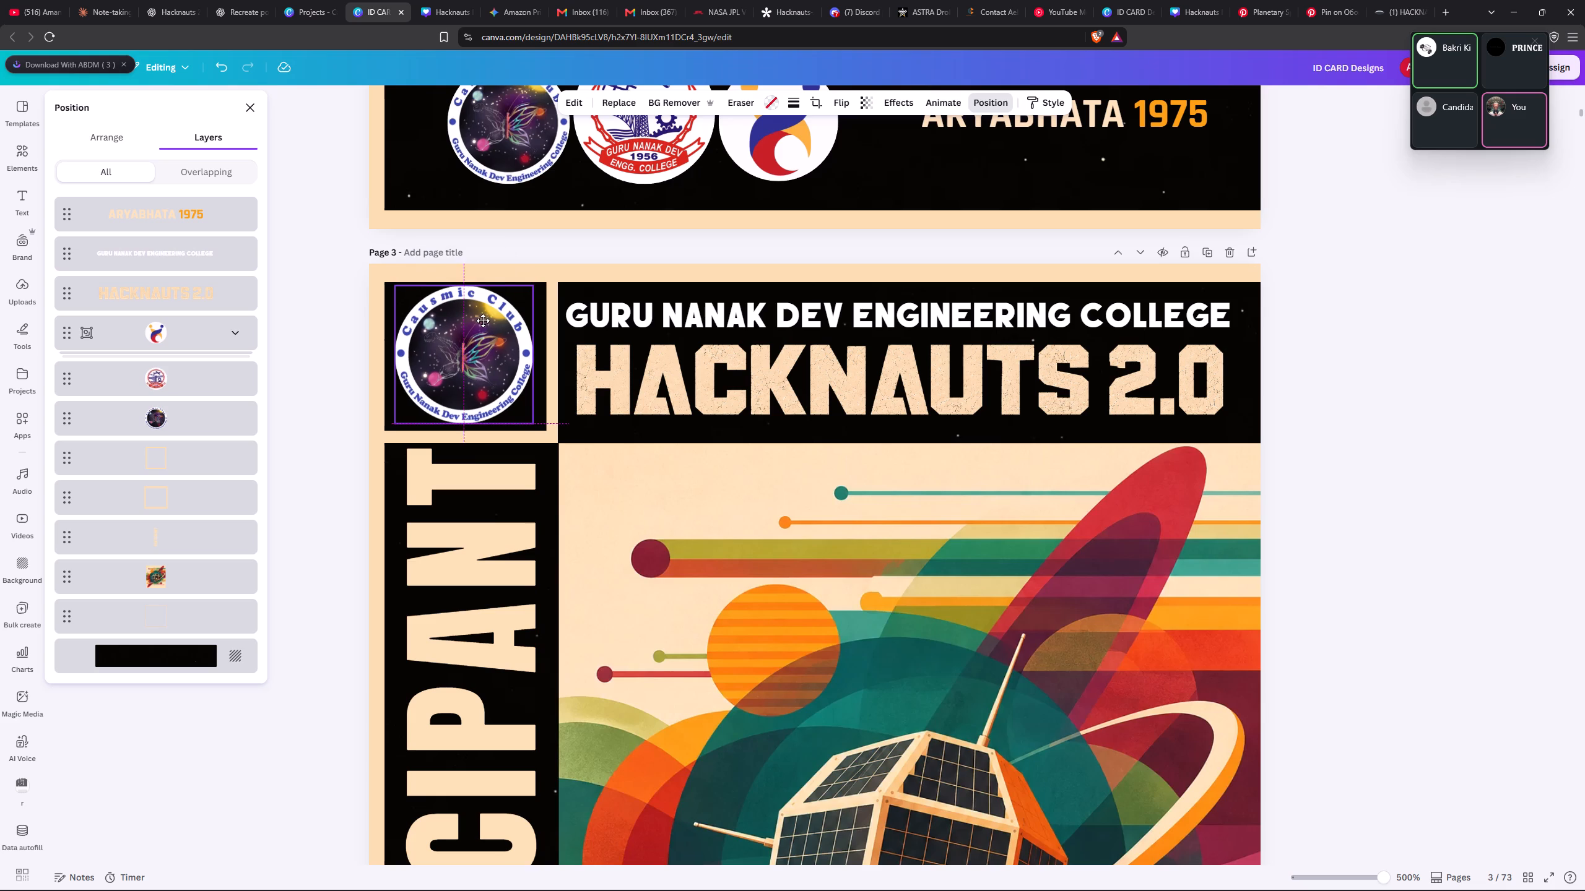
click(329, 338)
click(329, 337)
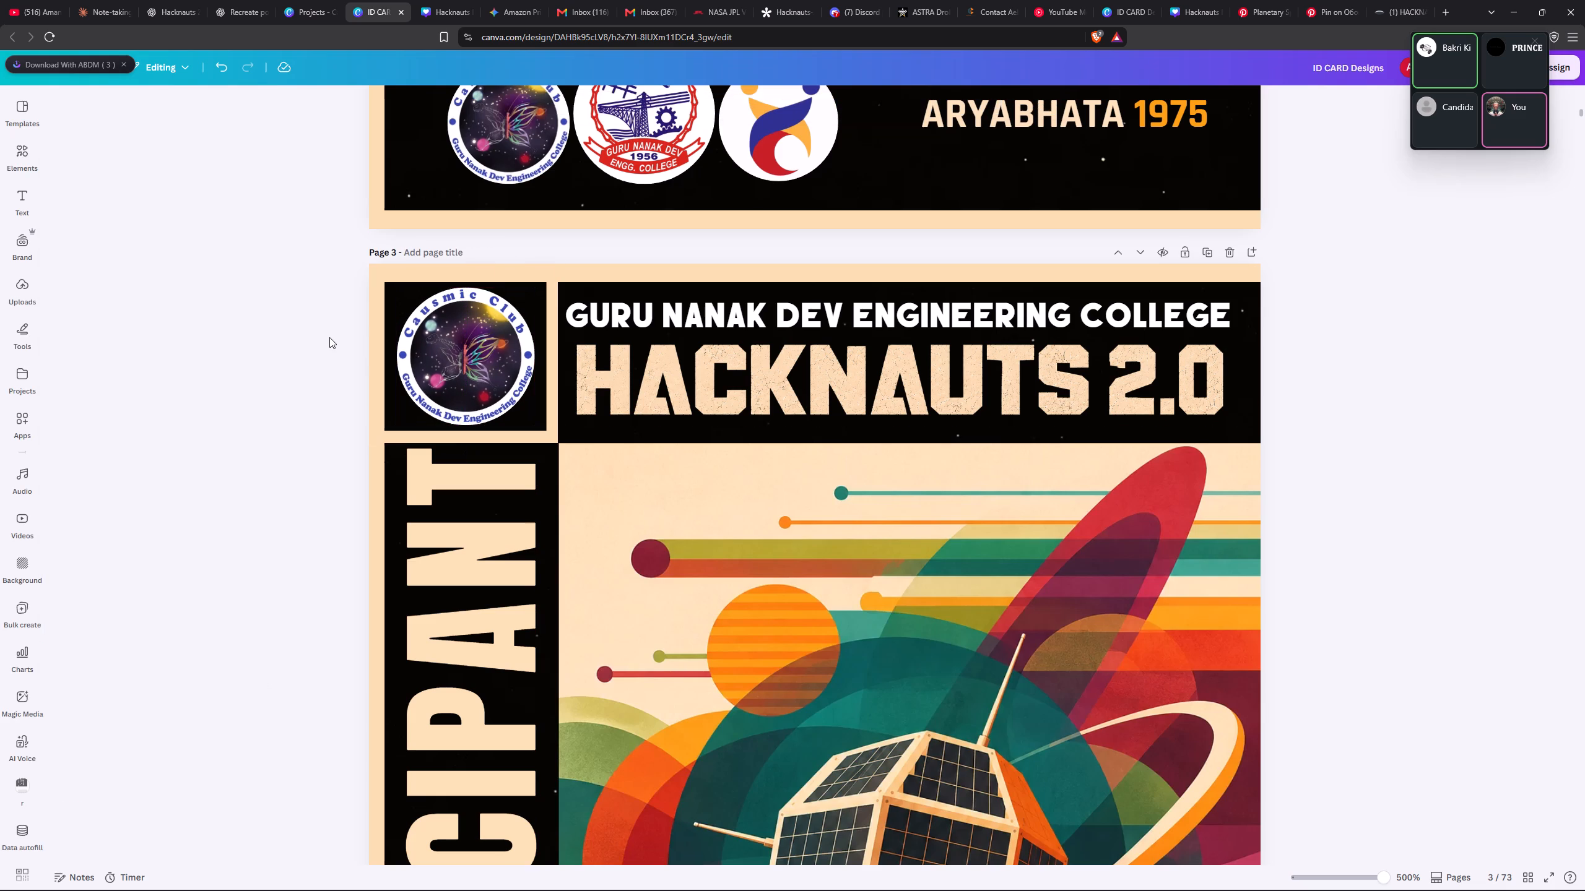
ctrl+scroll(329, 337, down, 1)
drag(520, 343, 523, 344)
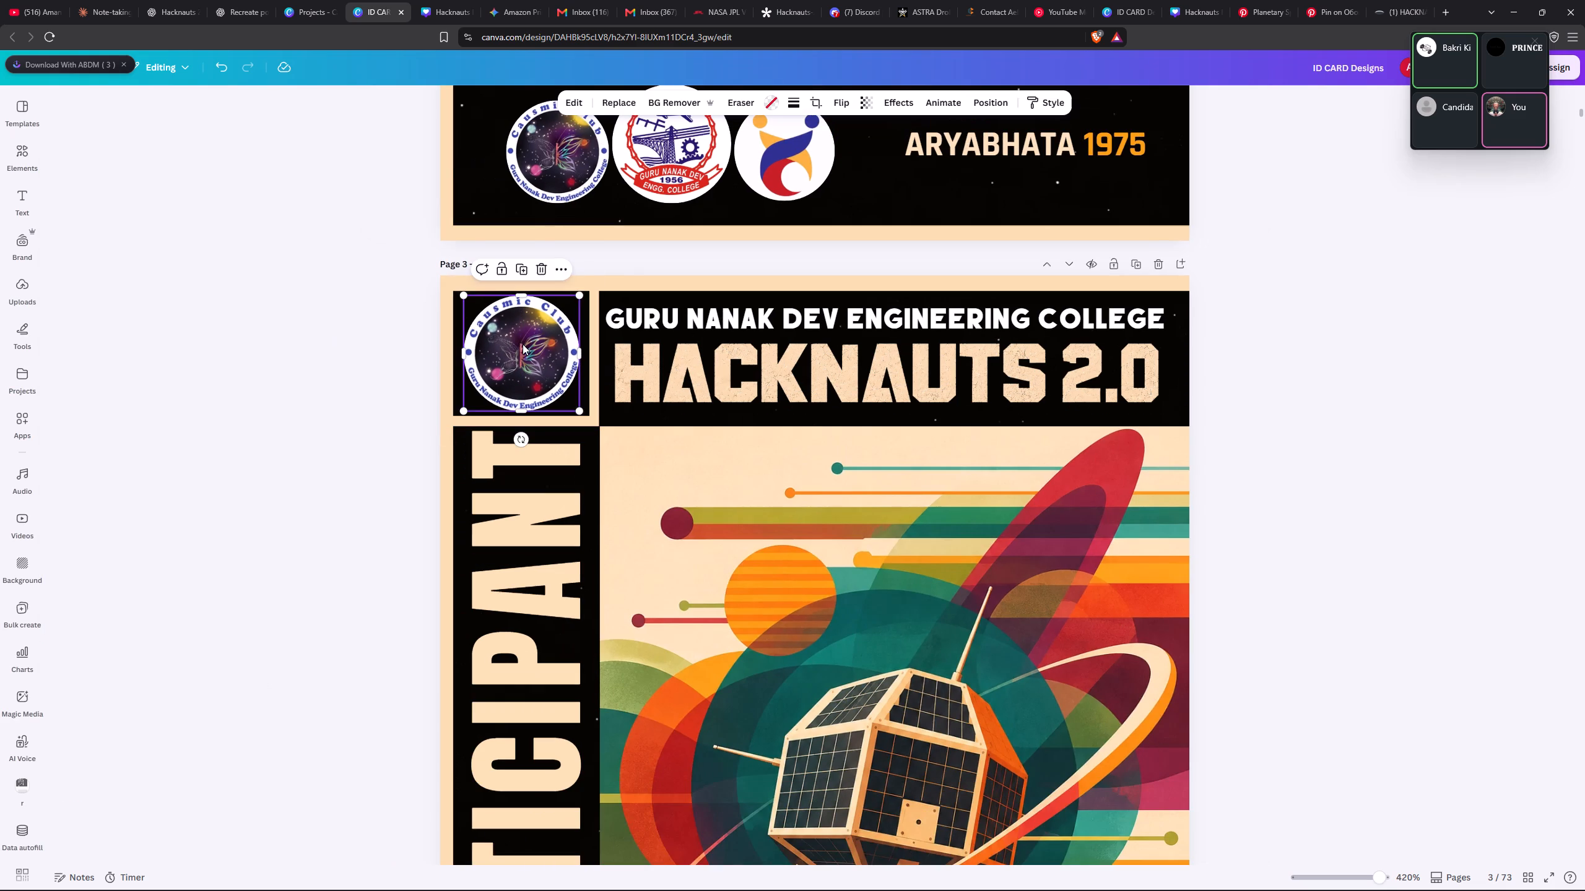
drag(523, 344, 526, 346)
click(378, 355)
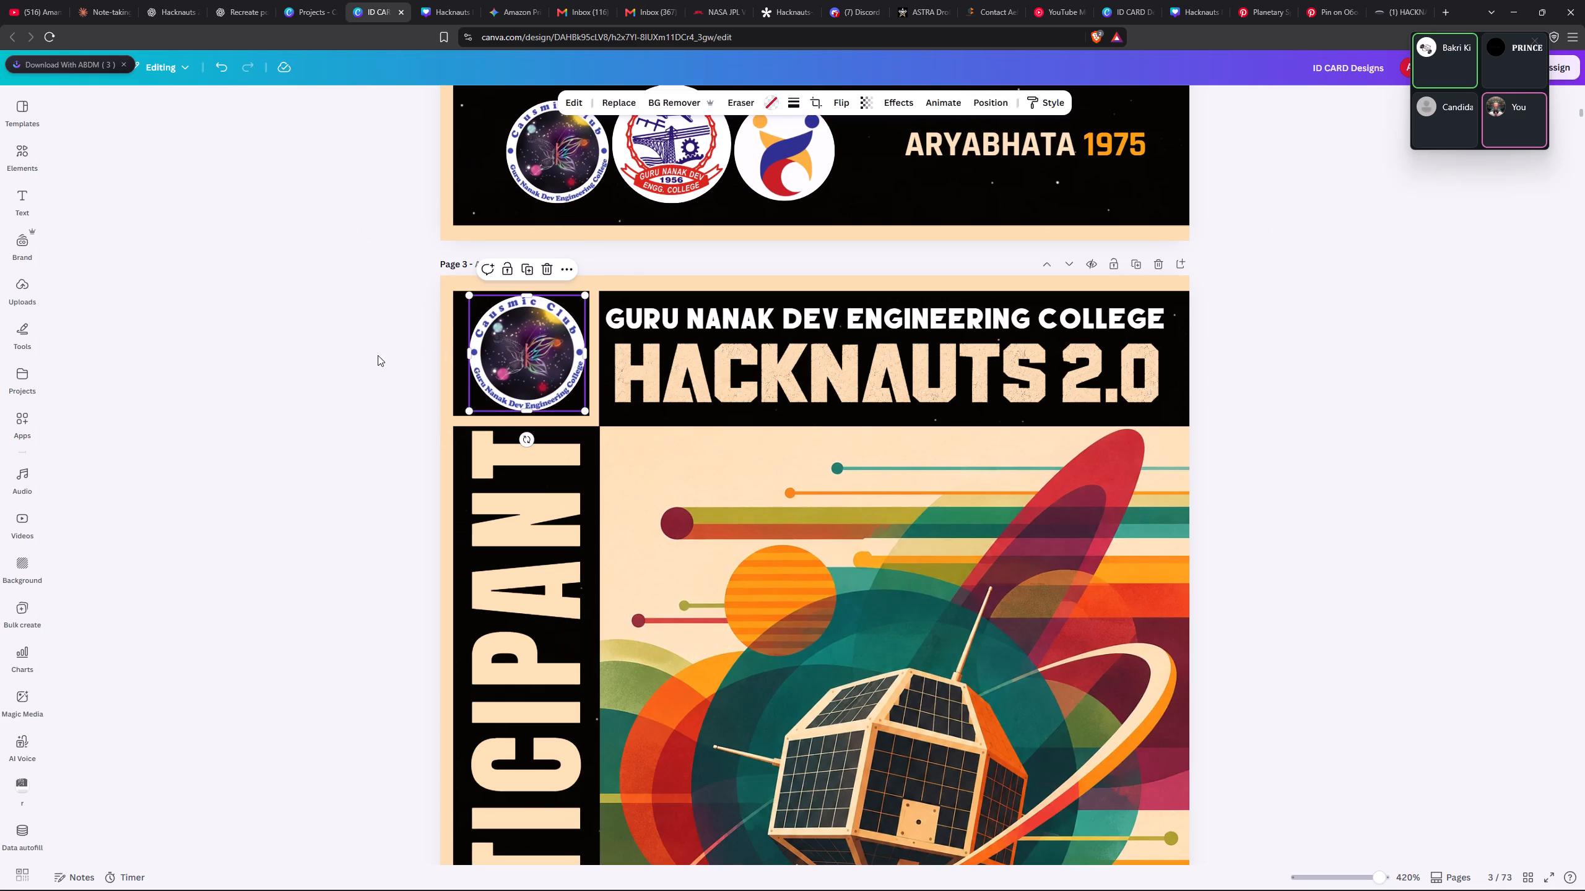
Delete the box frame around the Causmic Club logo in page 3's upper corner.
click(595, 346)
click(537, 245)
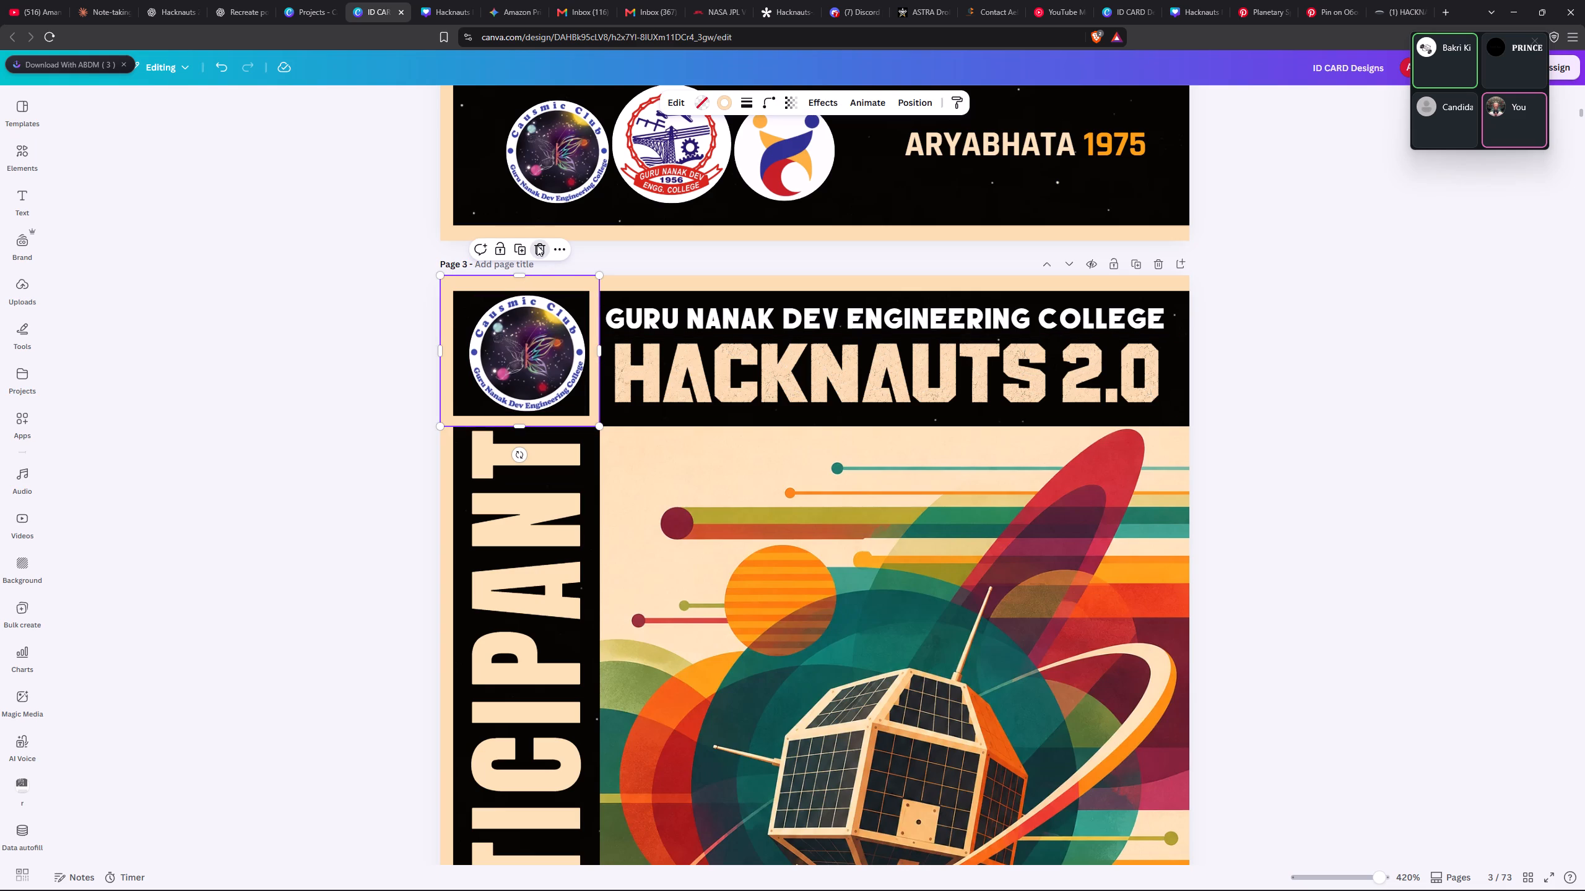
ctrl+scroll(611, 262, down, 2)
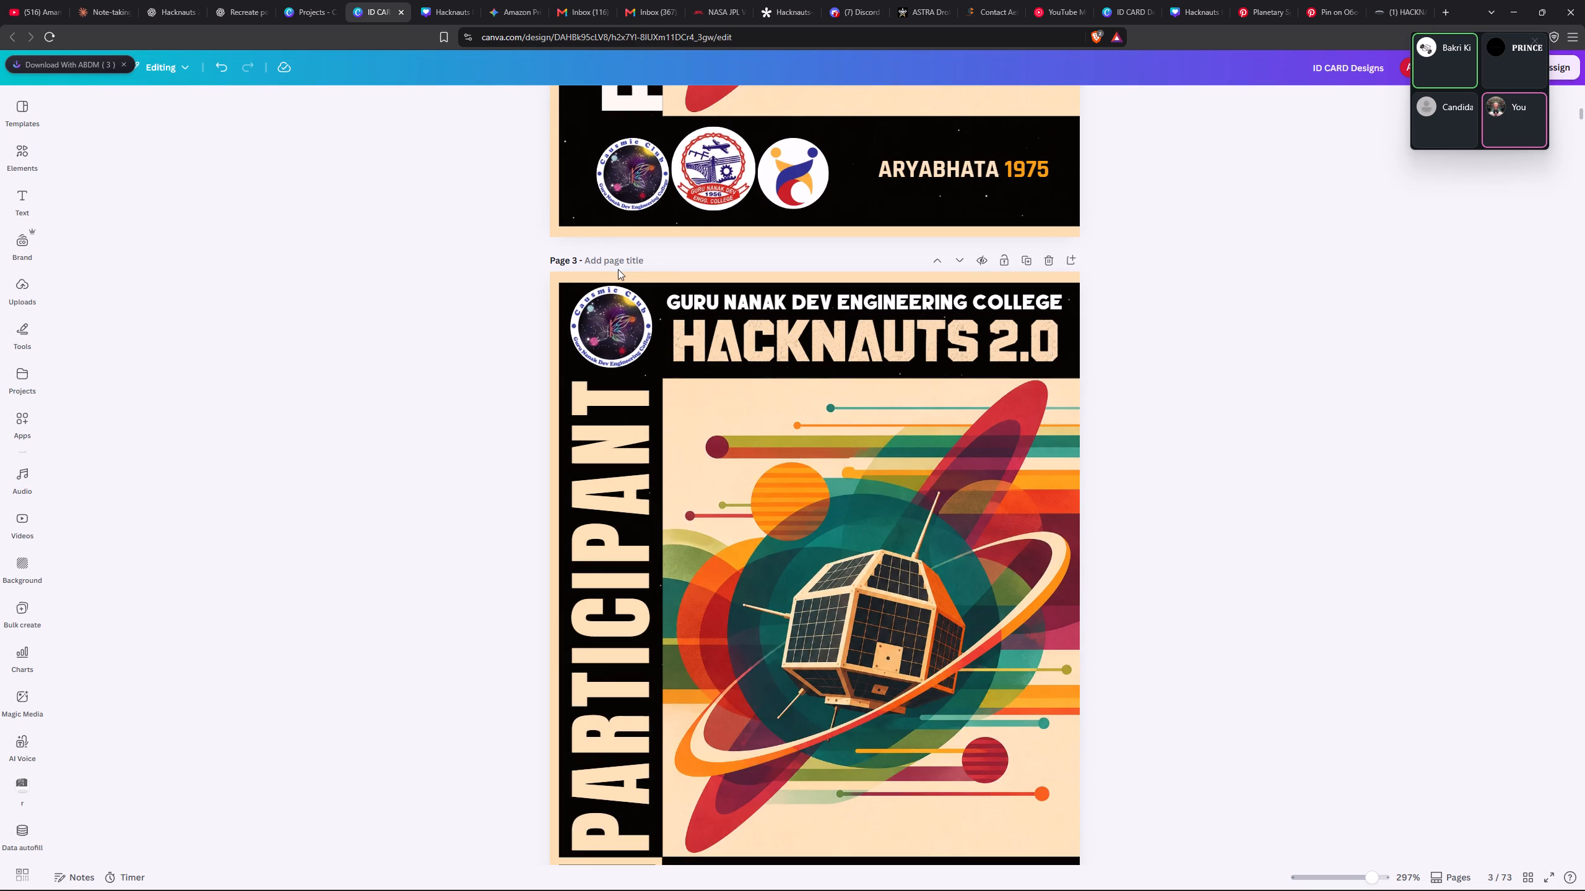
ctrl+scroll(618, 269, down, 2)
ctrl+scroll(618, 269, up, 5)
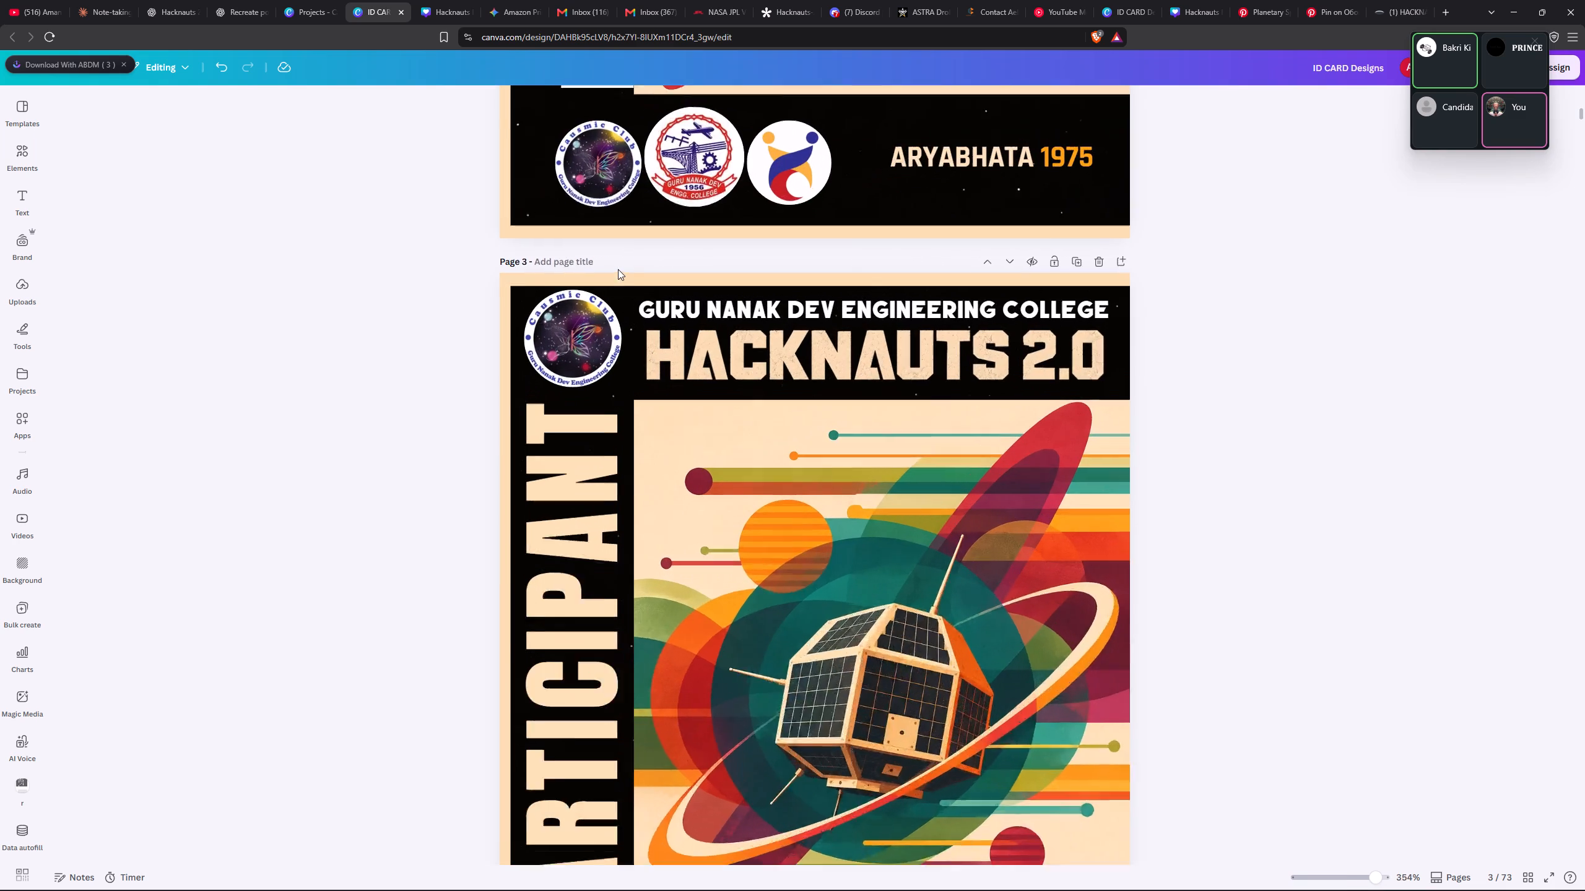
Move the Causmic Club logo slightly down to center it within the header band above the PARTICIPANT text.
click(551, 322)
key(Down)
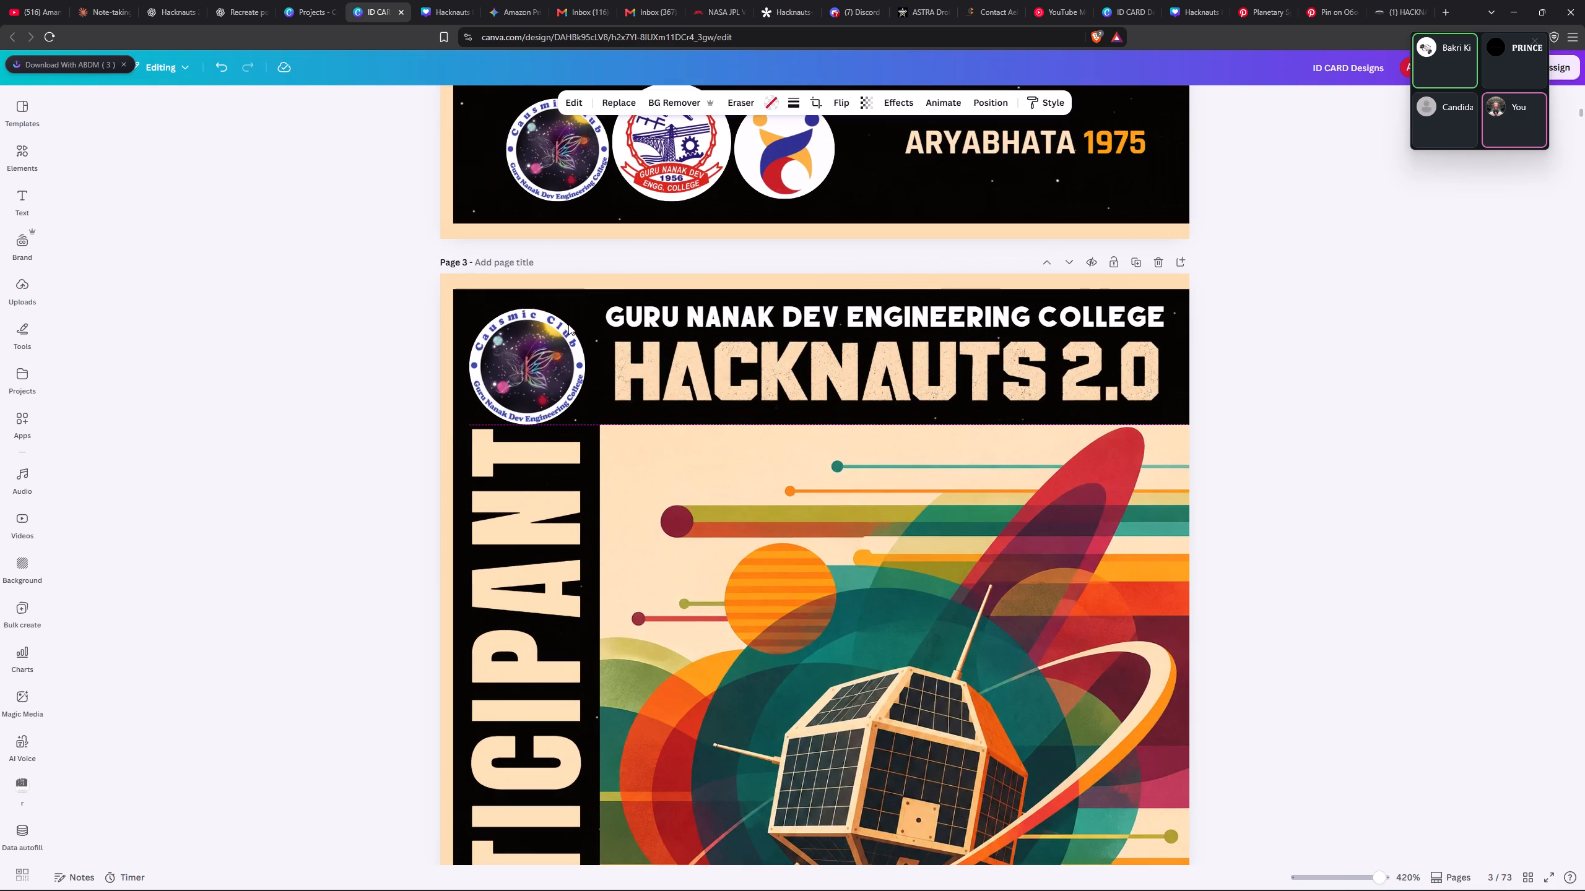
drag(541, 353, 541, 345)
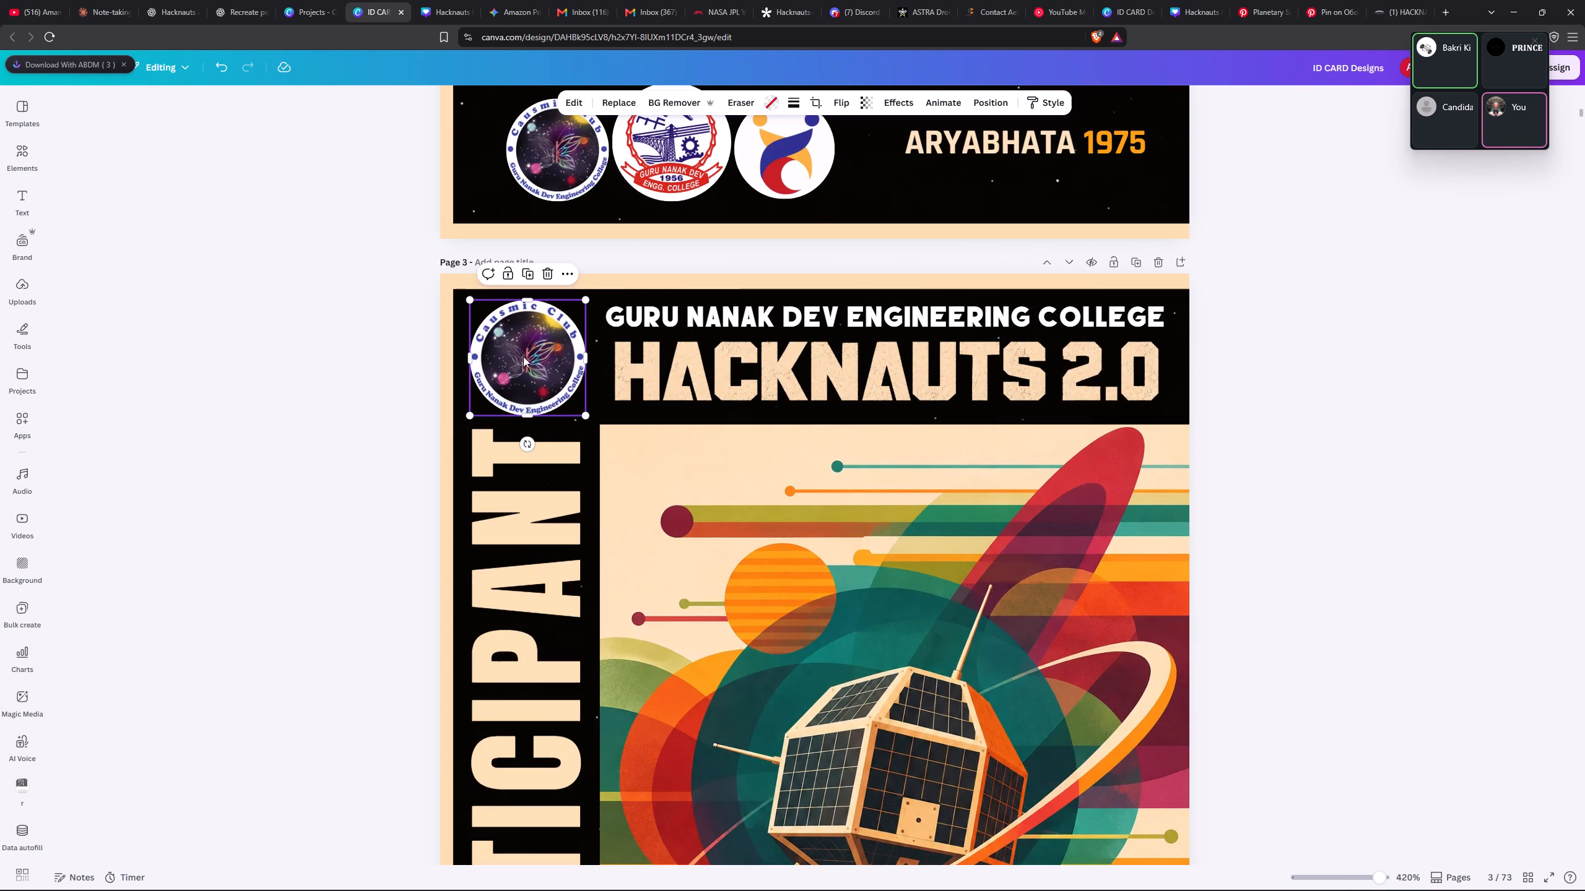
click(218, 367)
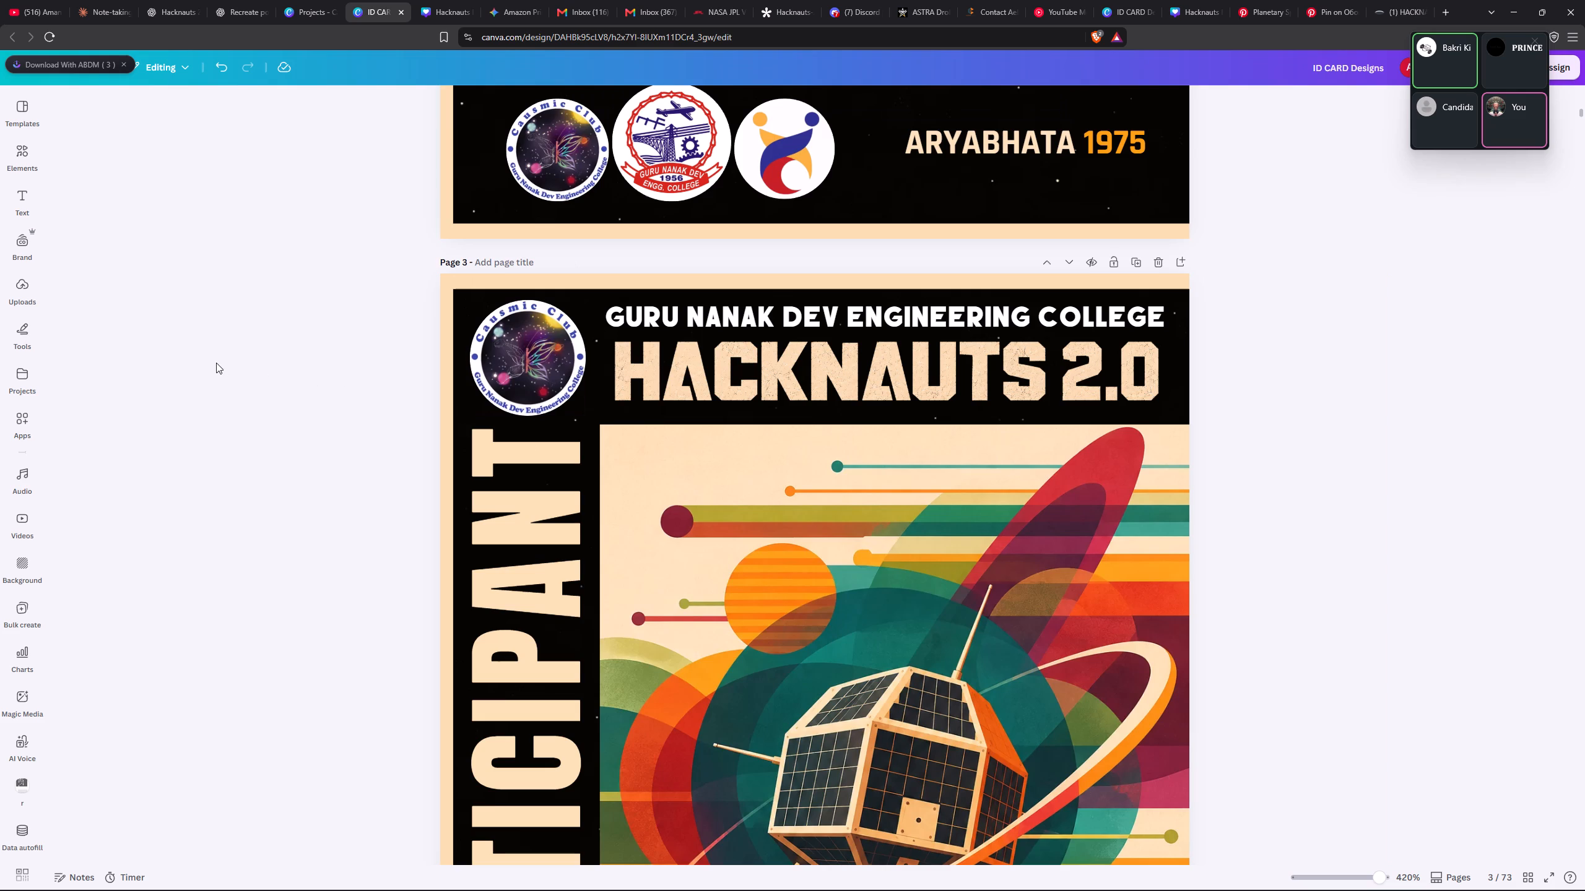
Swap the logos: place the college logo in the header corner and the Causmic Club logo in the lower corner box.
scroll(1073, 370, down, 2)
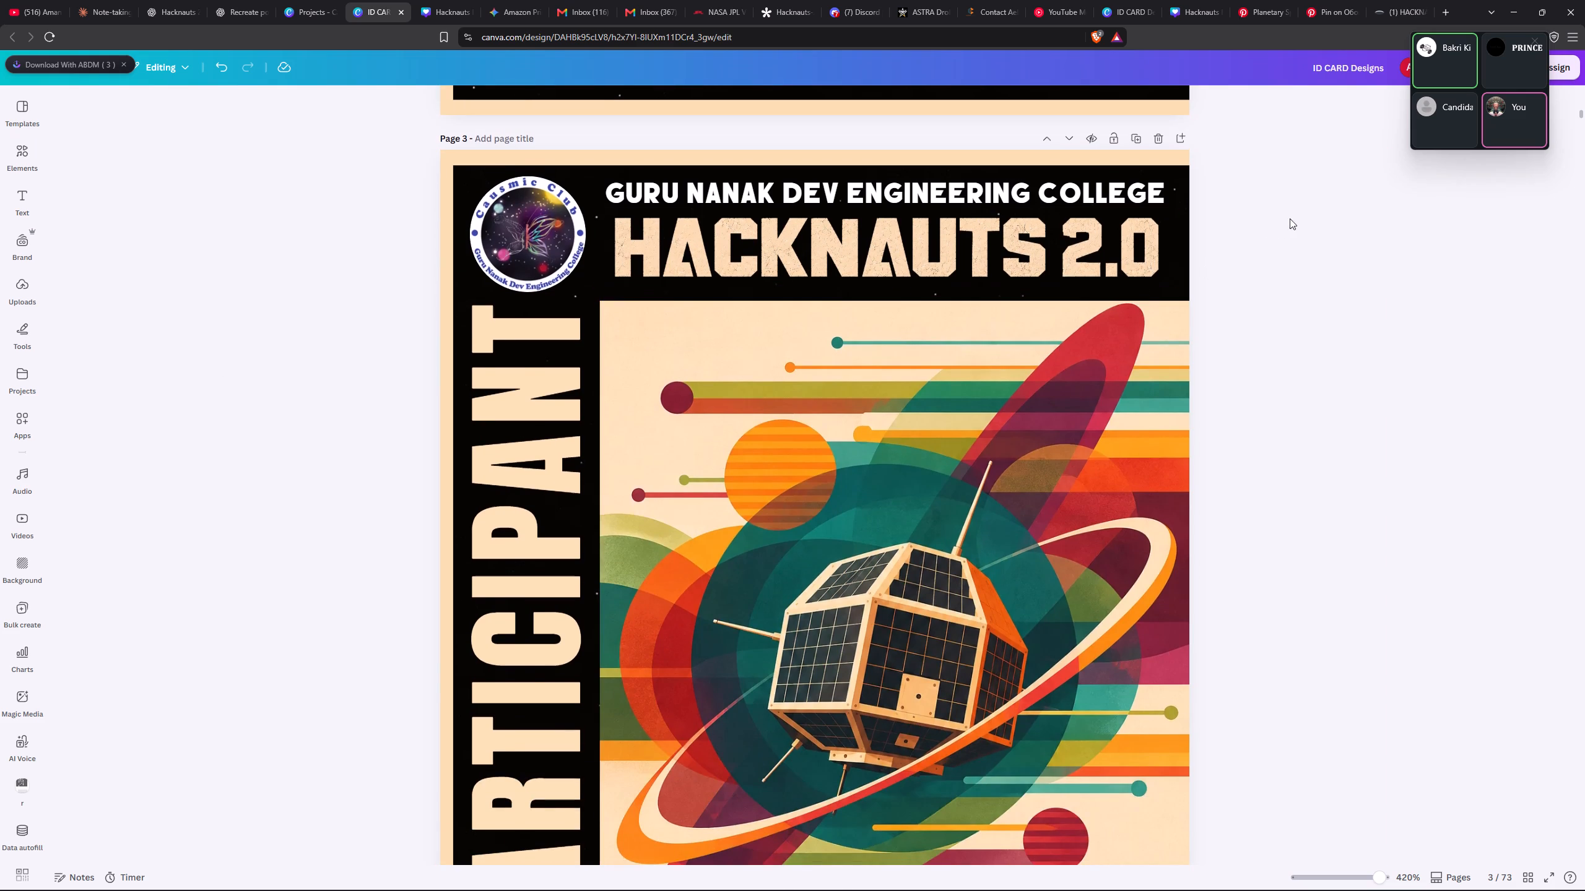
ctrl+scroll(1290, 221, down, 3)
drag(629, 717, 715, 200)
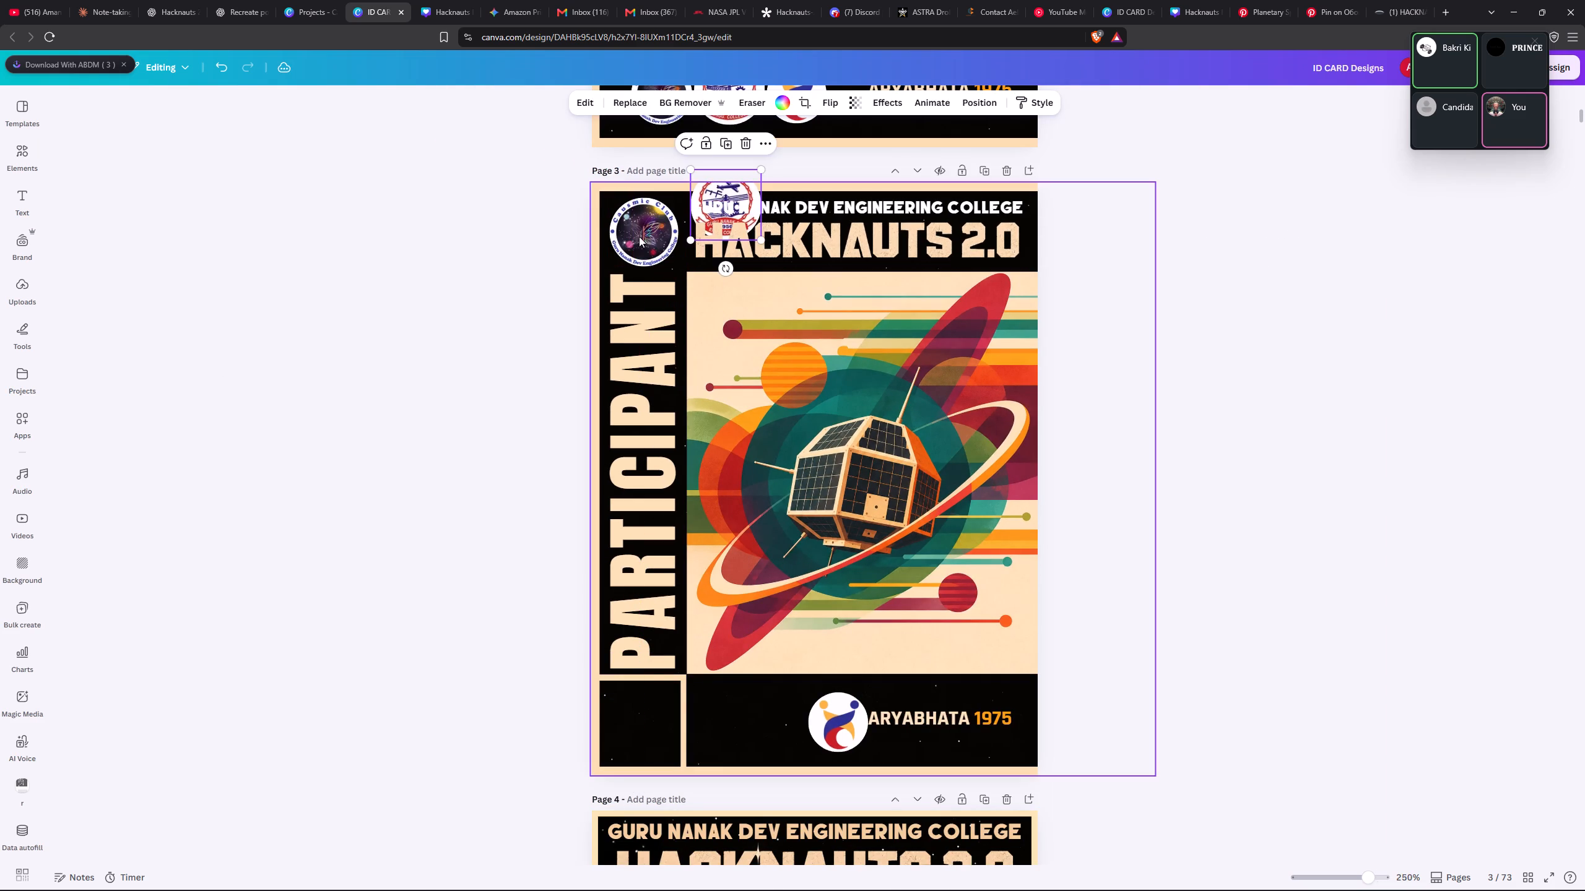
drag(639, 236, 635, 728)
drag(740, 196, 651, 218)
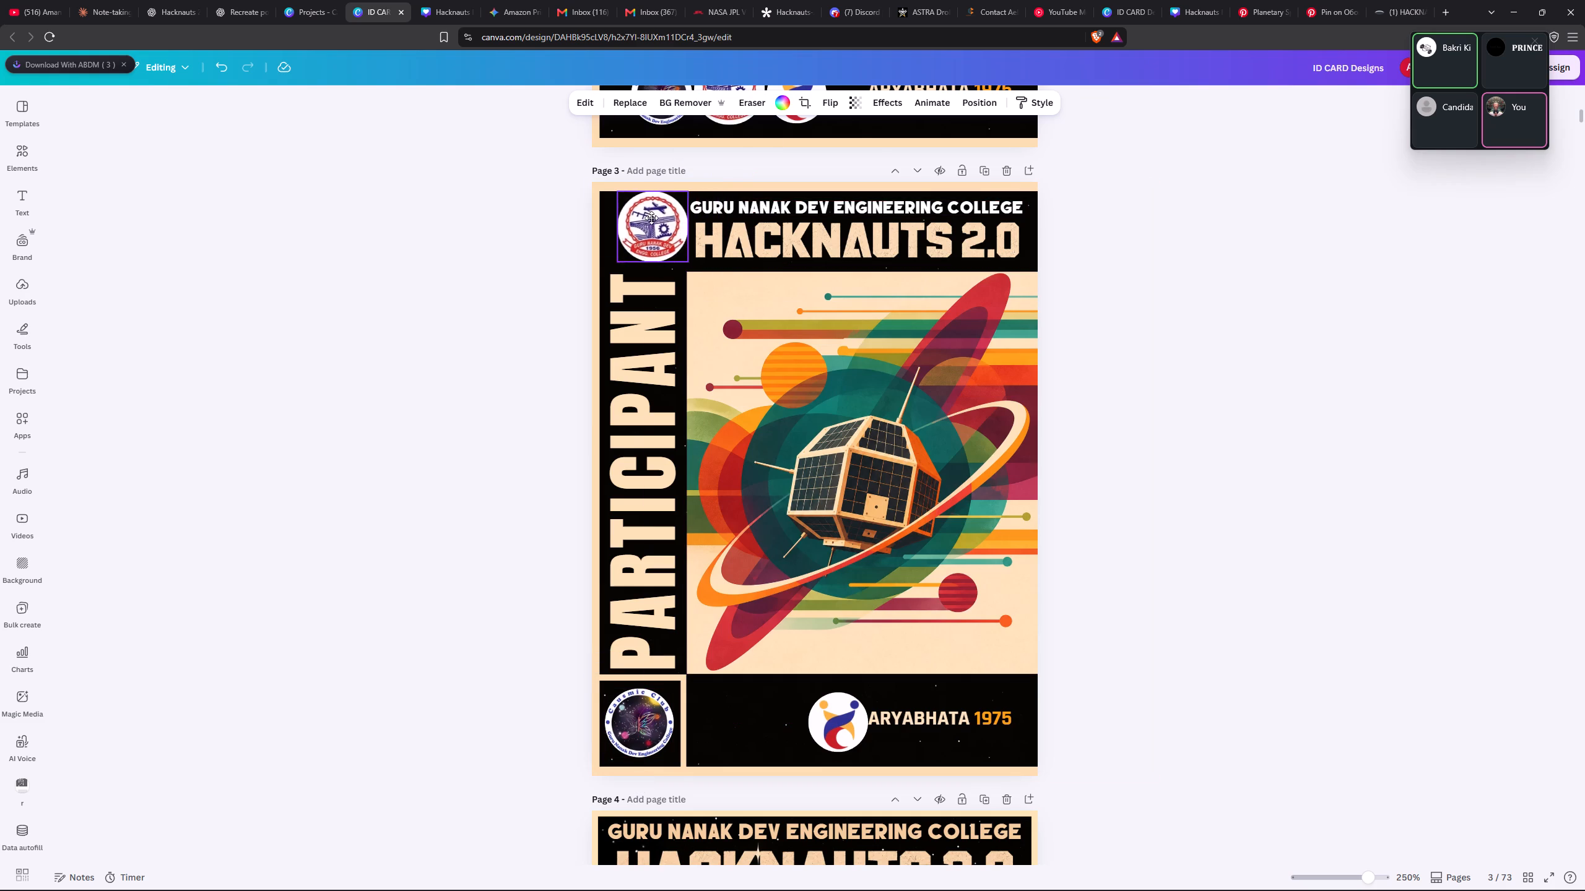
Center the college logo within the black header corner above the PARTICIPANT text on page 3.
drag(651, 218, 655, 223)
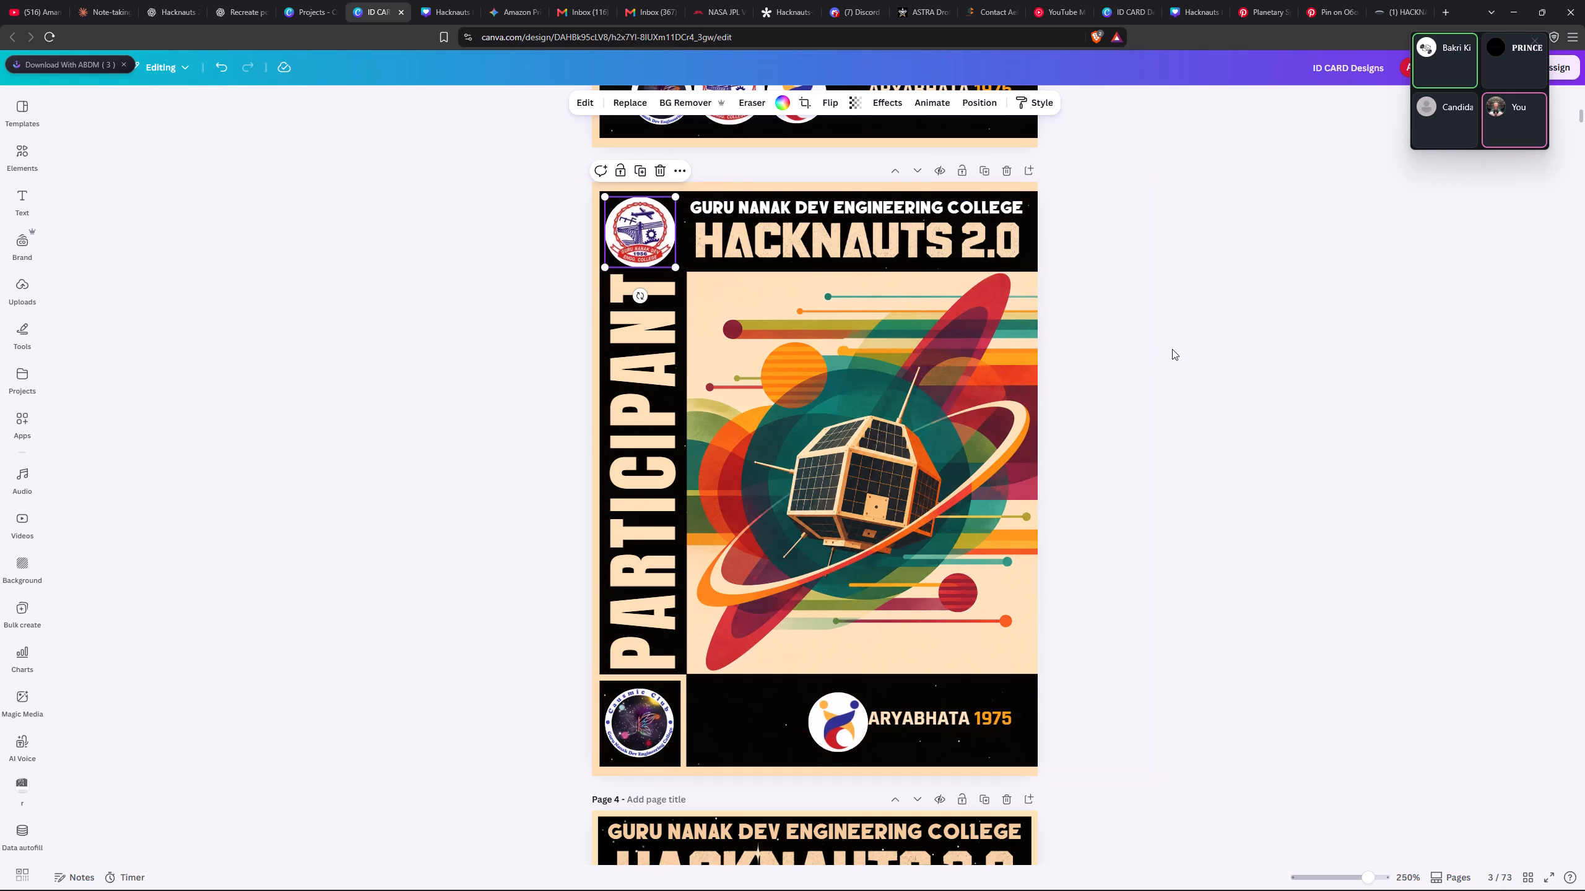
scroll(749, 349, up, 2)
ctrl+scroll(684, 484, up, 3)
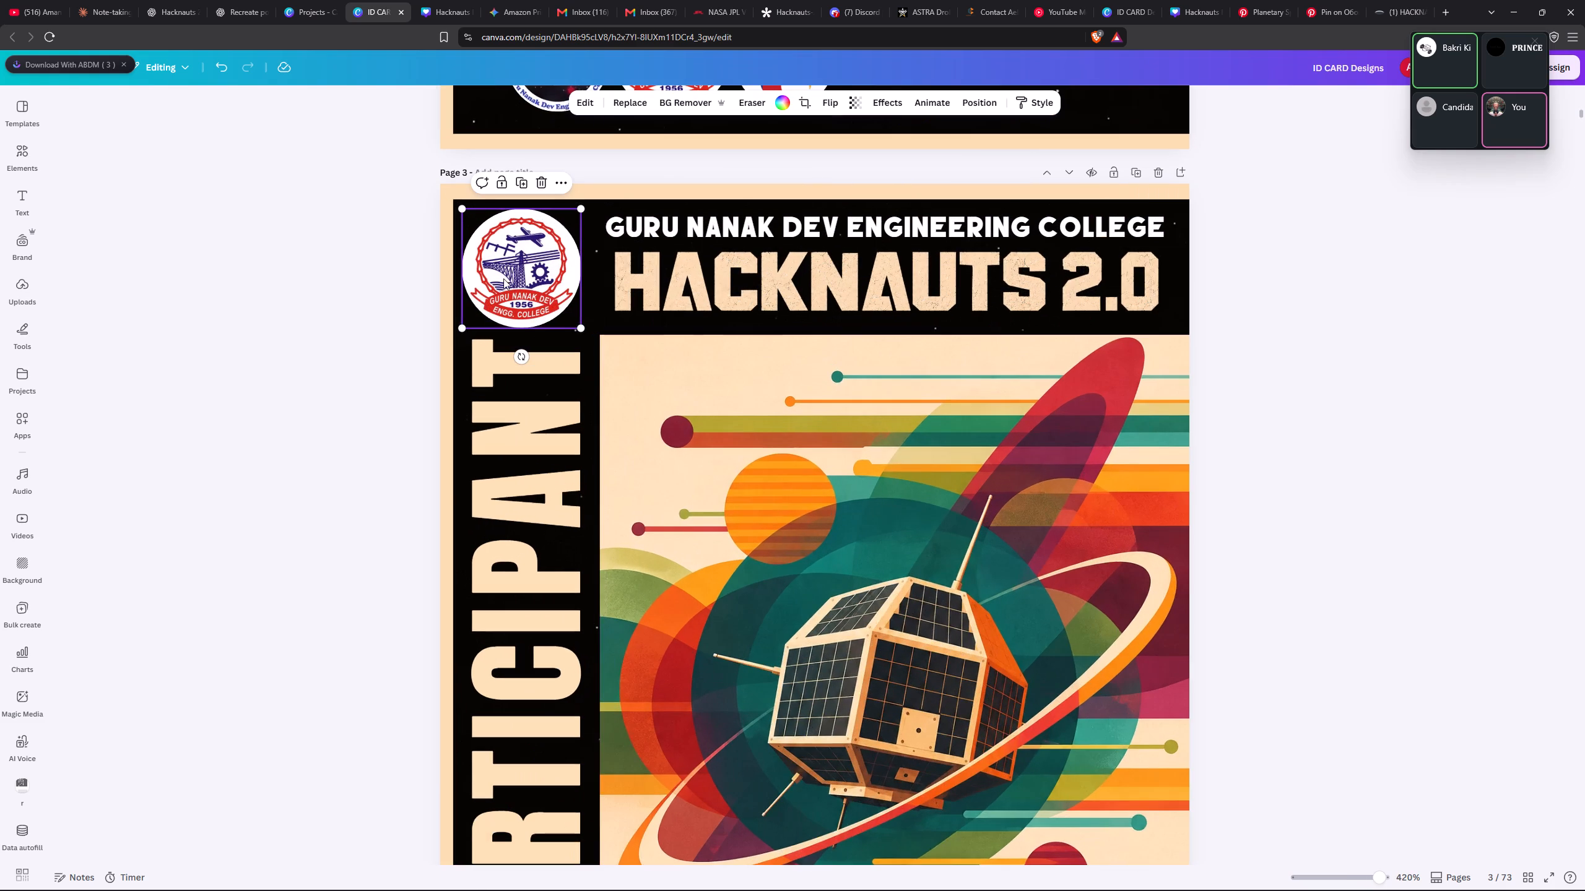
drag(516, 253, 524, 251)
click(524, 251)
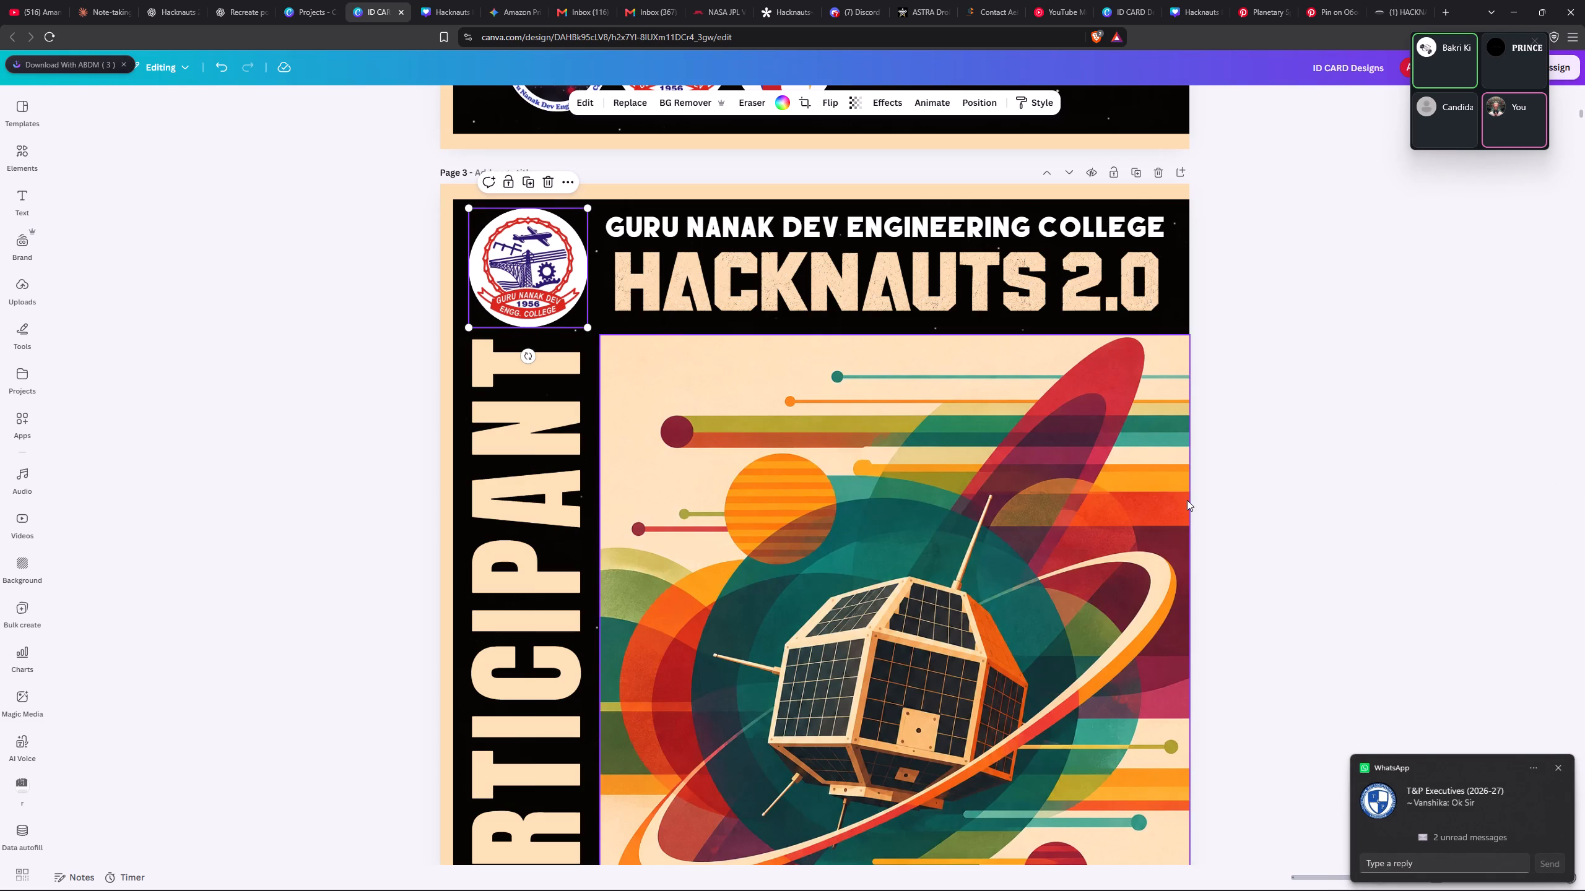
click(1272, 300)
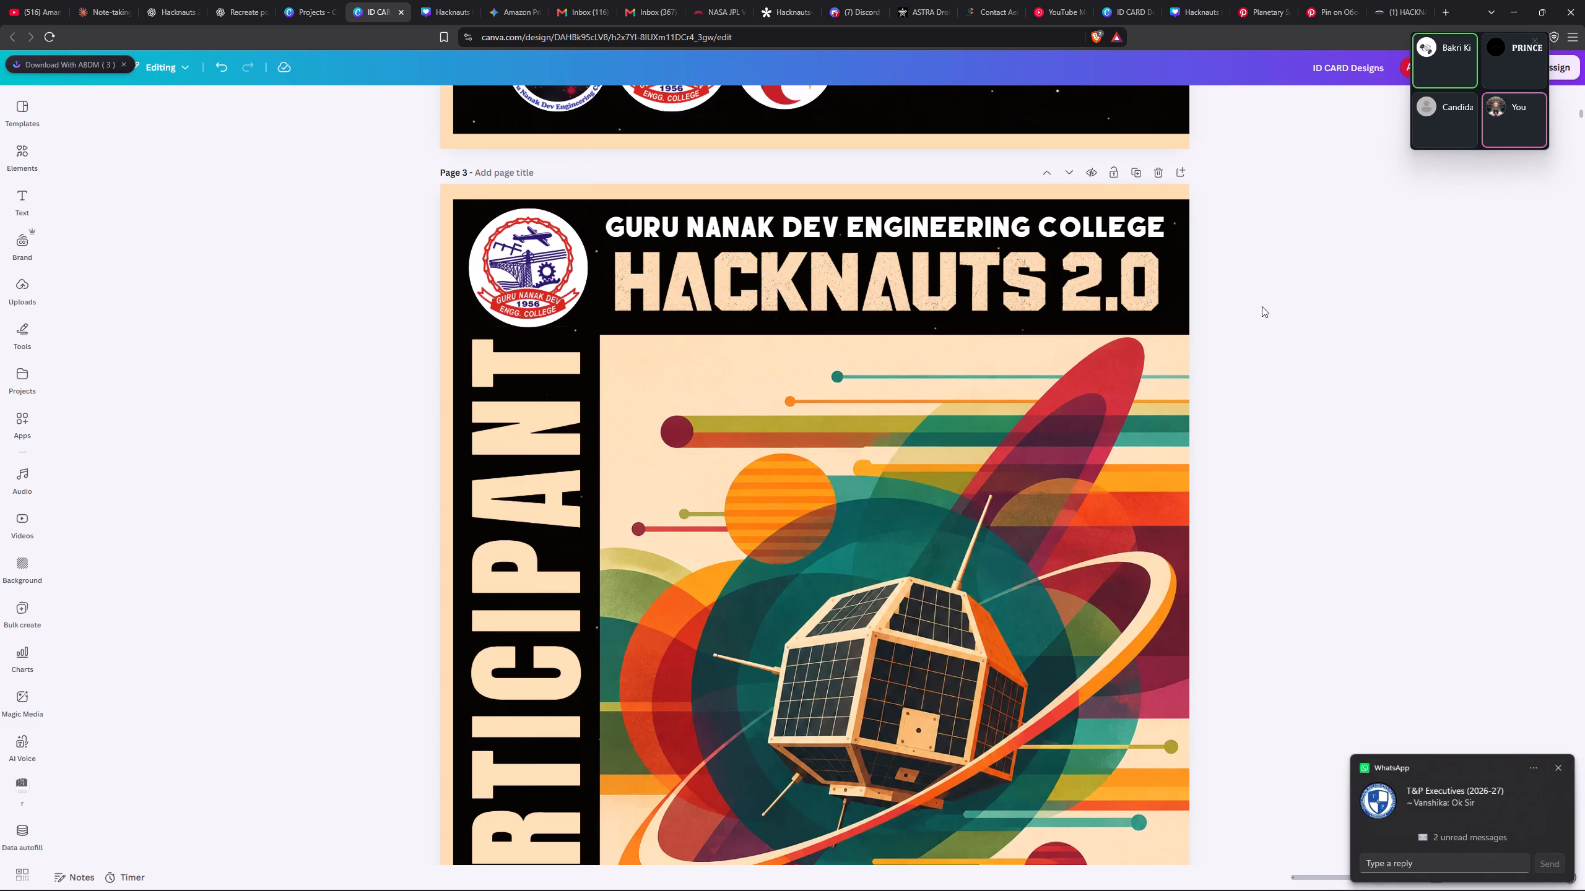
click(1262, 306)
Remove the cream box frame around the Causmic Club logo in page 3's lower corner by moving it off the page.
ctrl+scroll(1301, 302, down, 1)
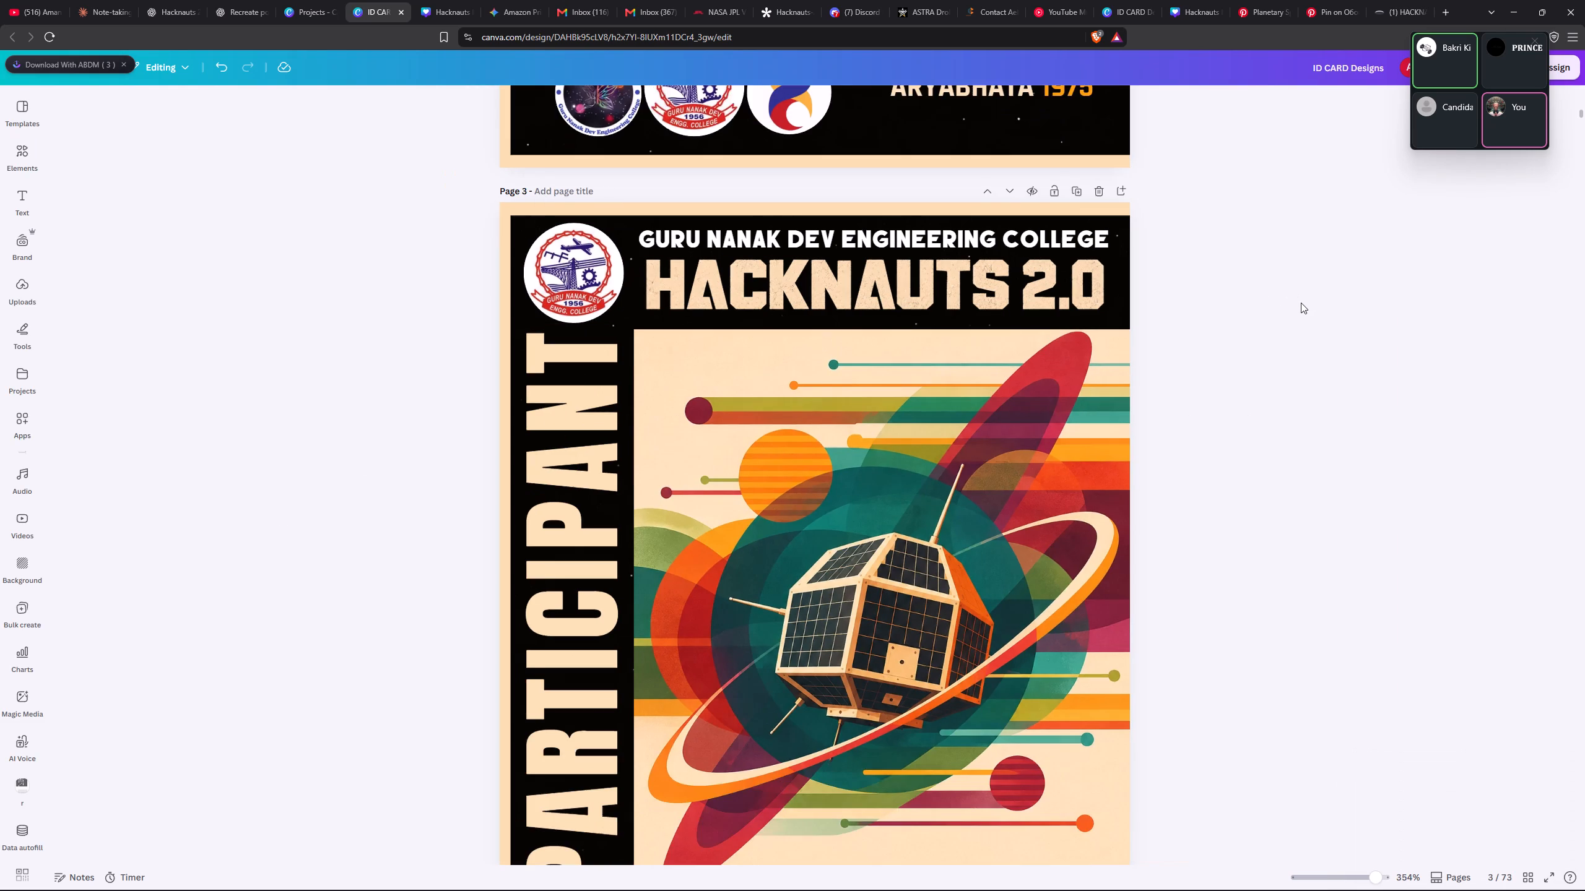
scroll(1301, 303, down, 2)
ctrl+scroll(1301, 303, down, 1)
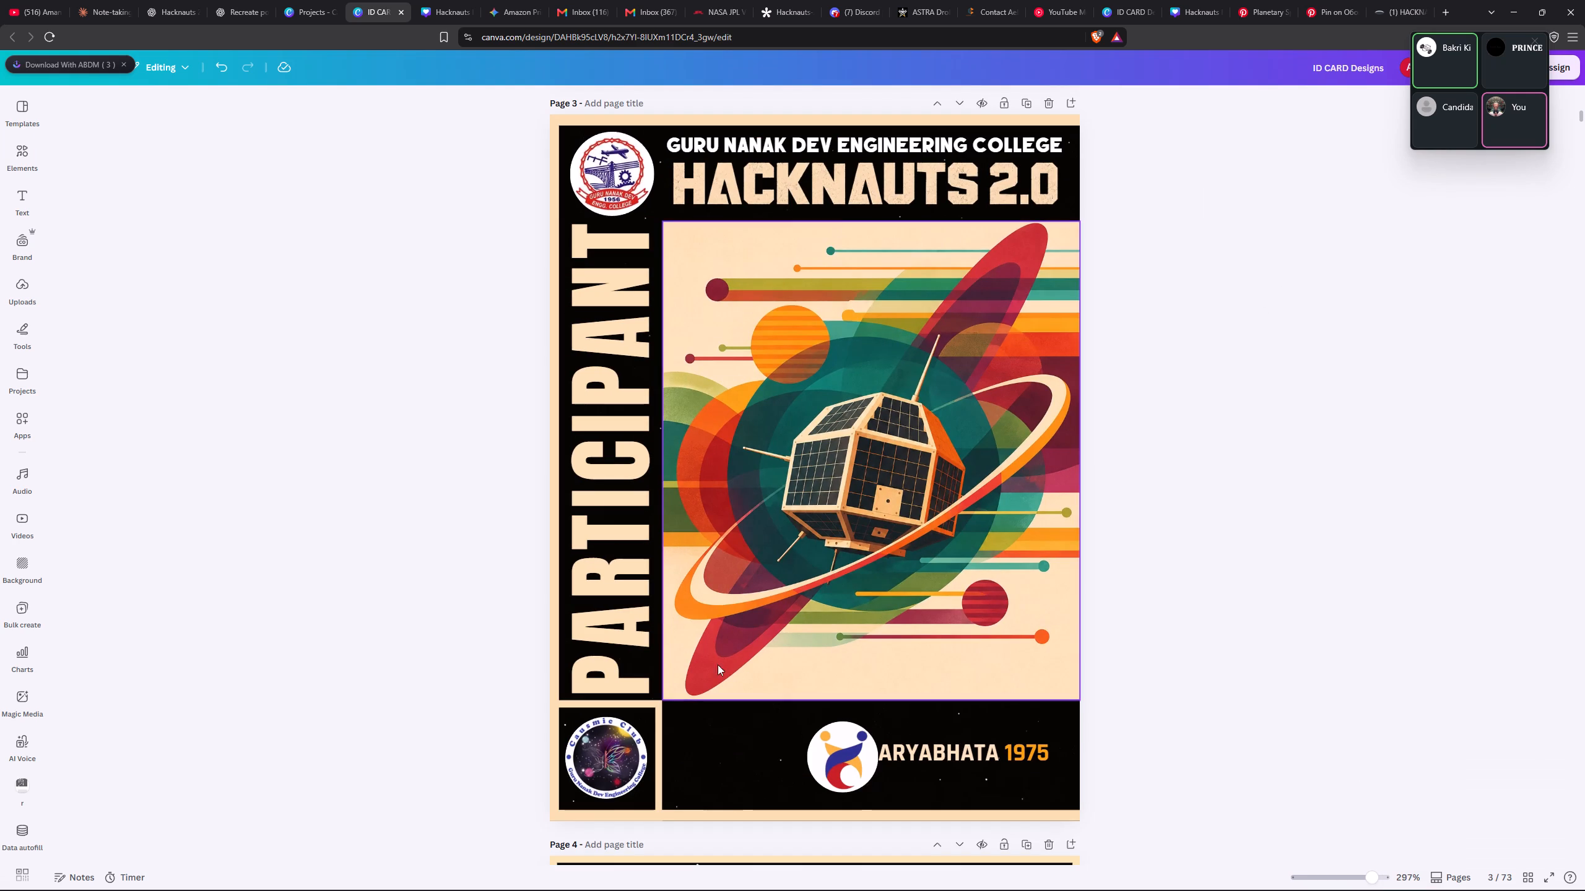
drag(662, 711, 1581, 582)
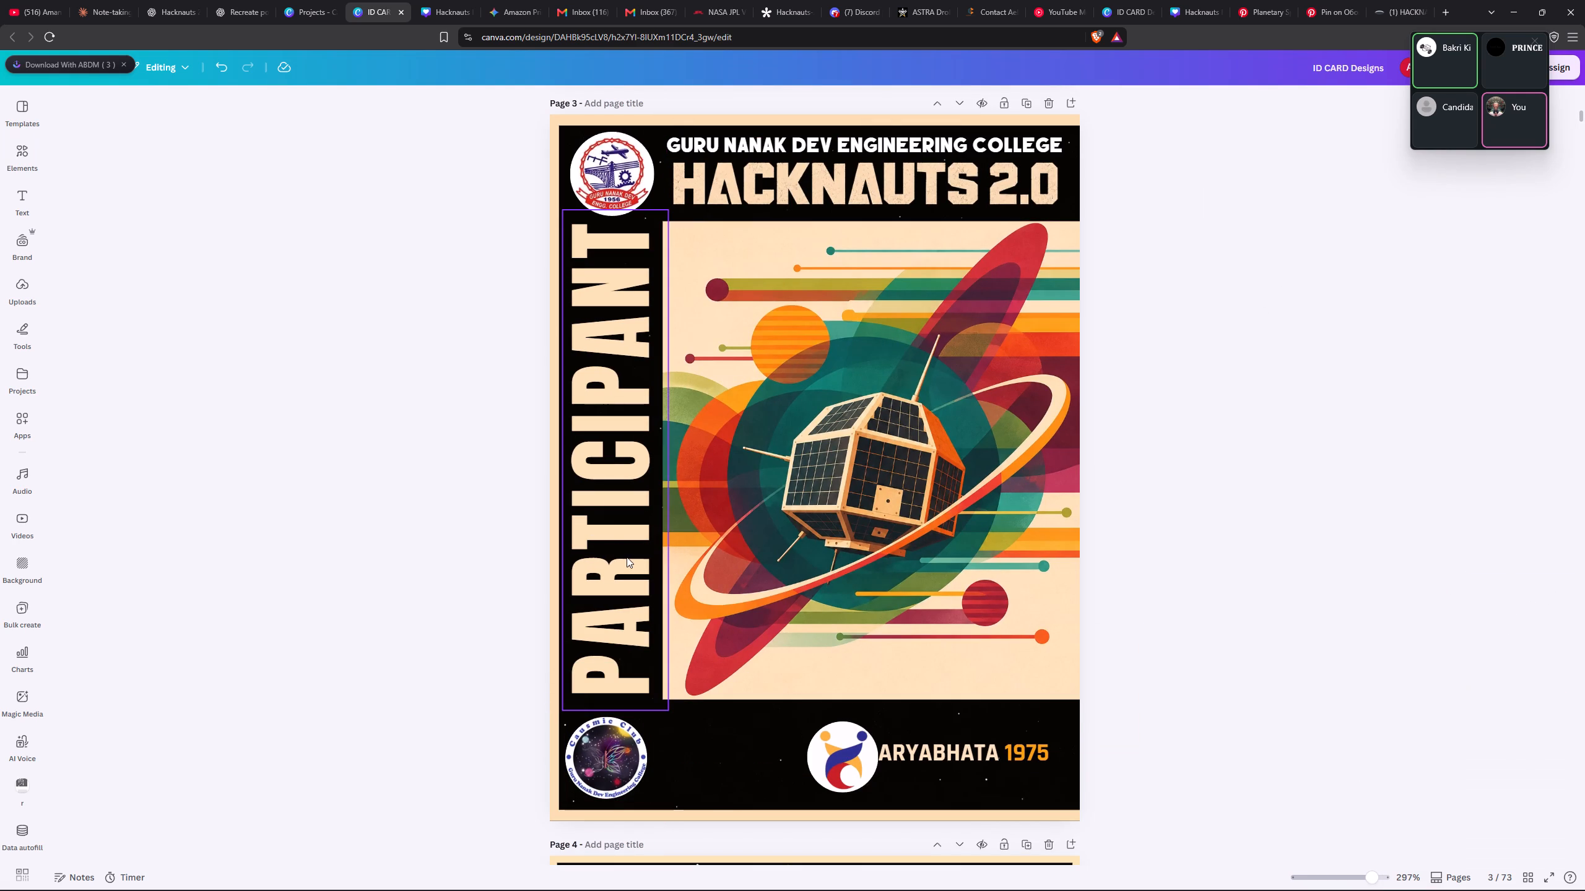
Set the letter spacing of the vertical PARTICIPANT text to 0.
click(565, 493)
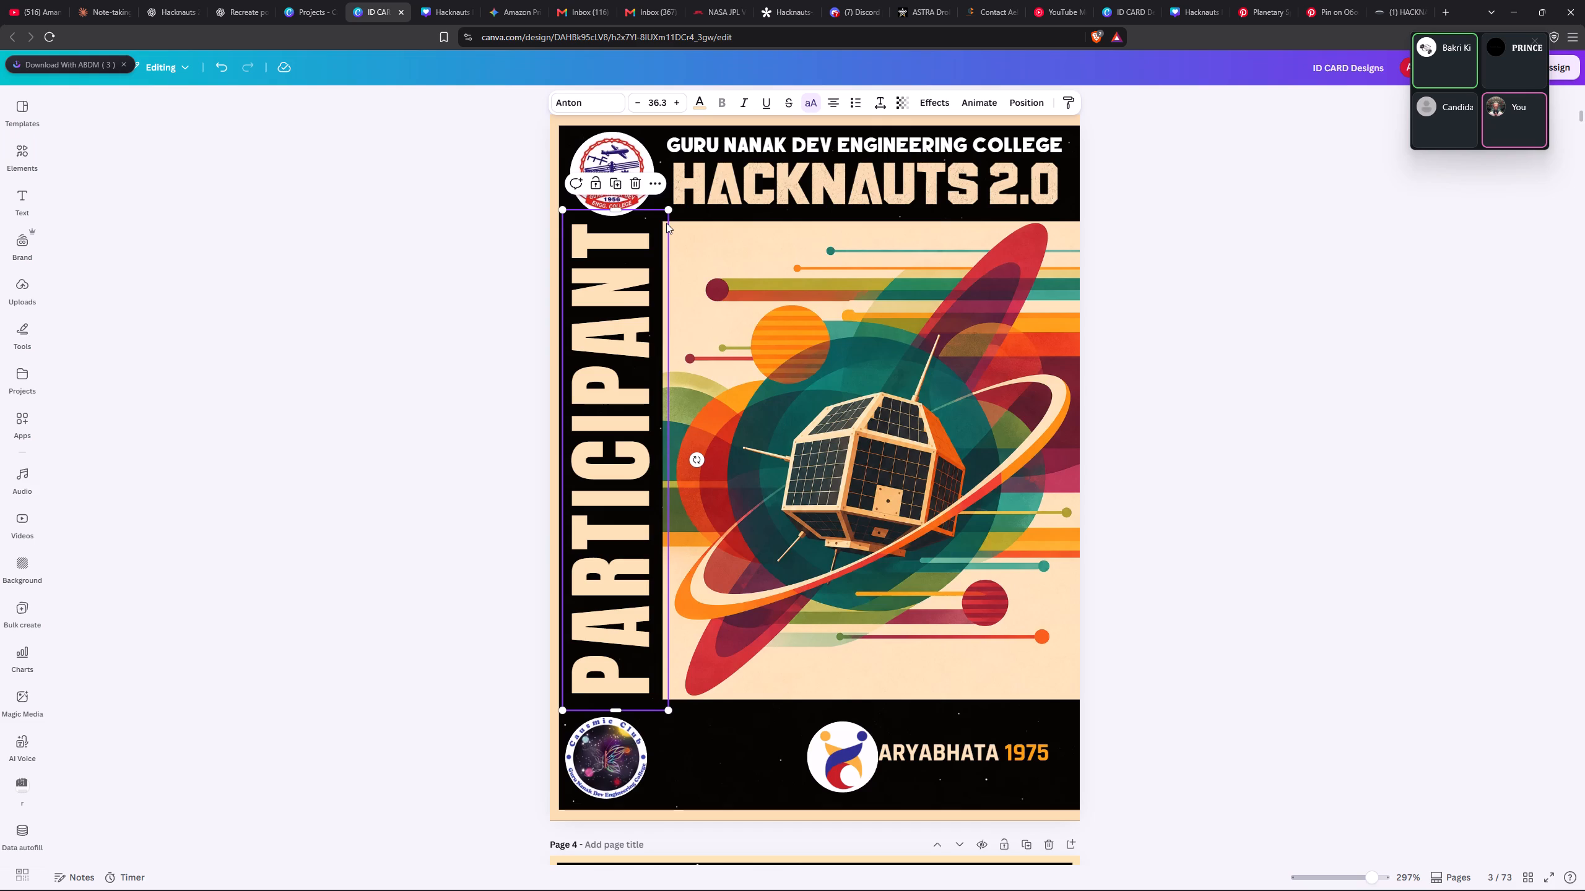
click(878, 96)
drag(846, 158, 841, 161)
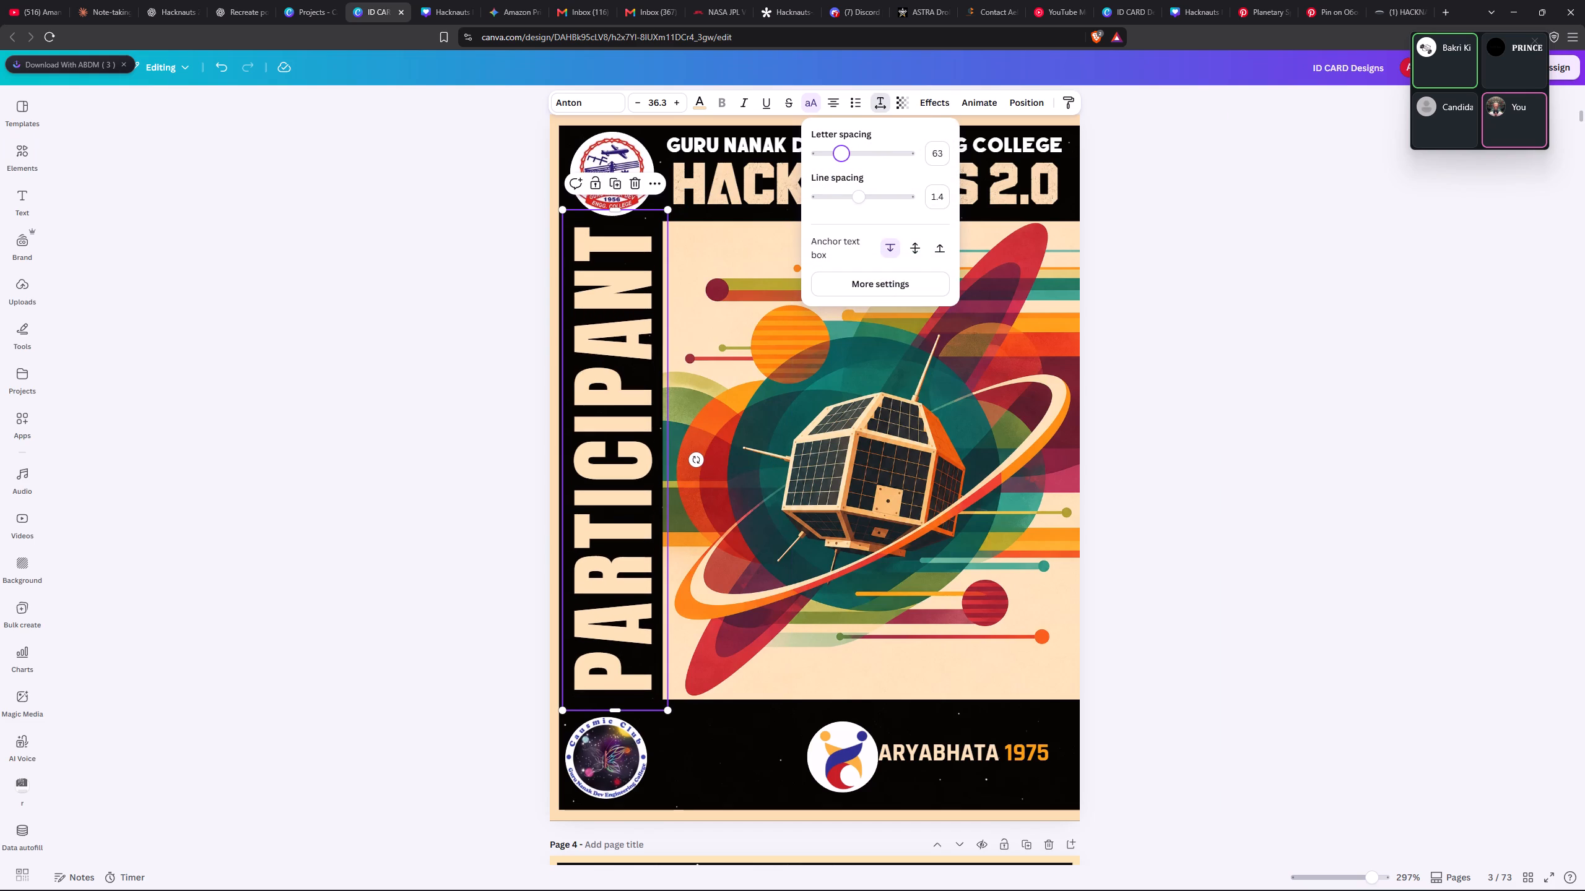
drag(841, 161, 835, 163)
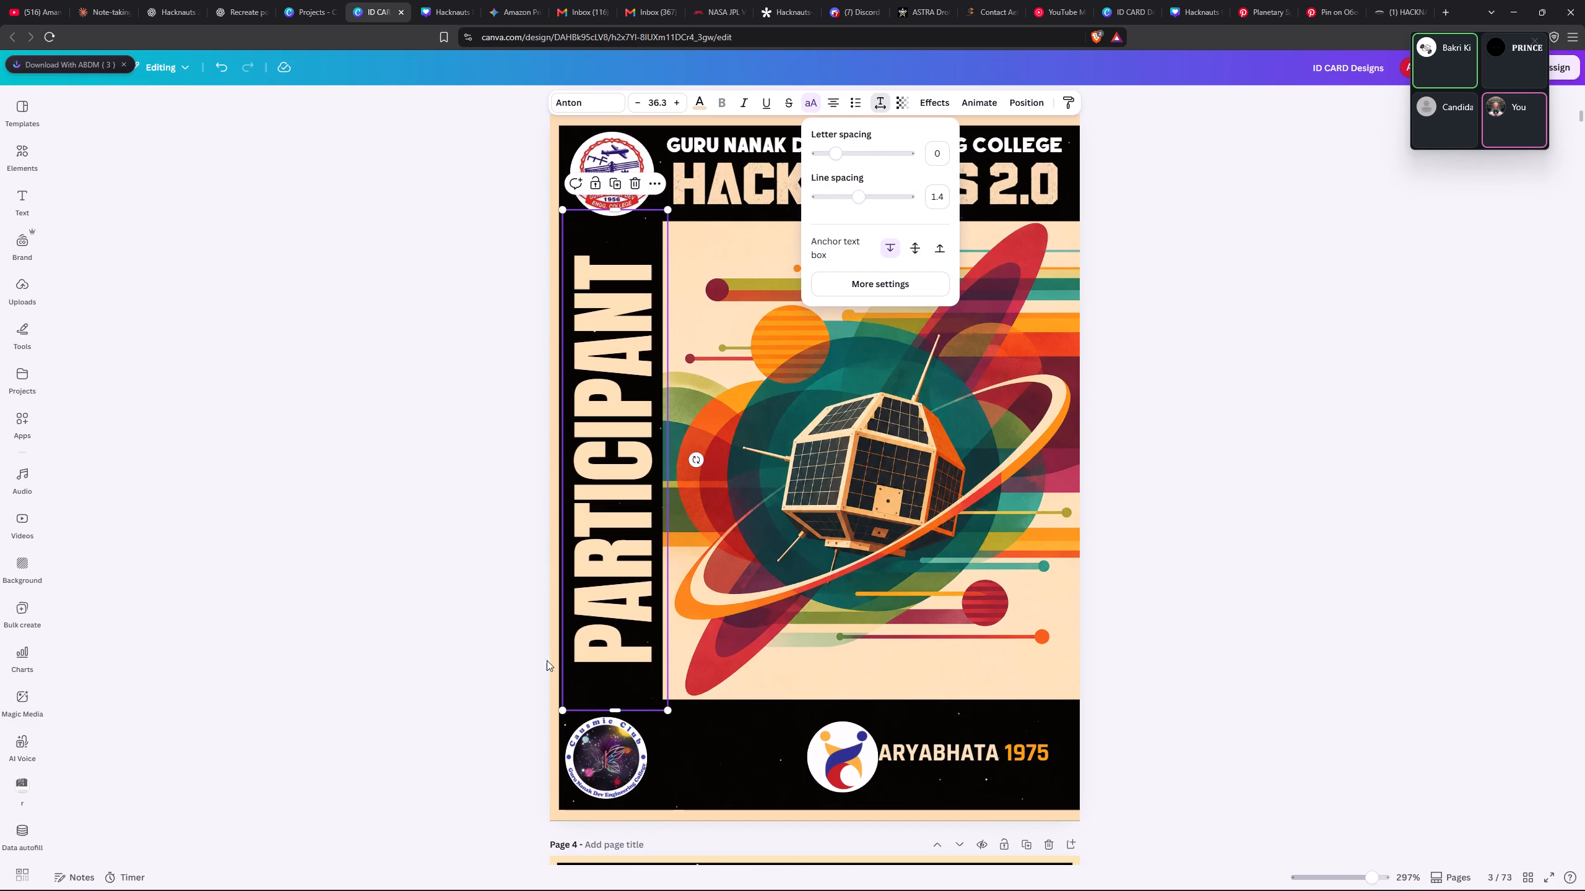
click(391, 626)
Enlarge the PARTICIPANT text to a font size of about 43.2.
drag(669, 713, 692, 747)
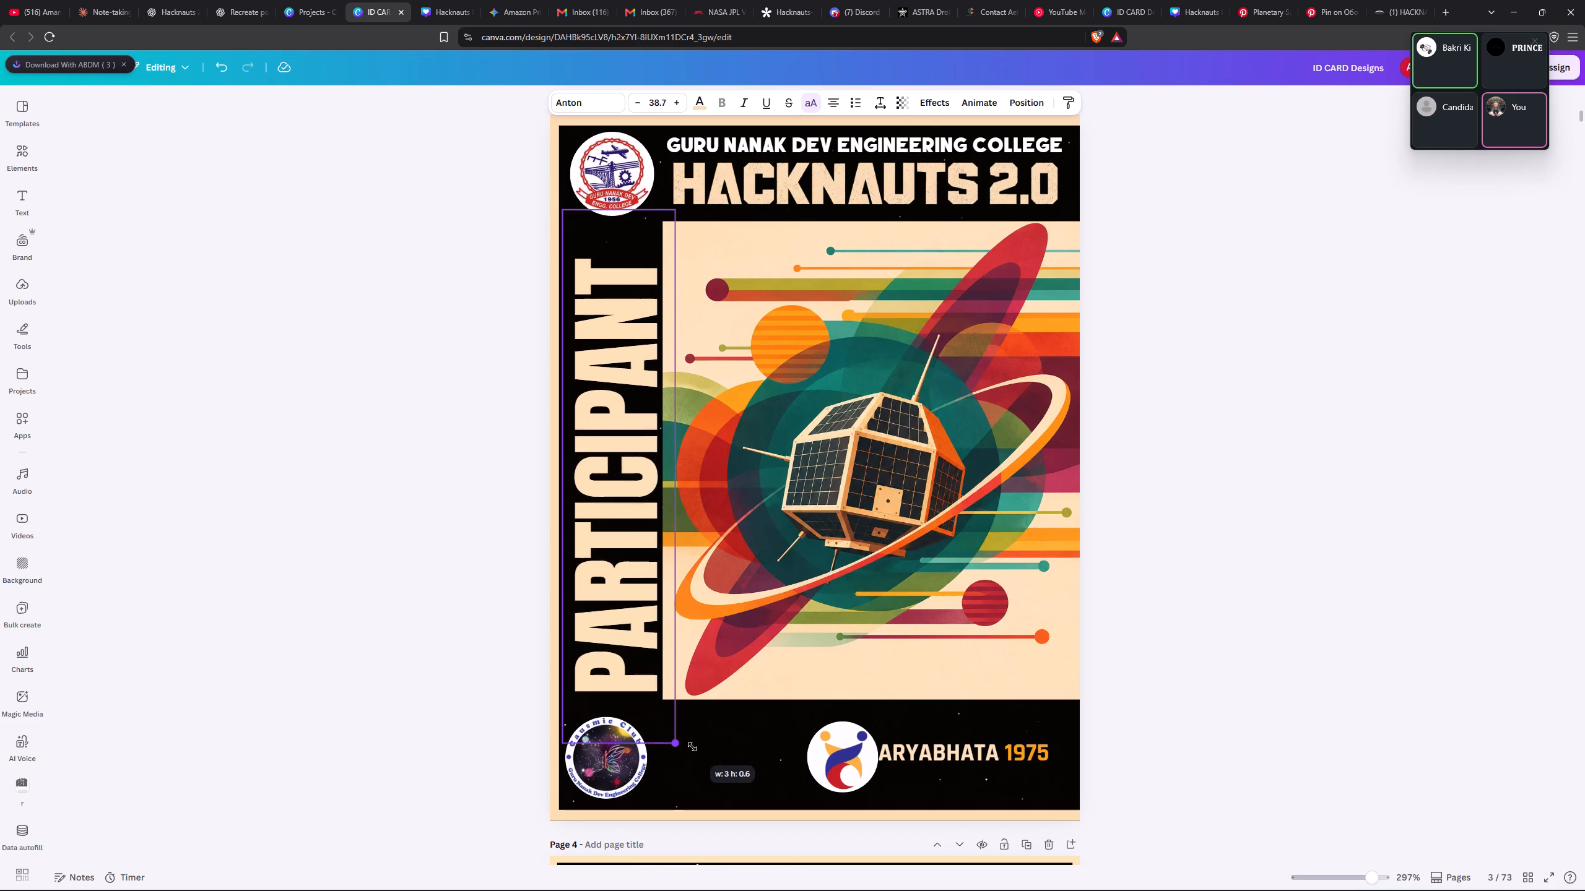
drag(692, 747, 710, 748)
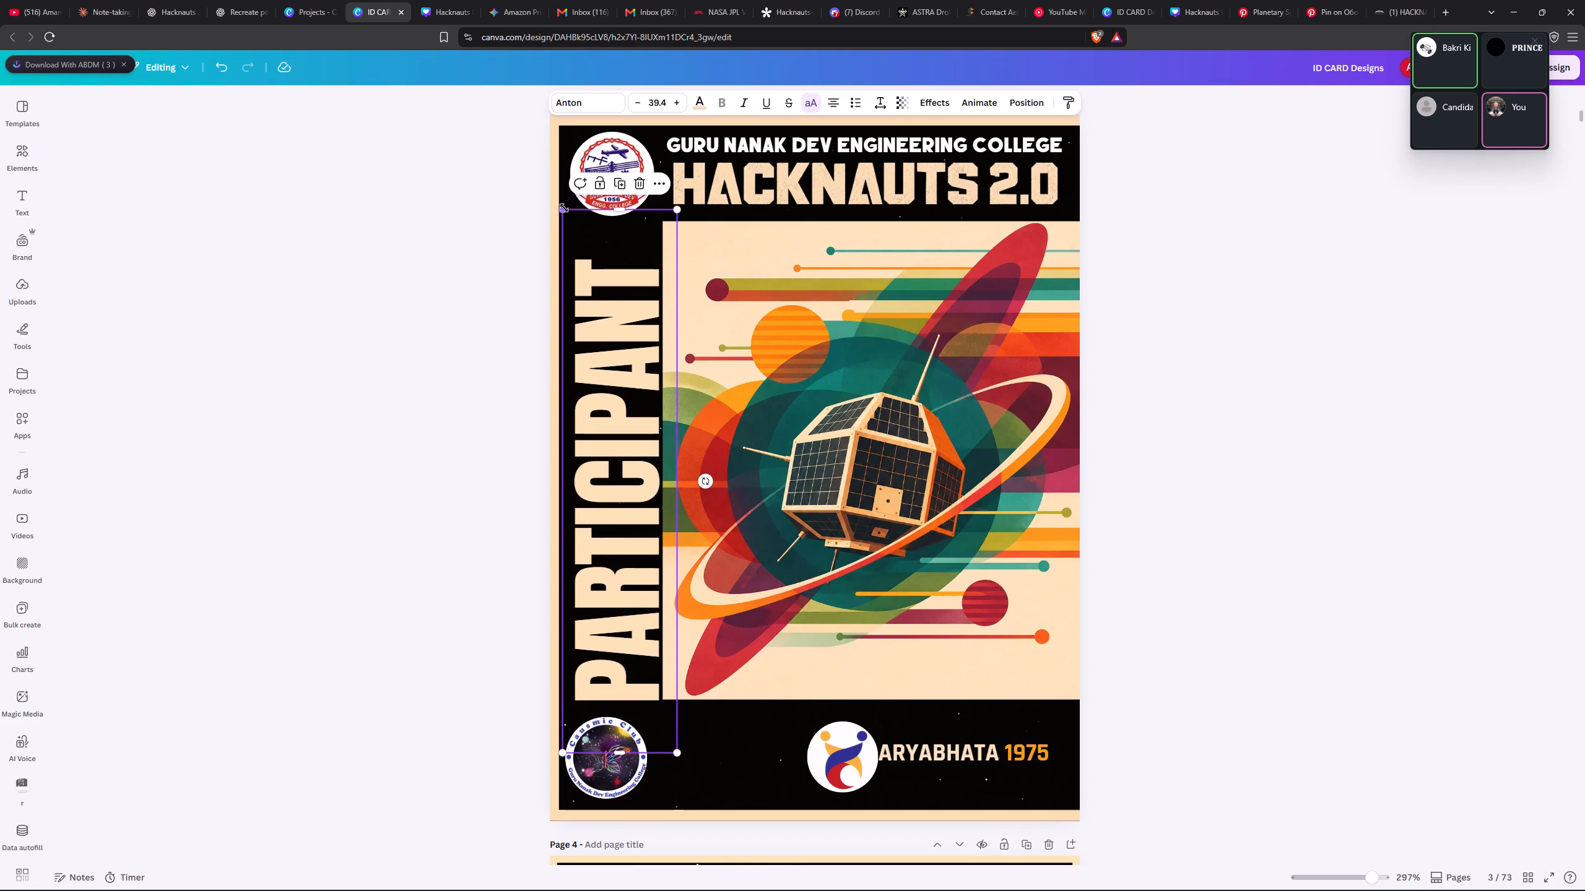
drag(564, 208, 530, 164)
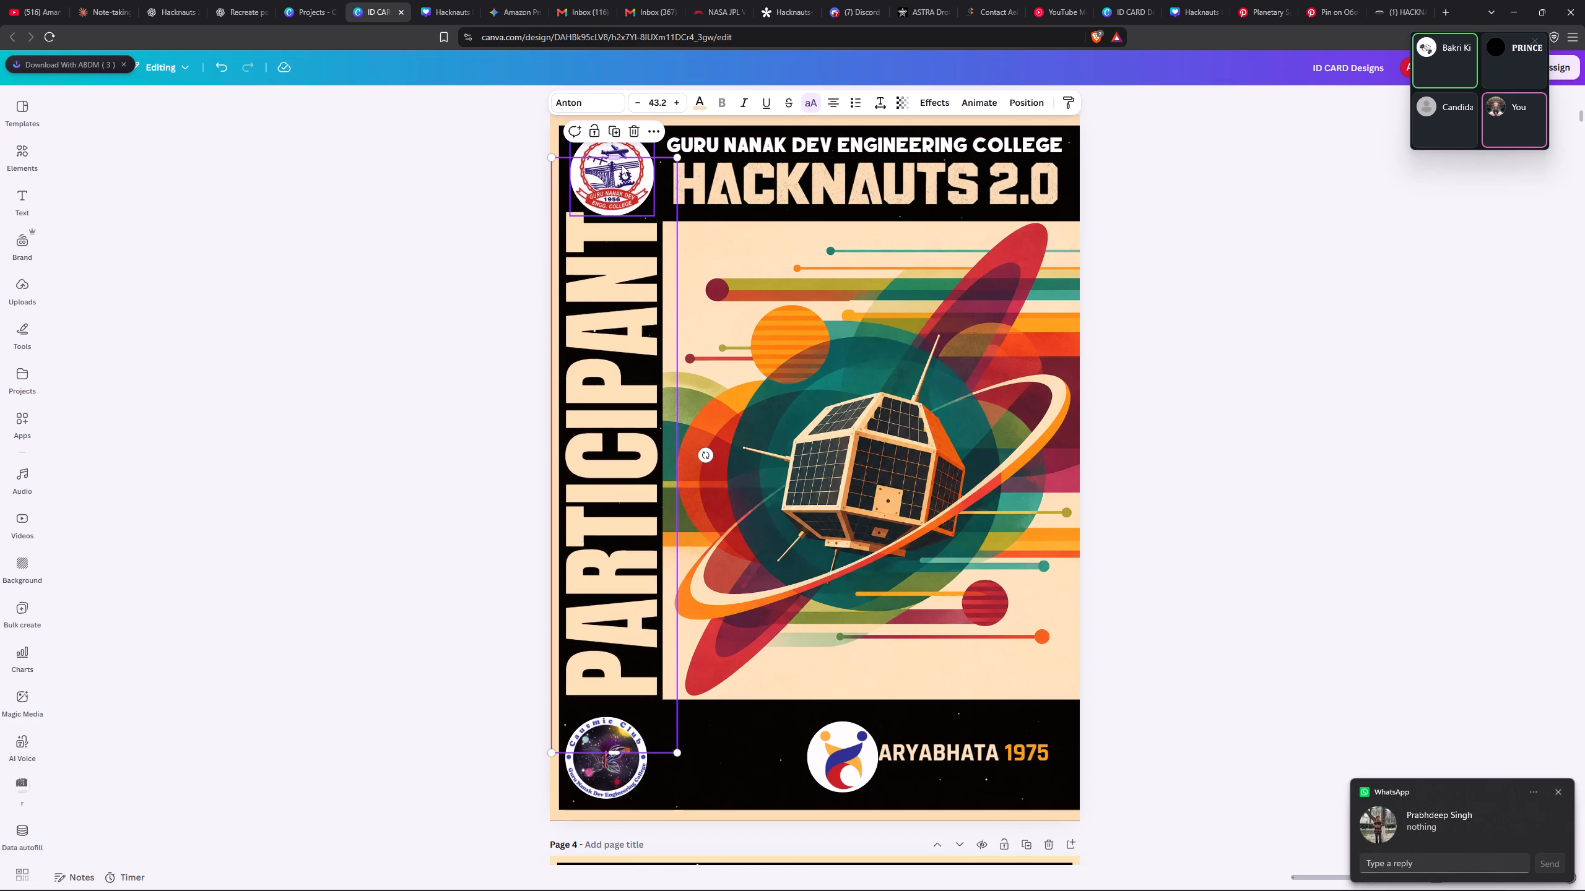
Shorten the PARTICIPANT text box to about 2.8 in long and place it between the college and Causmic Club logos.
drag(620, 154, 627, 171)
drag(609, 170, 604, 270)
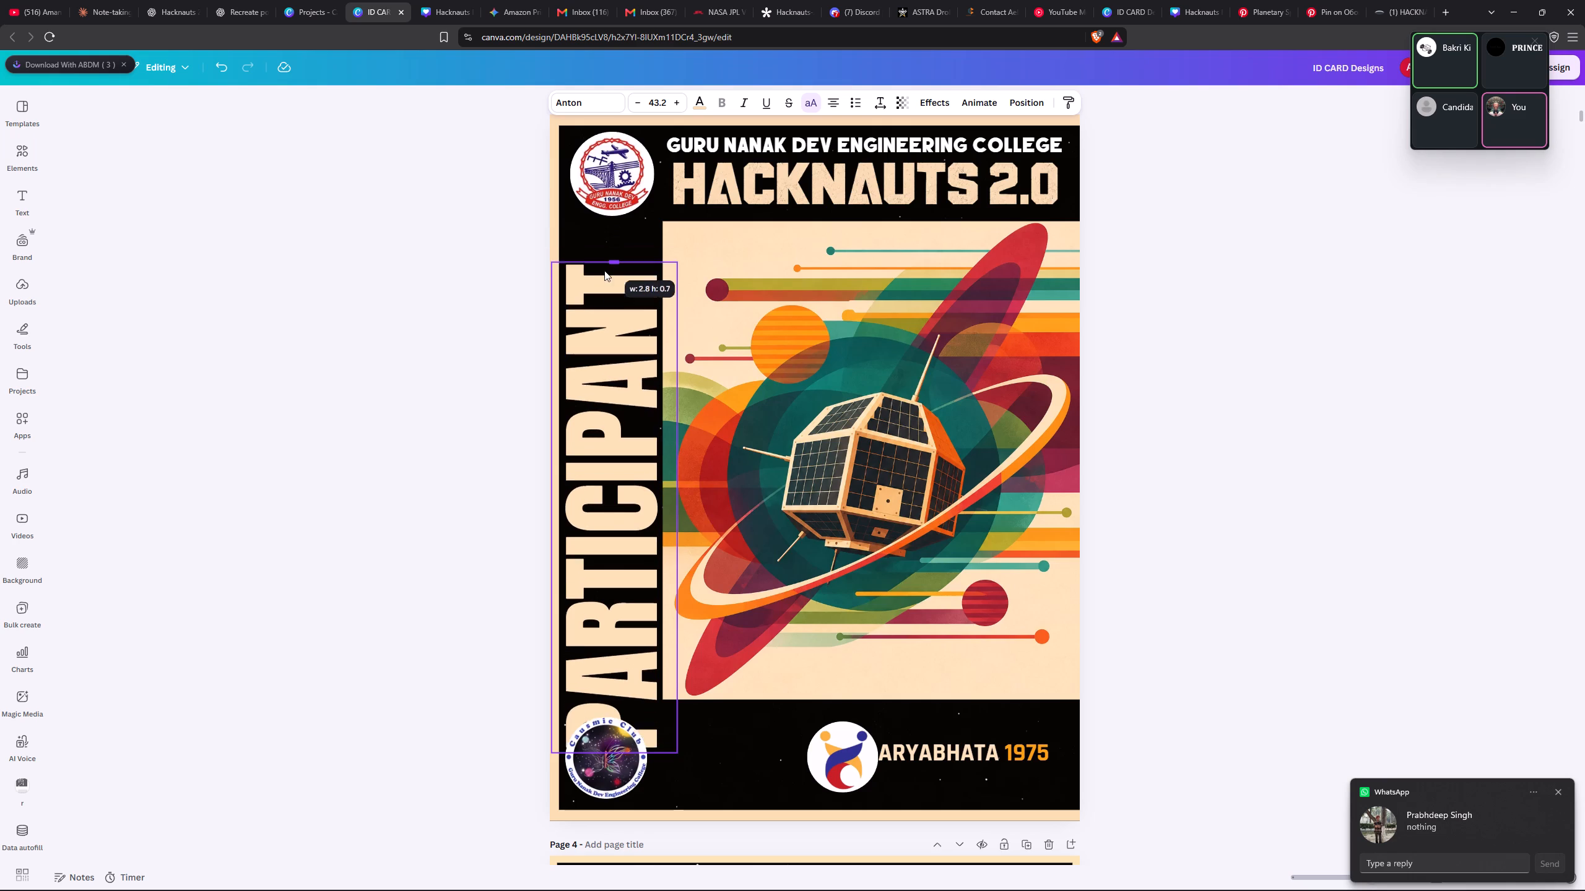
drag(604, 270, 601, 257)
click(437, 316)
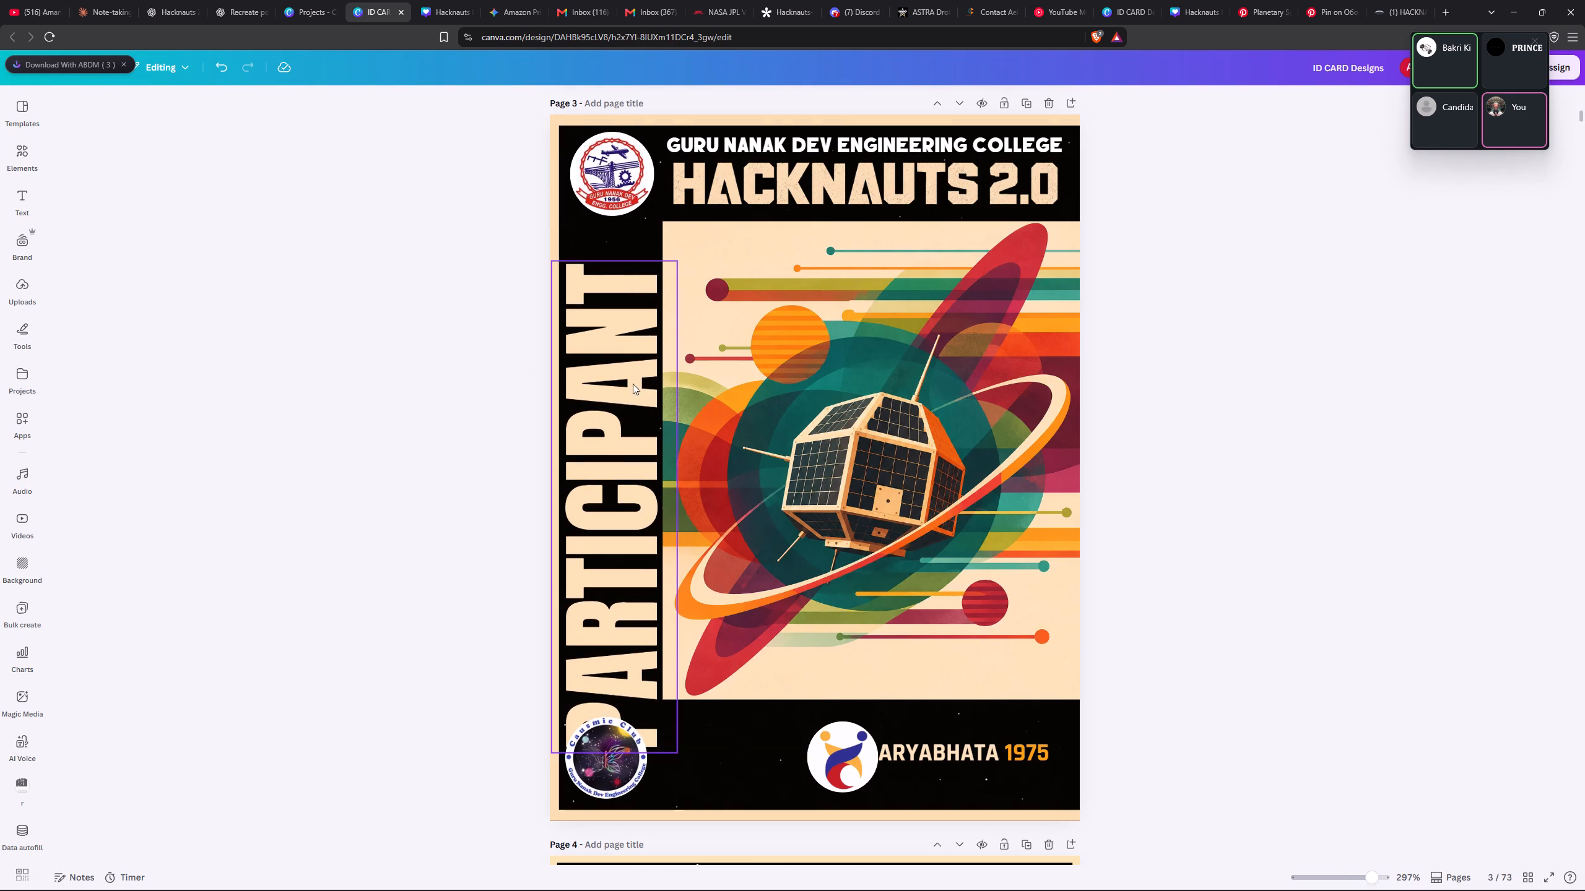
drag(623, 374, 631, 326)
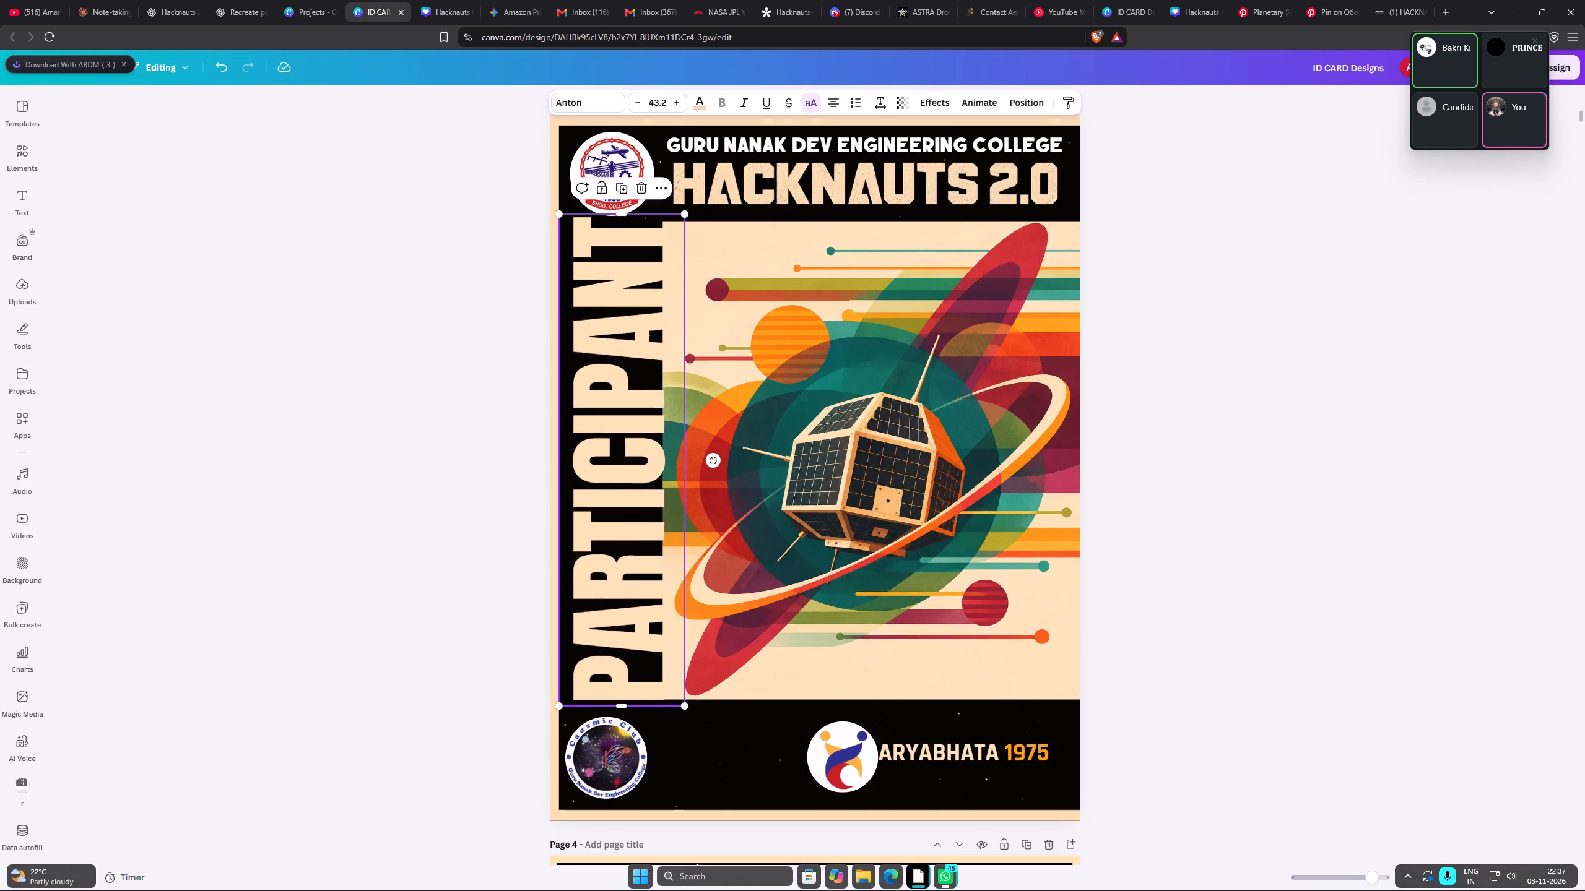
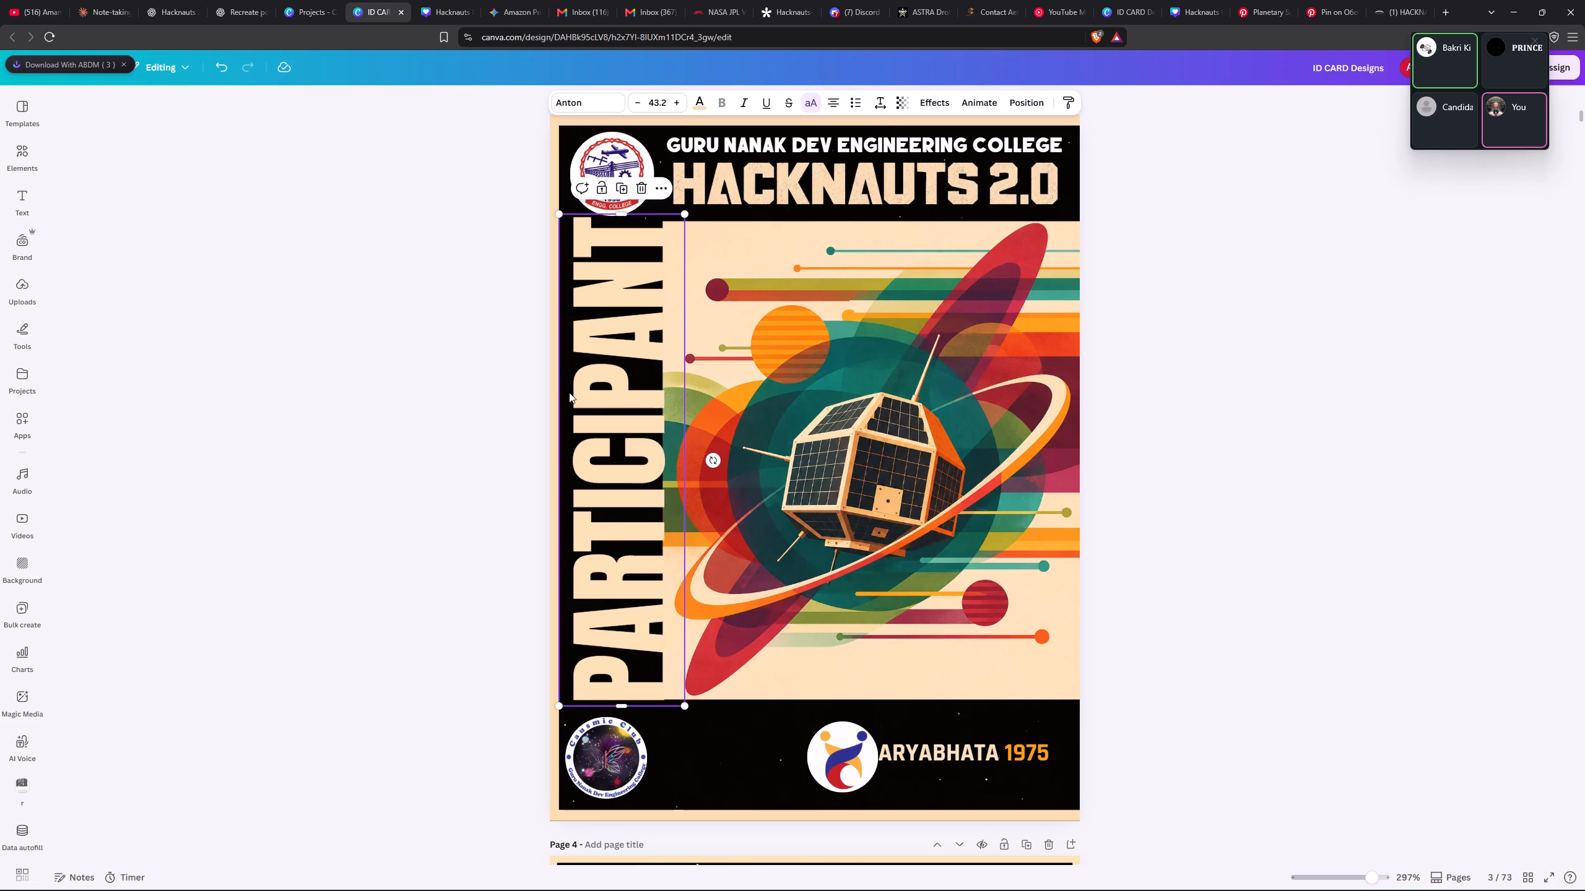
Fine-tune the position of the vertical PARTICIPANT text on page 3 so it sits in the black strip between the college and Causmic Club logos.
click(589, 387)
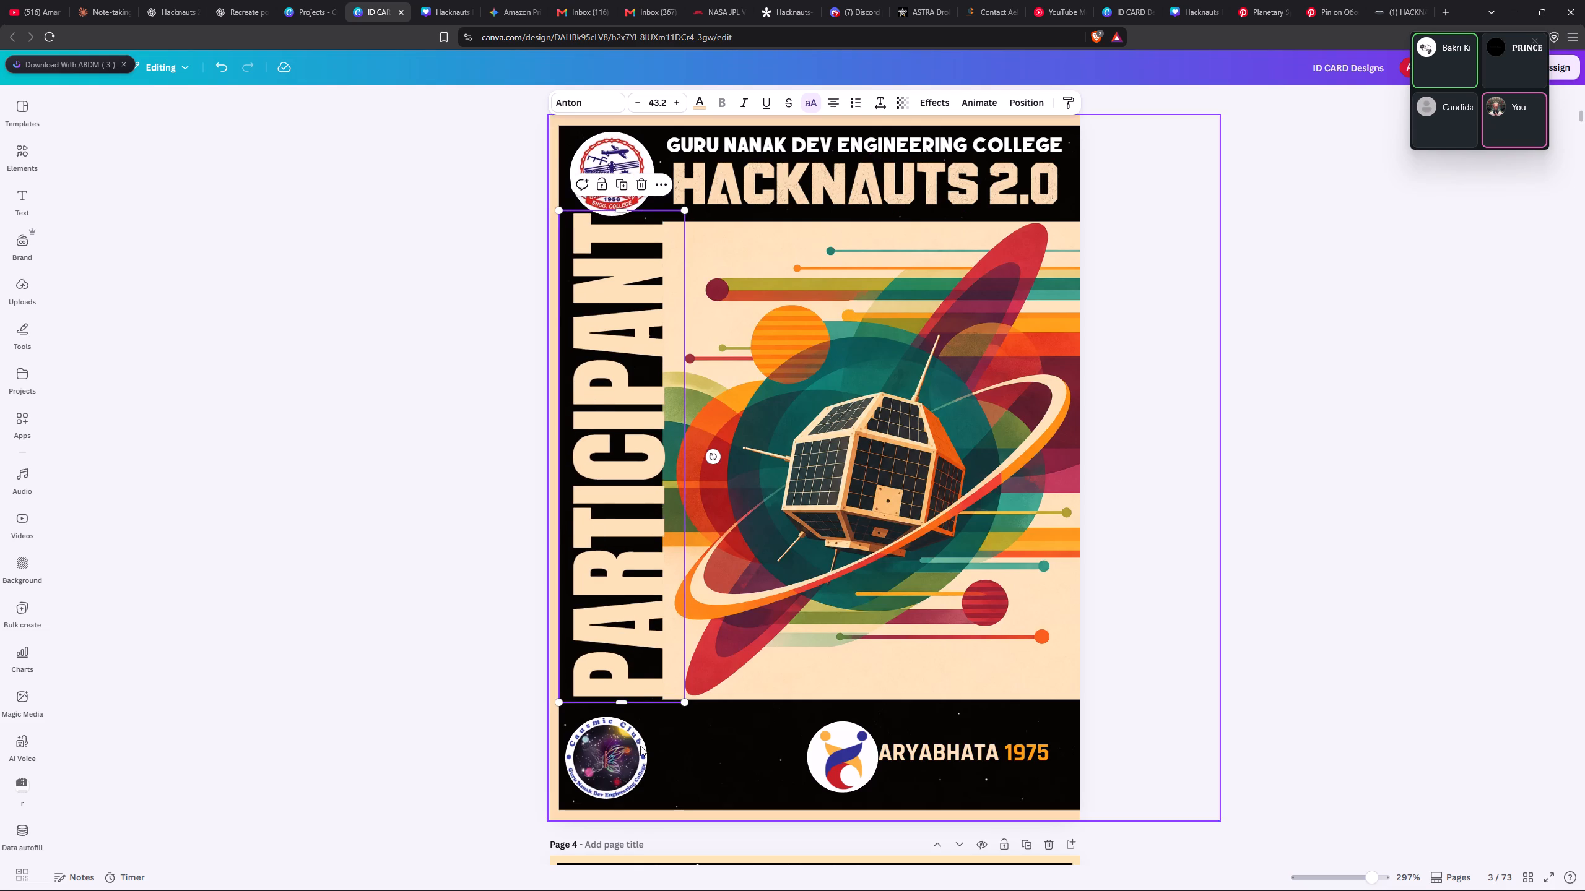
ctrl+scroll(656, 756, up, 5)
click(510, 626)
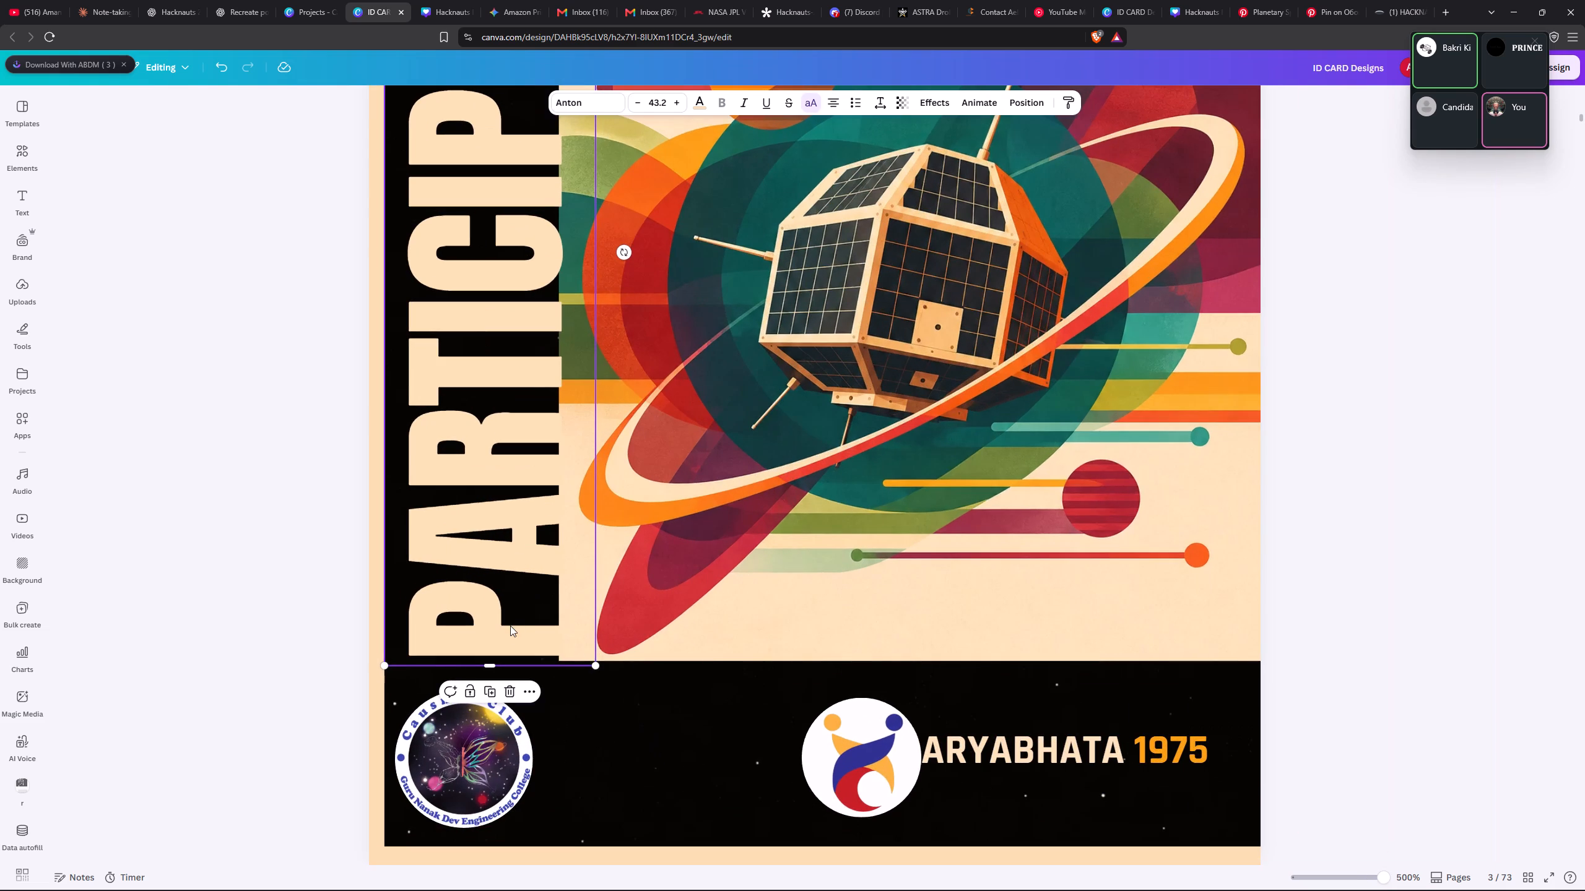
ctrl+scroll(514, 632, up, 6)
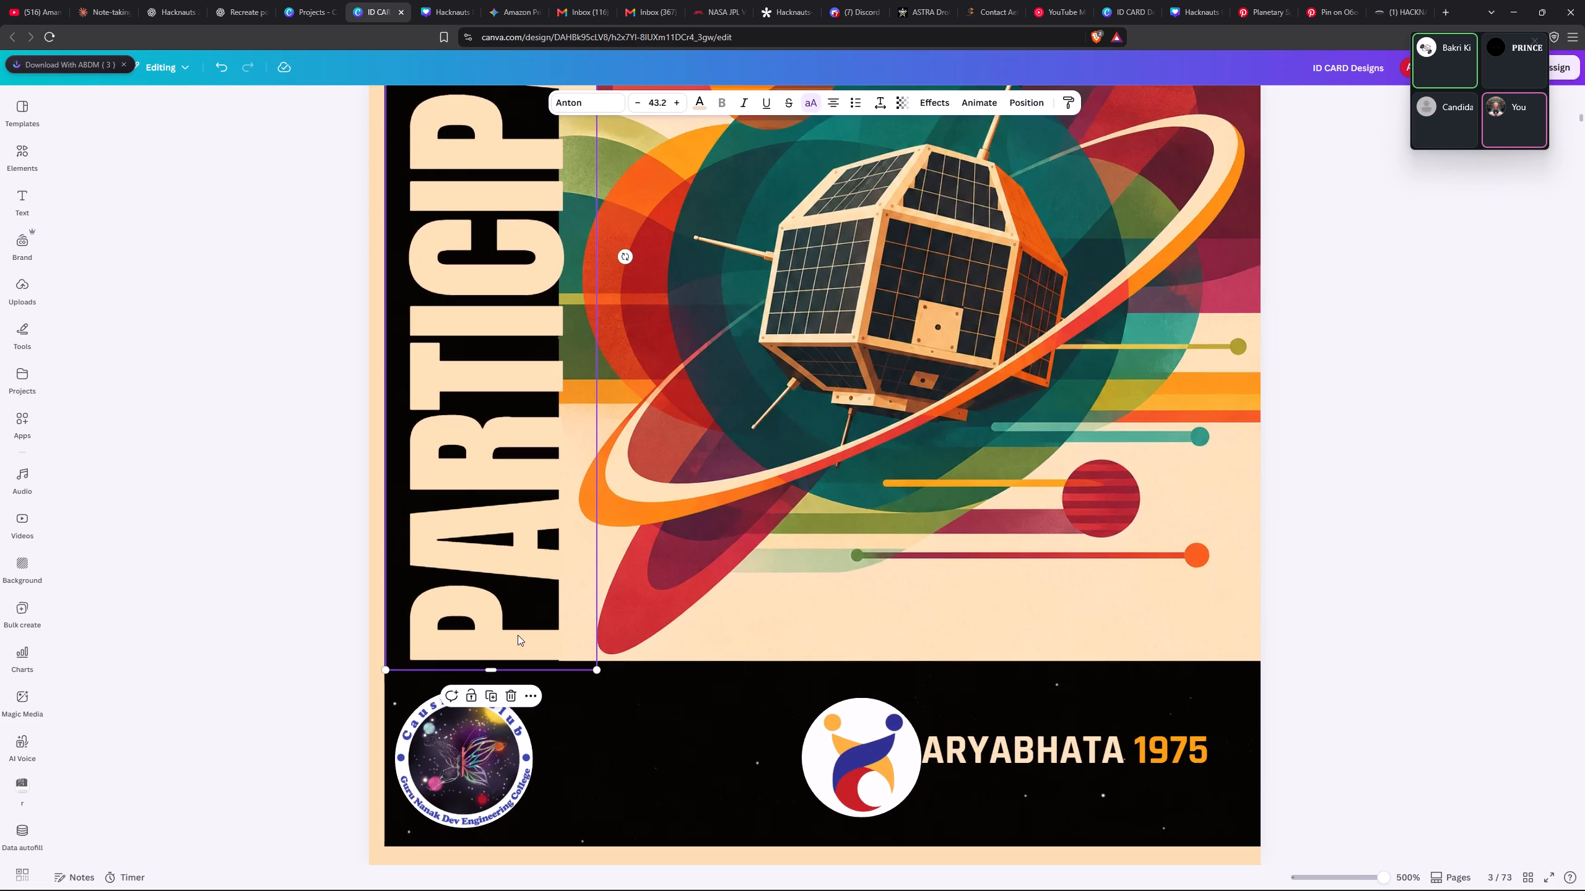
click(518, 635)
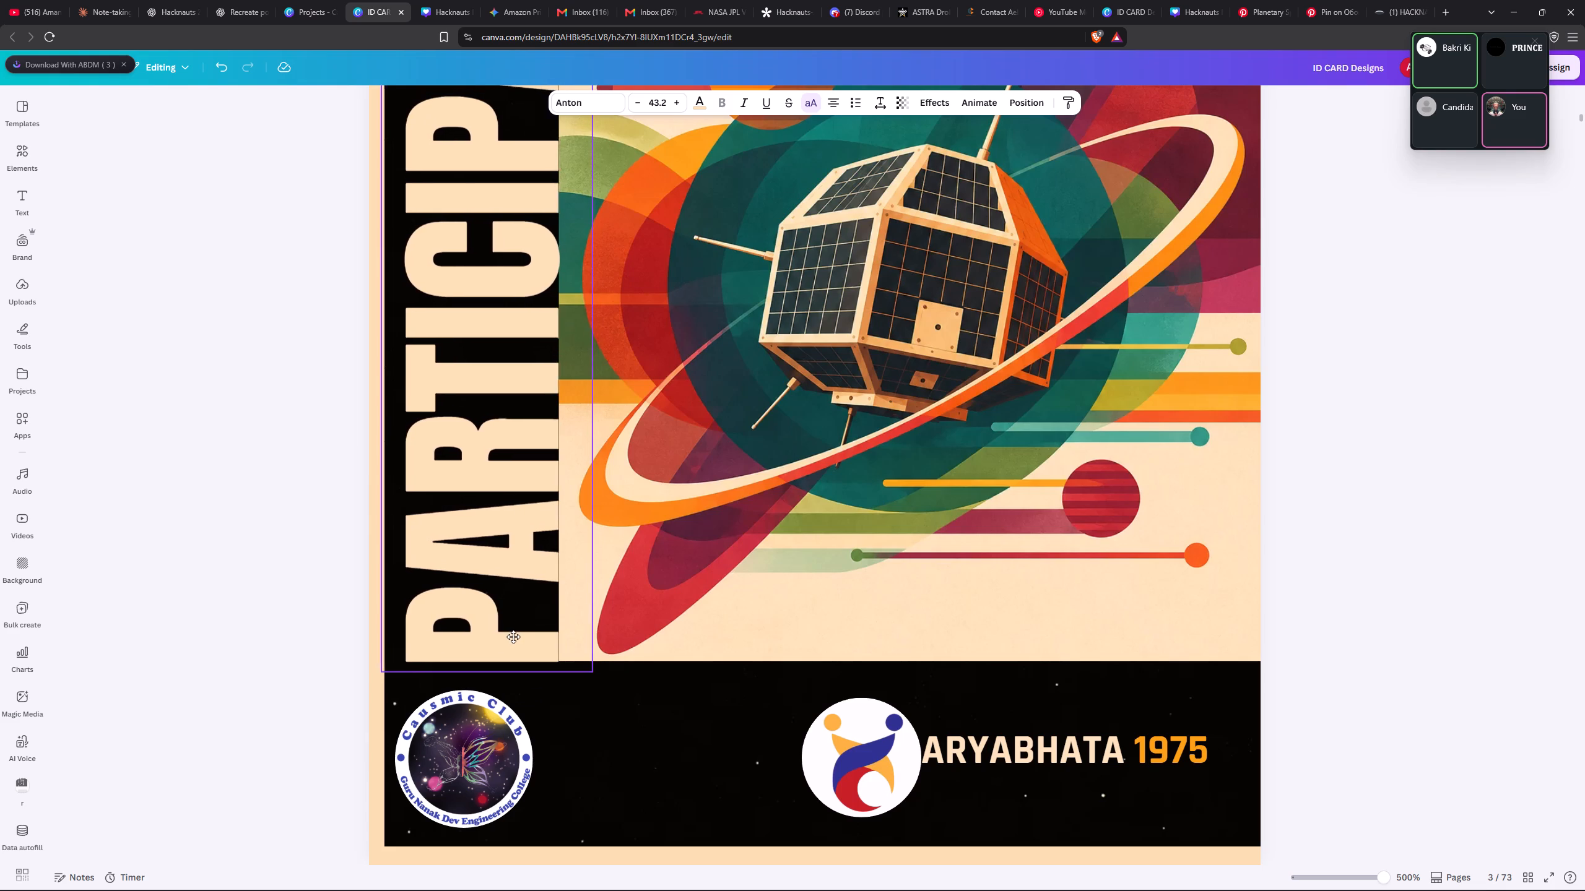
ctrl+scroll(521, 674, up, 3)
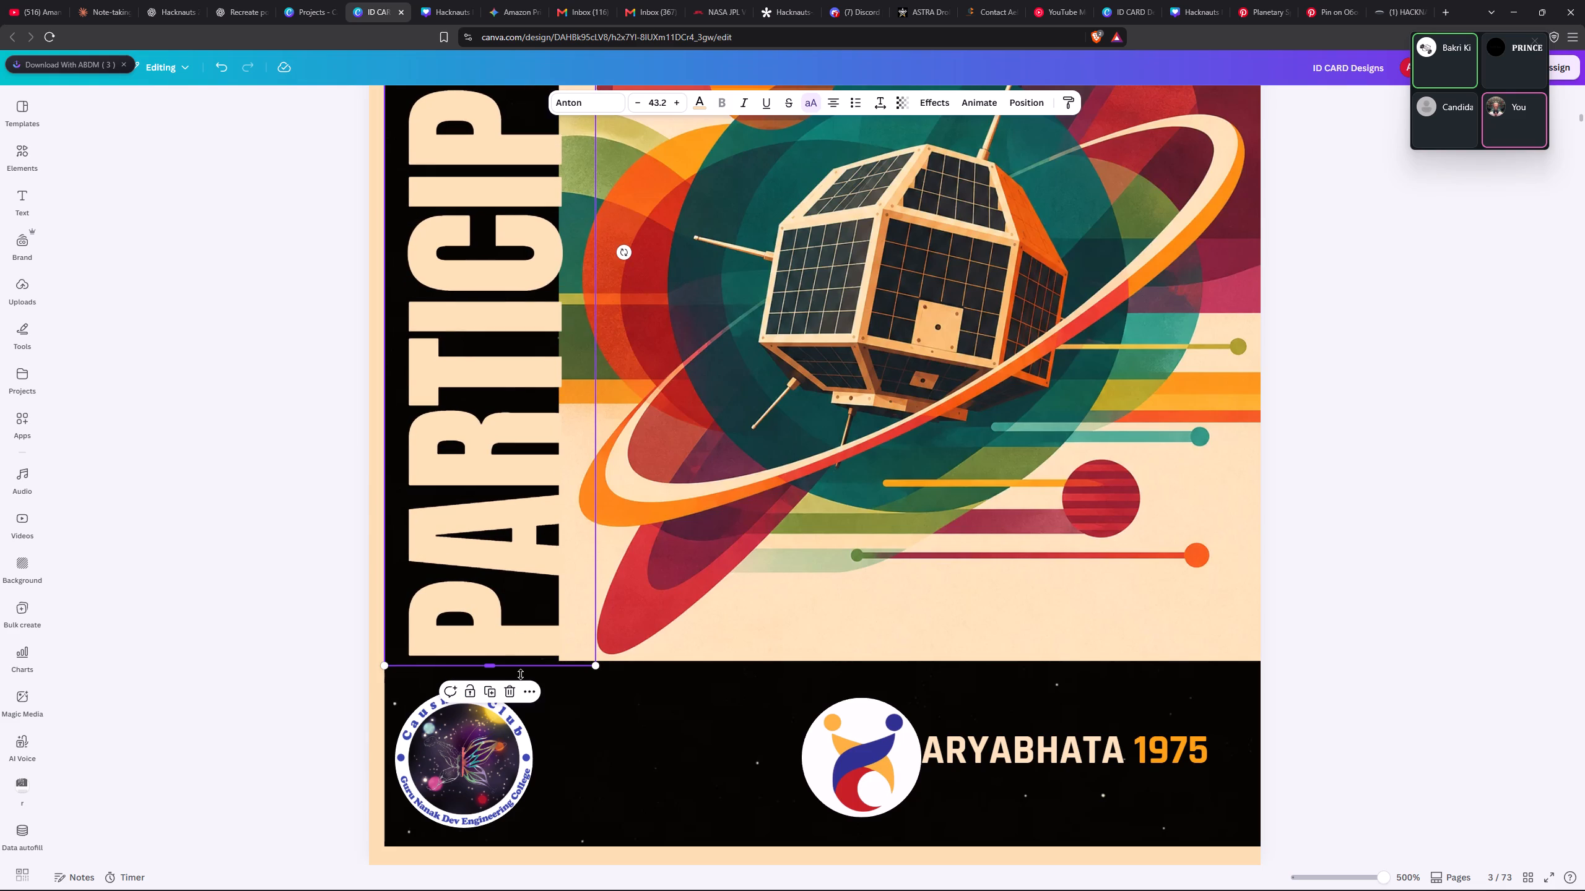
drag(513, 637, 512, 640)
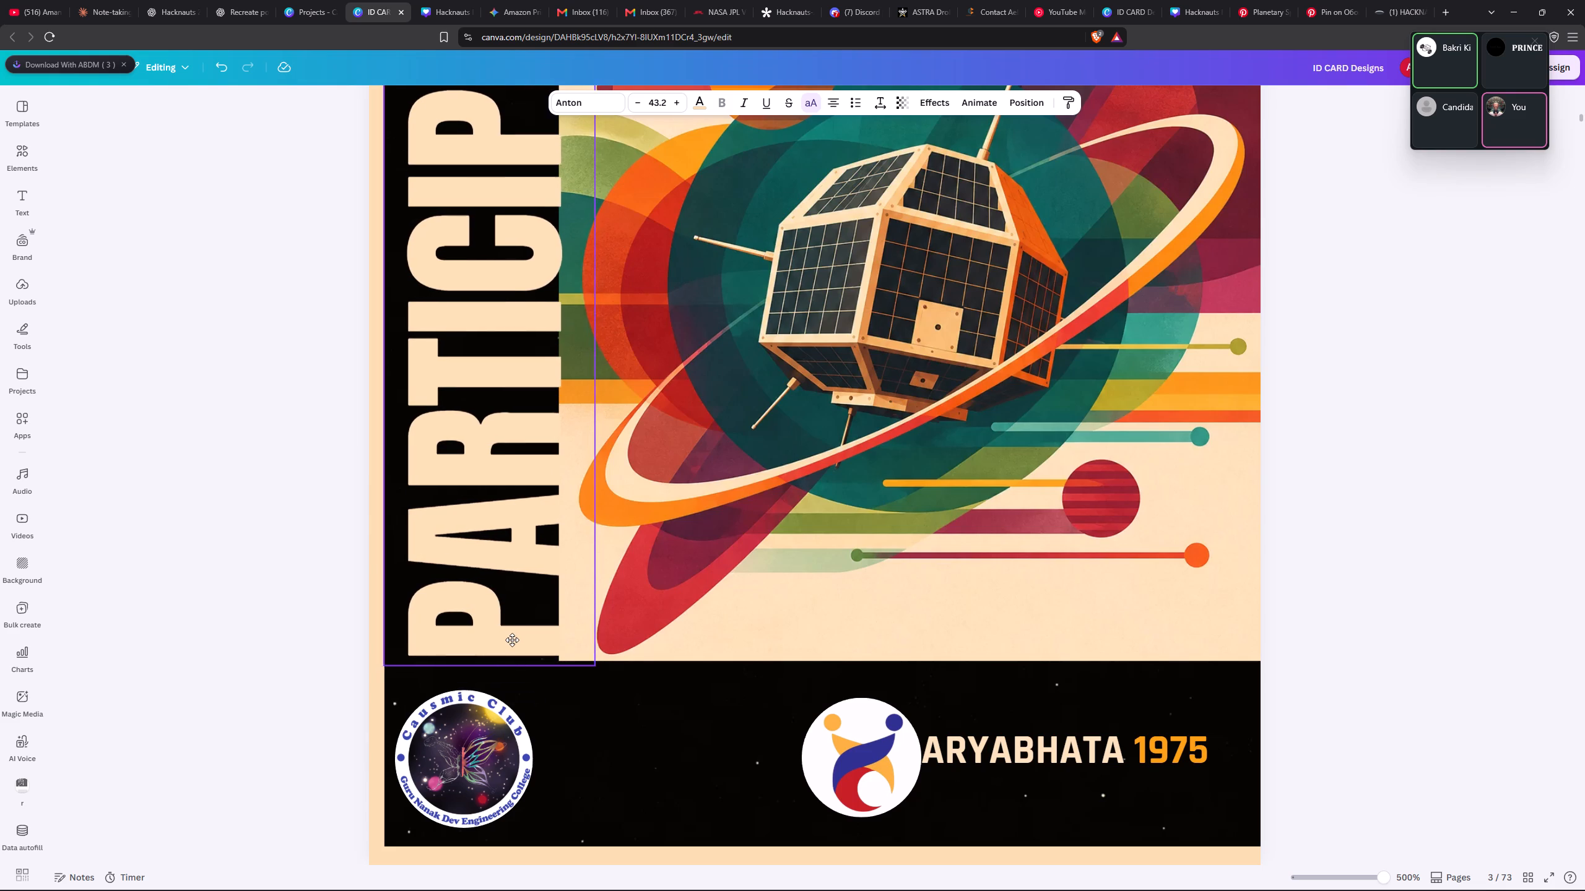
drag(512, 640, 513, 643)
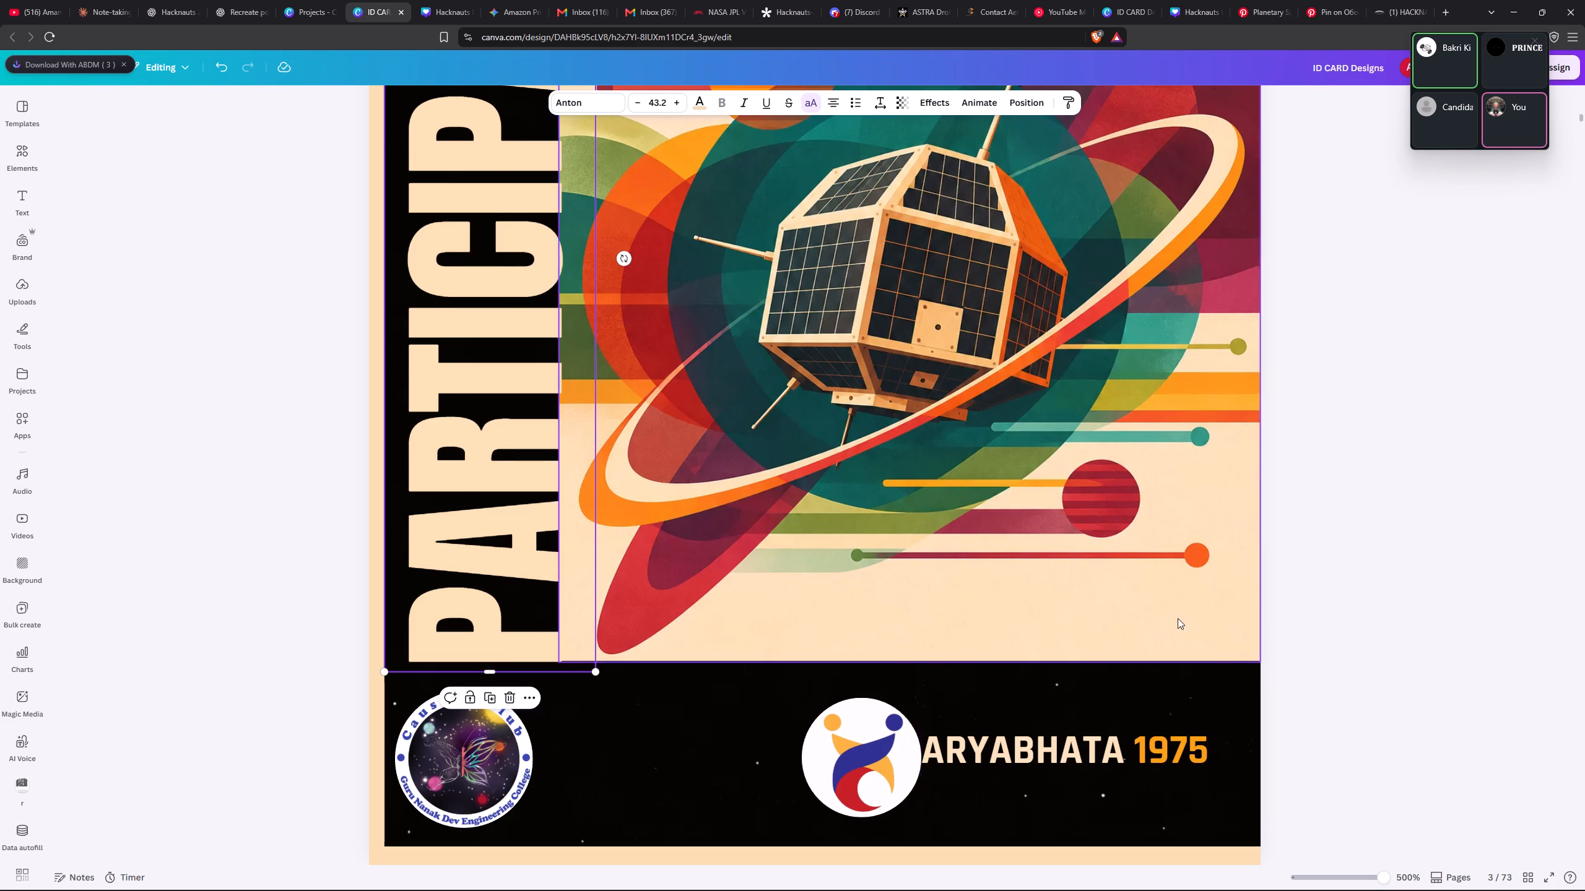
ctrl+scroll(1178, 618, down, 4)
click(1266, 428)
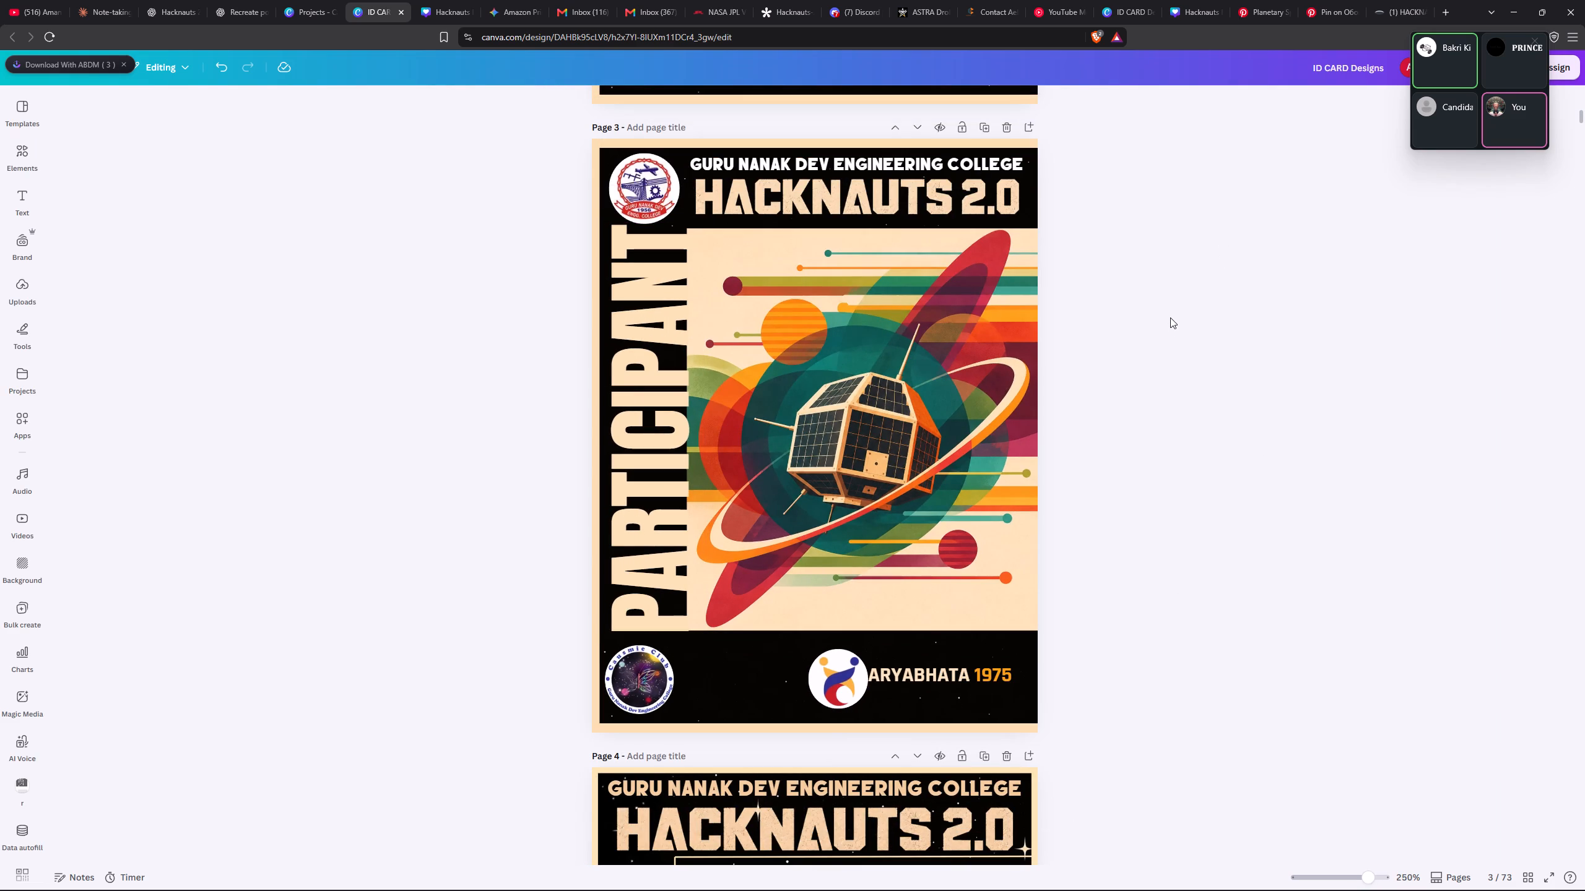
click(641, 335)
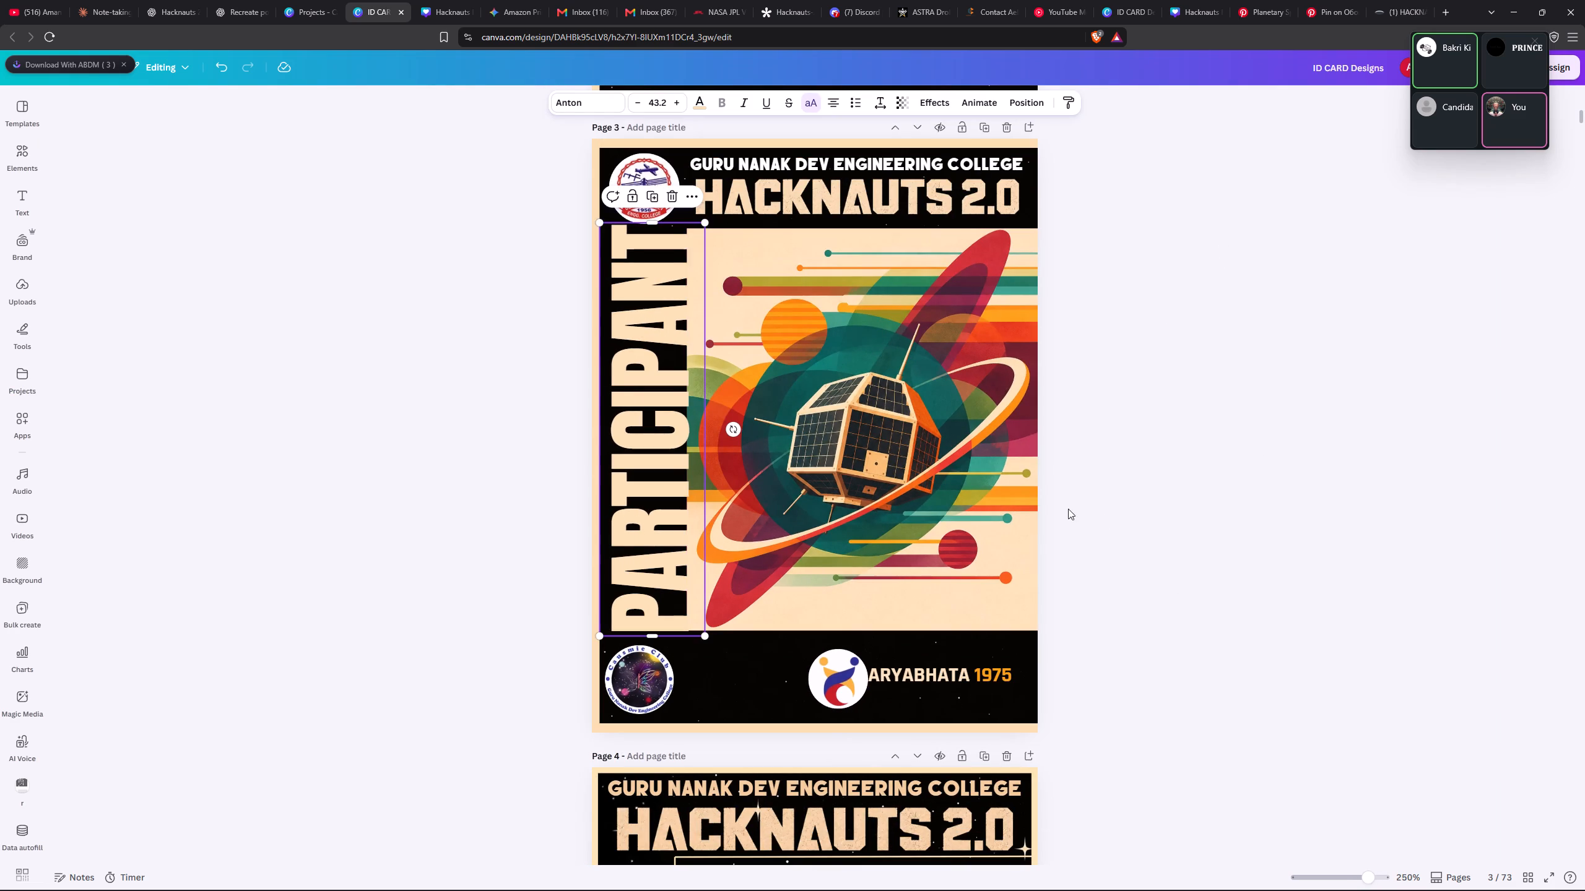
ctrl+scroll(1226, 462, up, 3)
key(Left)
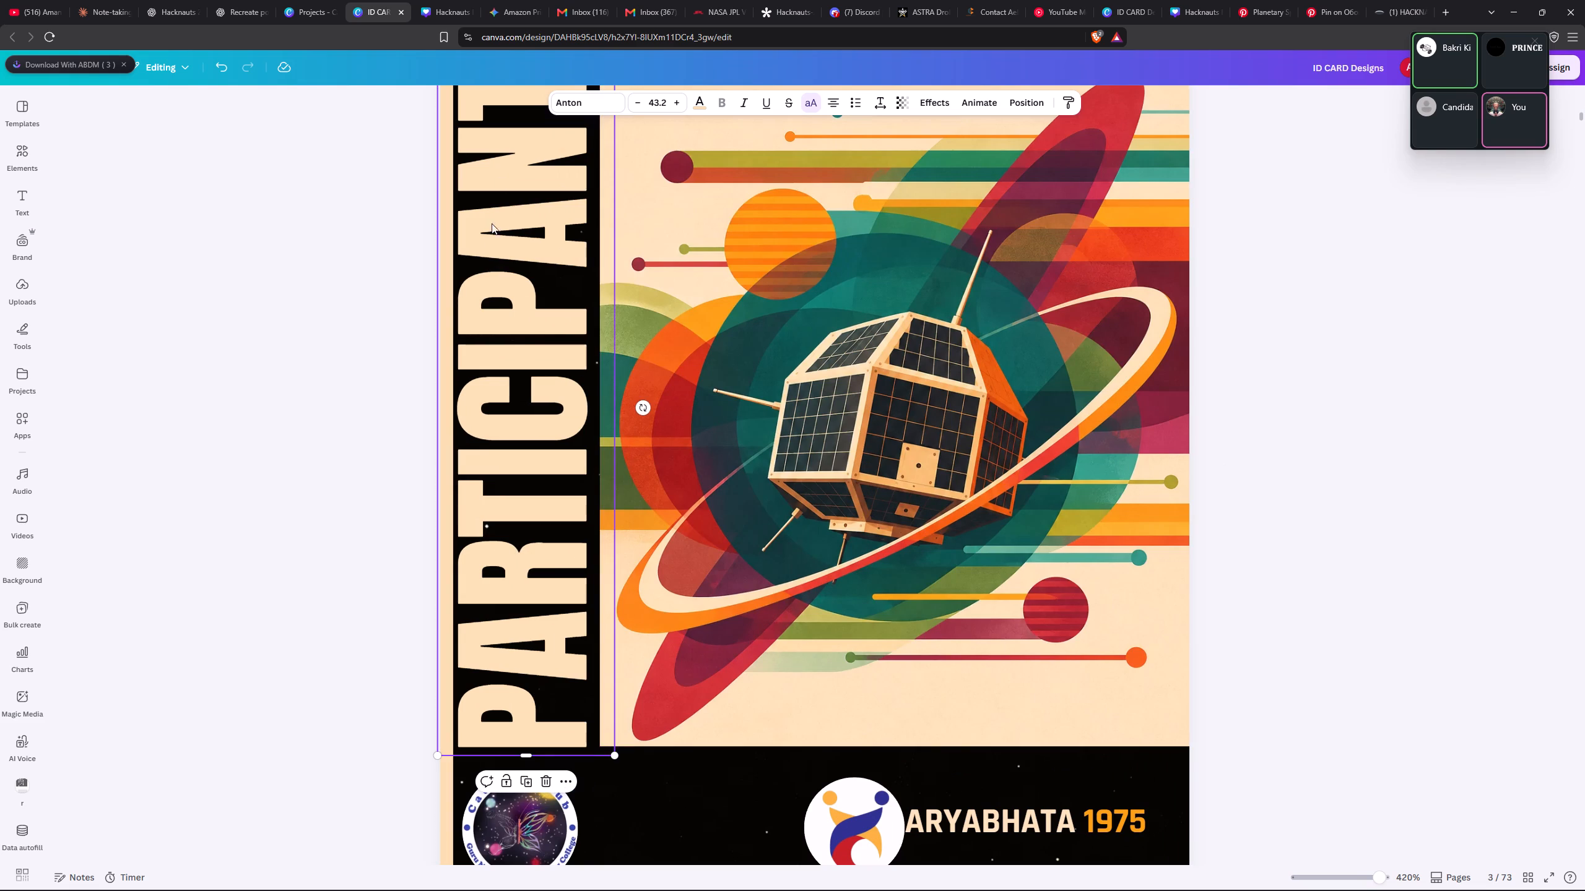
click(521, 339)
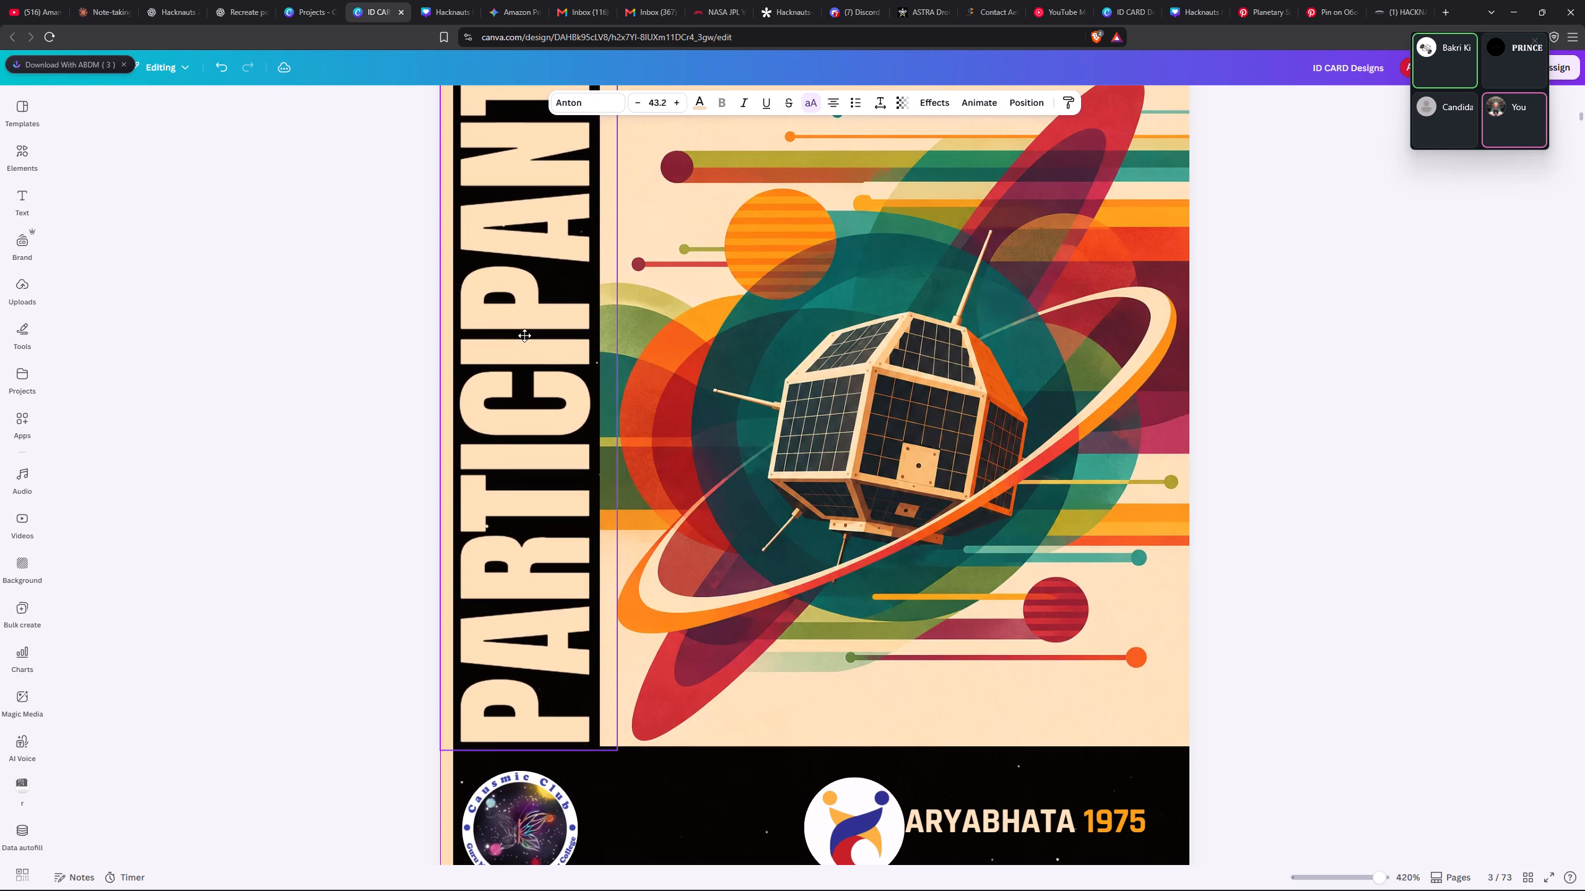
Italicize the vertical PARTICIPANT text.
click(740, 103)
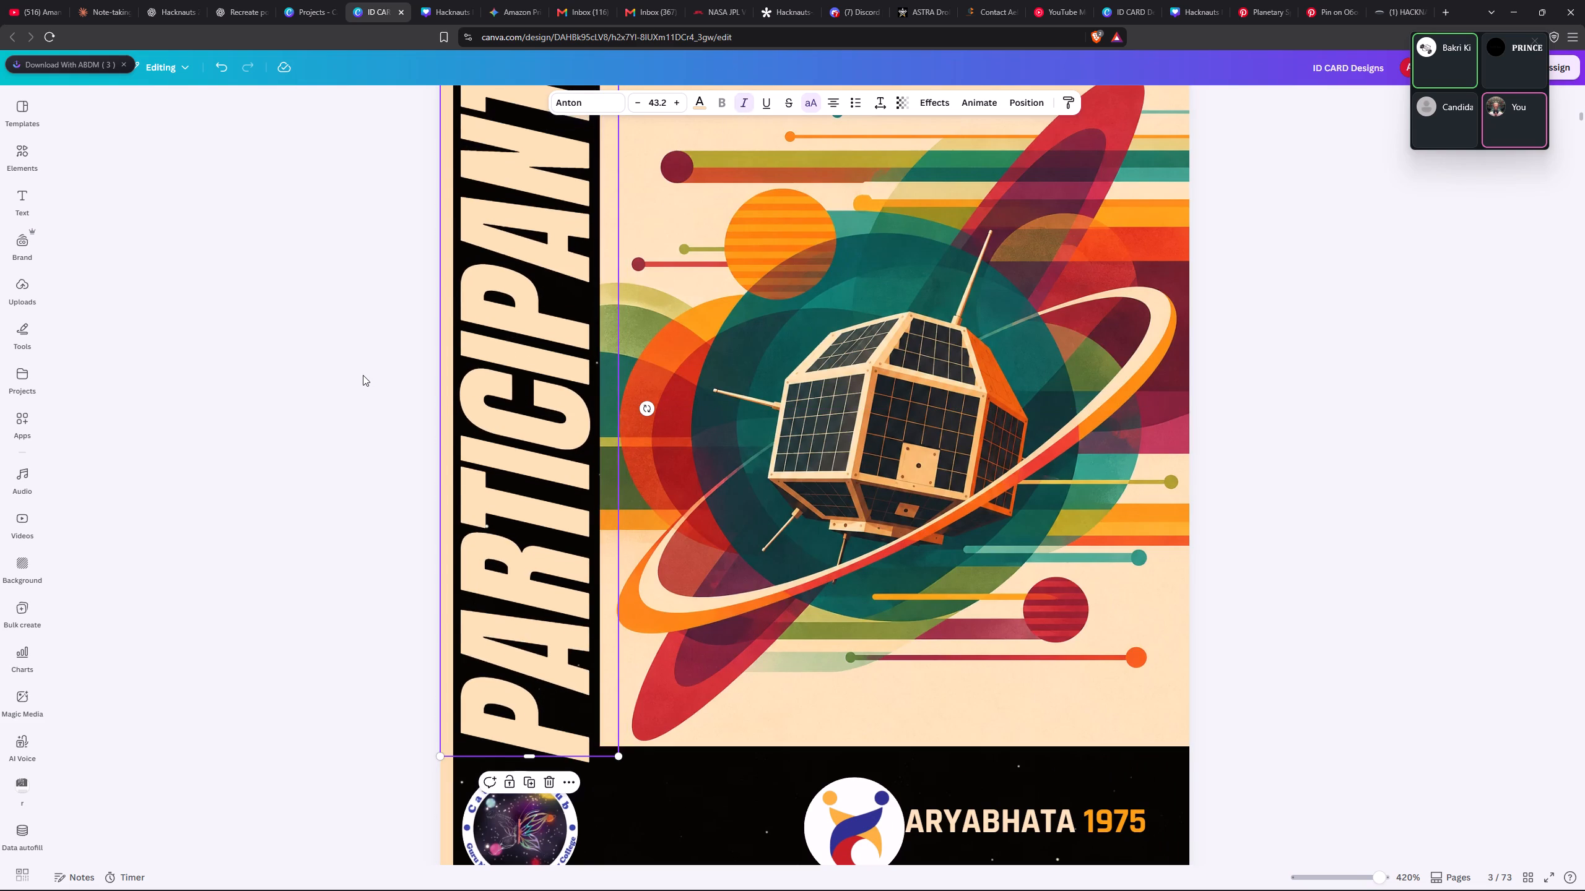
click(365, 374)
ctrl+scroll(368, 373, up, 2)
ctrl+scroll(368, 373, down, 5)
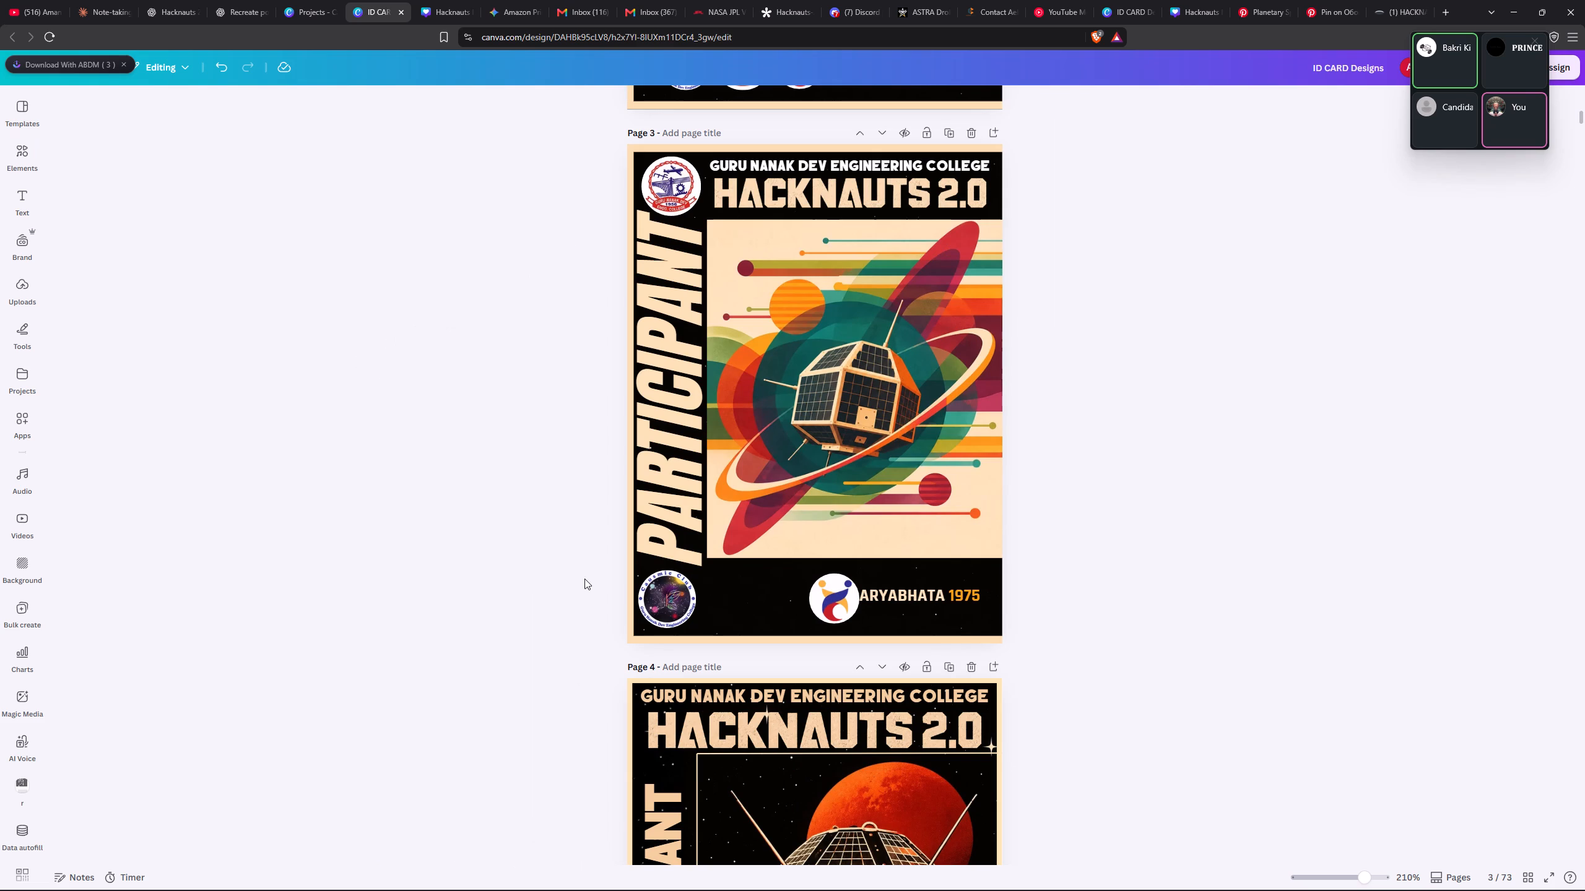
Enlarge the Causmic Club logo to about 0.5 by 0.5 in, toward the width of the PARTICIPANT strip.
click(671, 595)
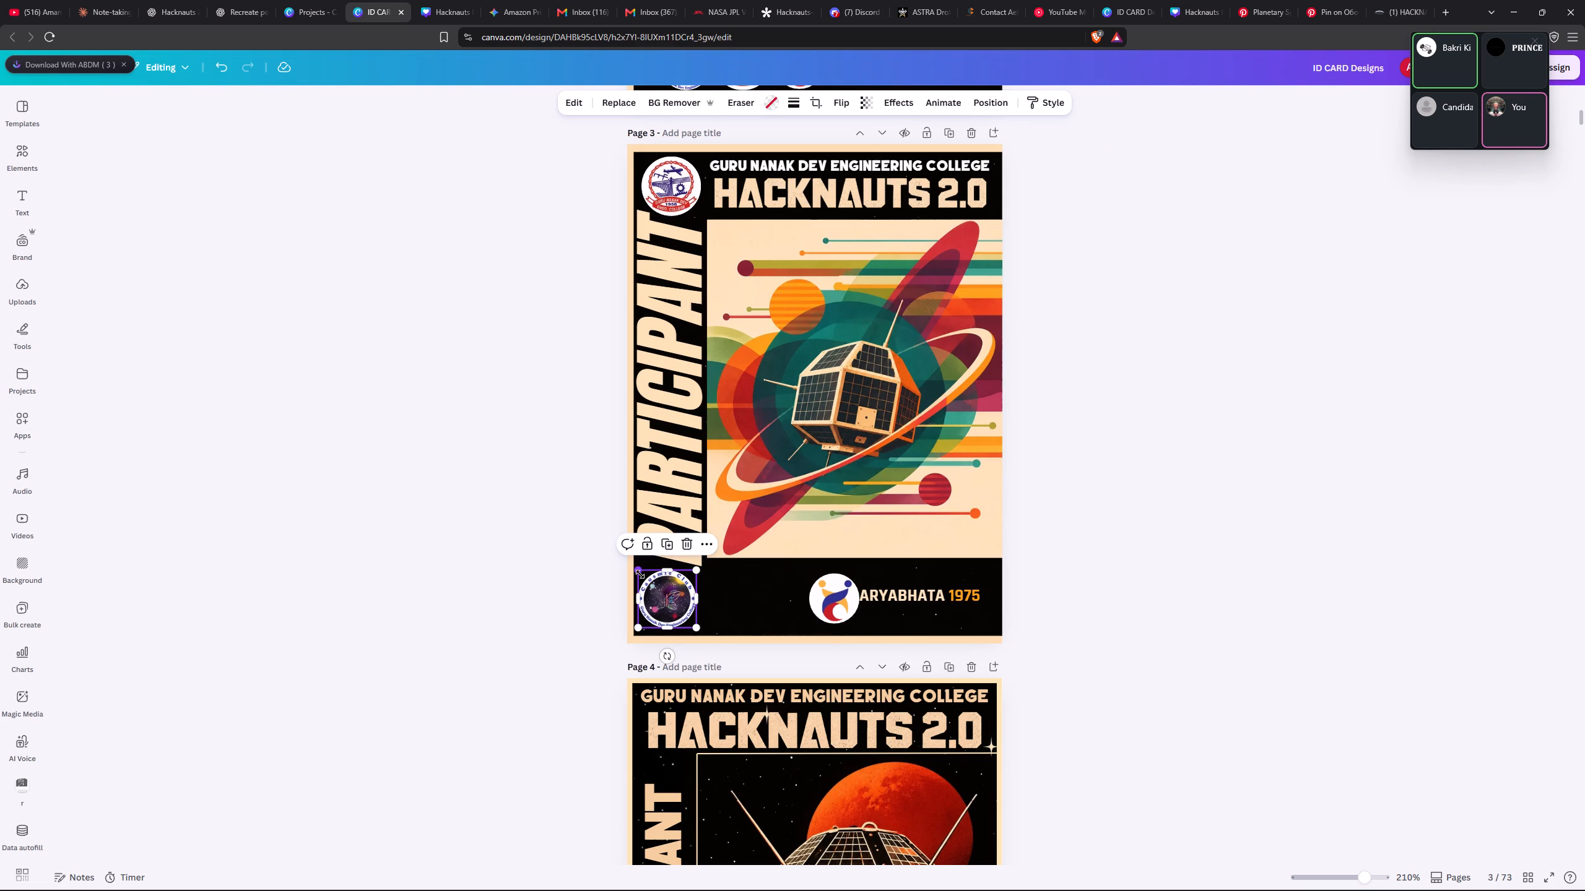
click(698, 571)
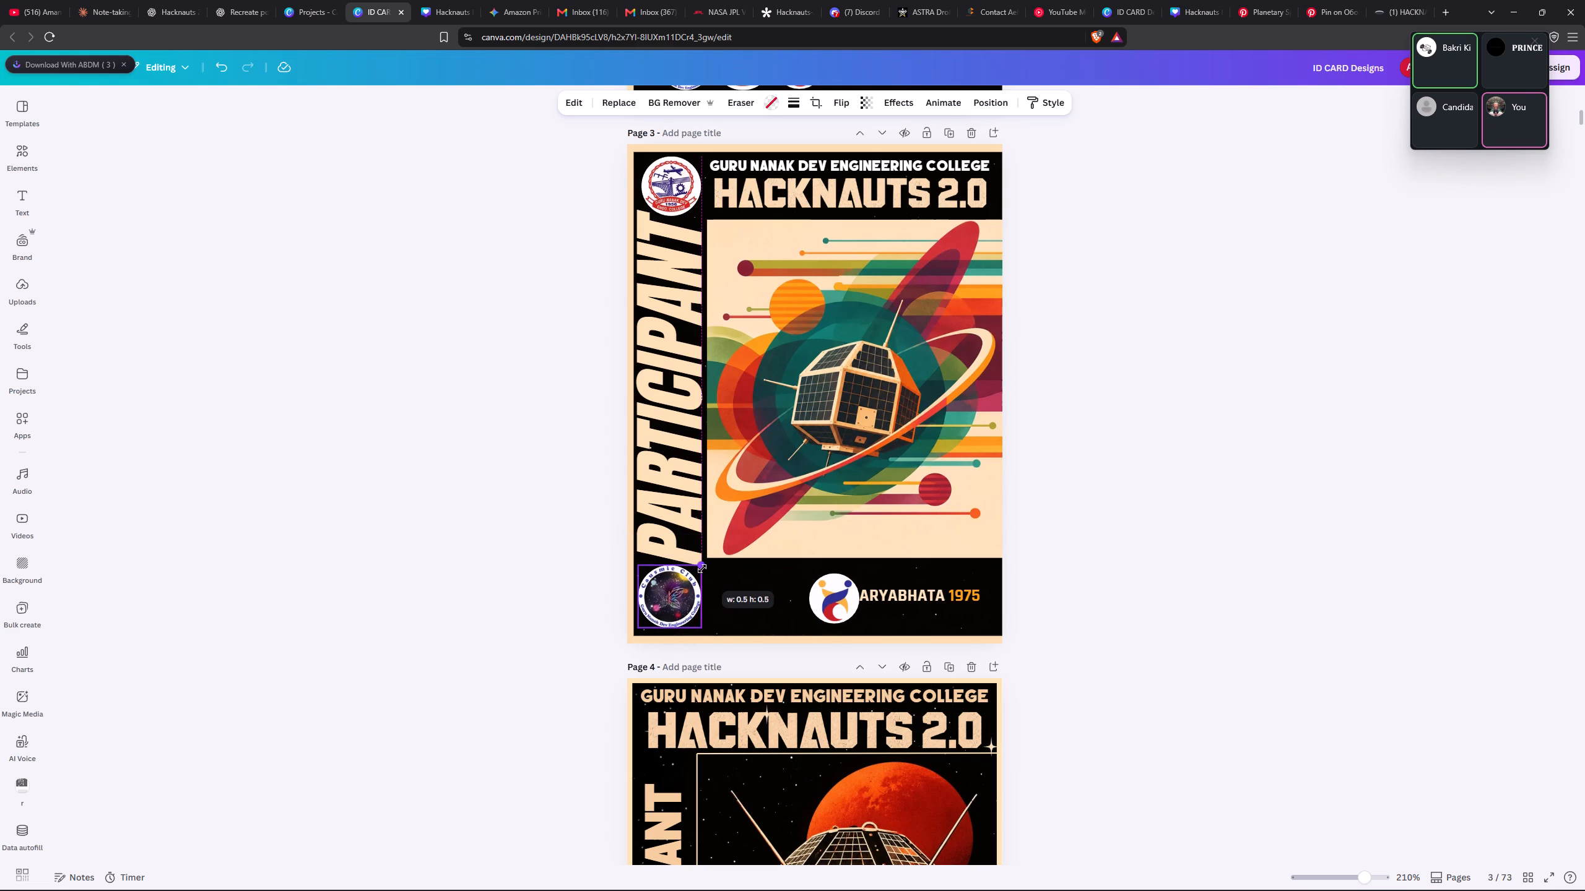
click(1146, 169)
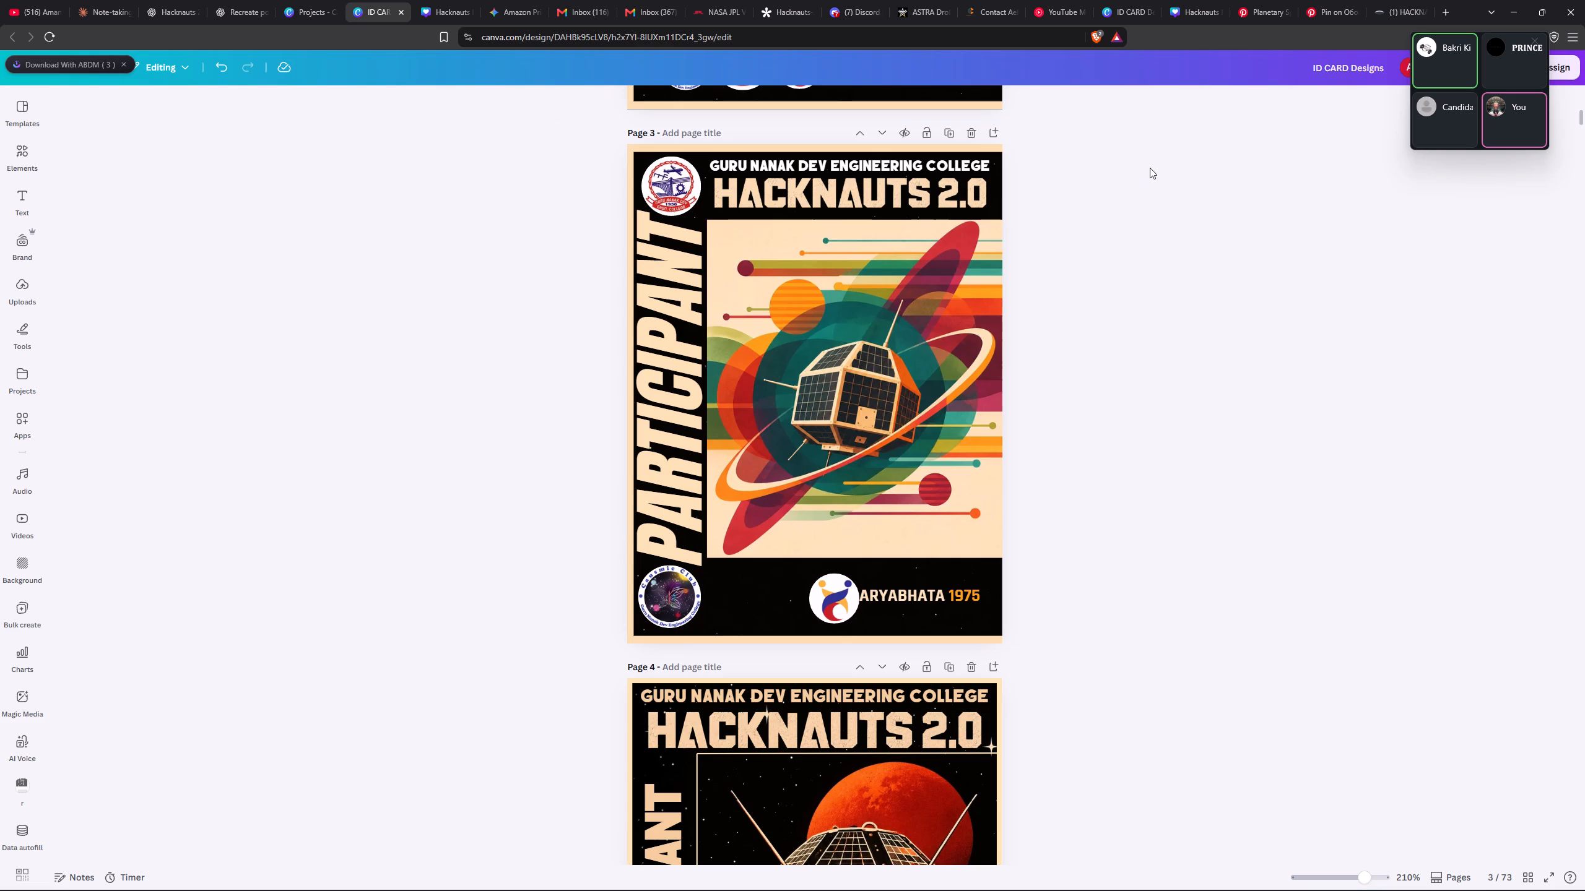
click(1149, 168)
Place the white round figure logo directly beside the Causmic Club logo and enlarge it to roughly the same size.
drag(830, 593, 724, 582)
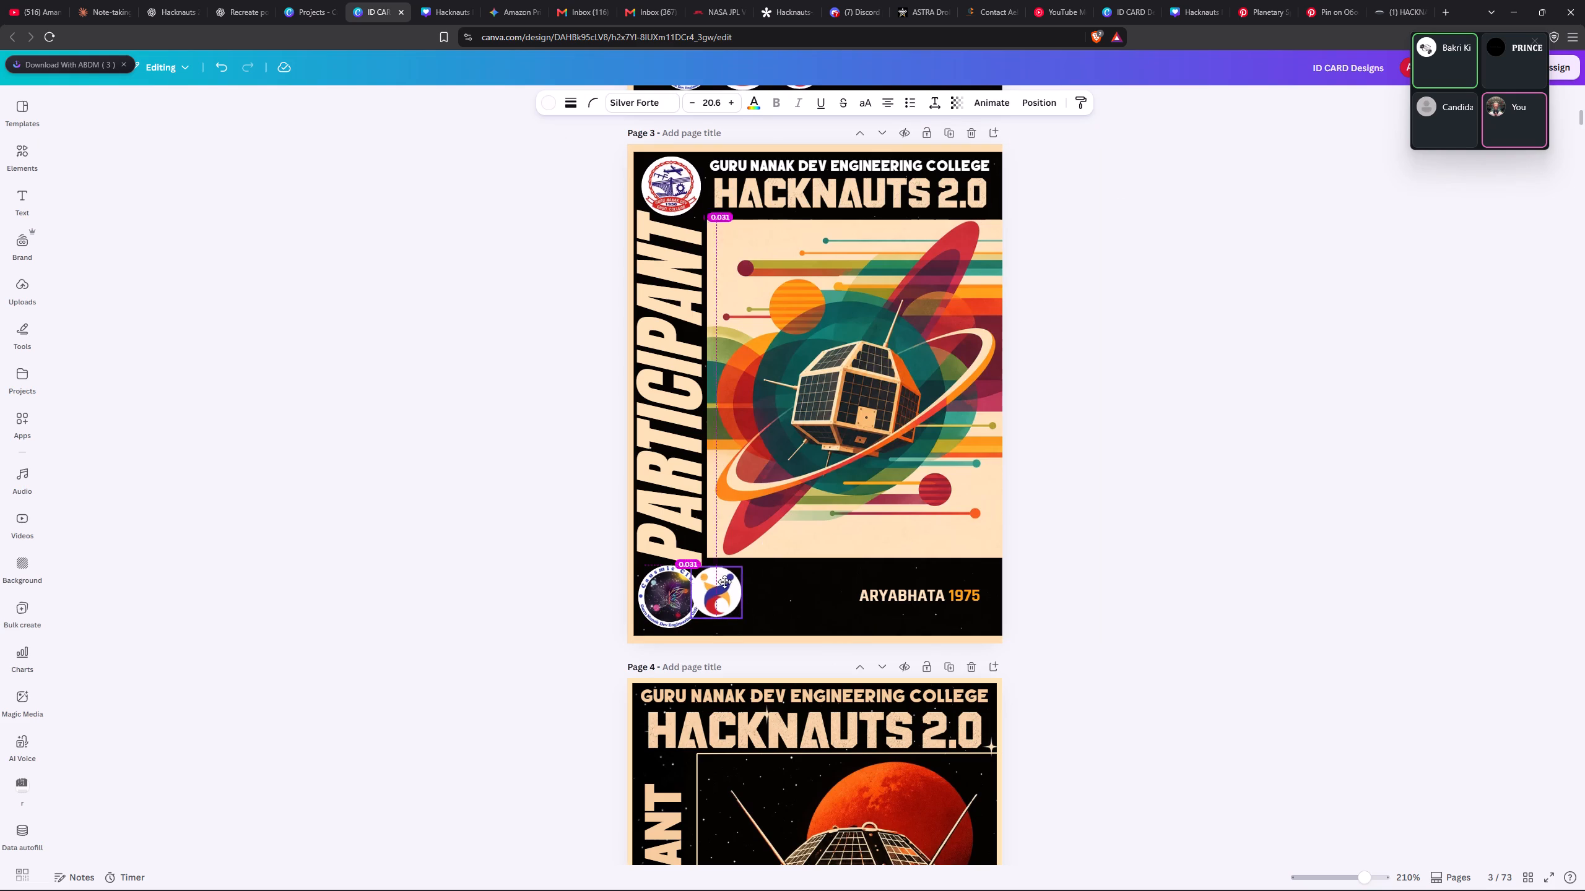
drag(724, 582, 735, 591)
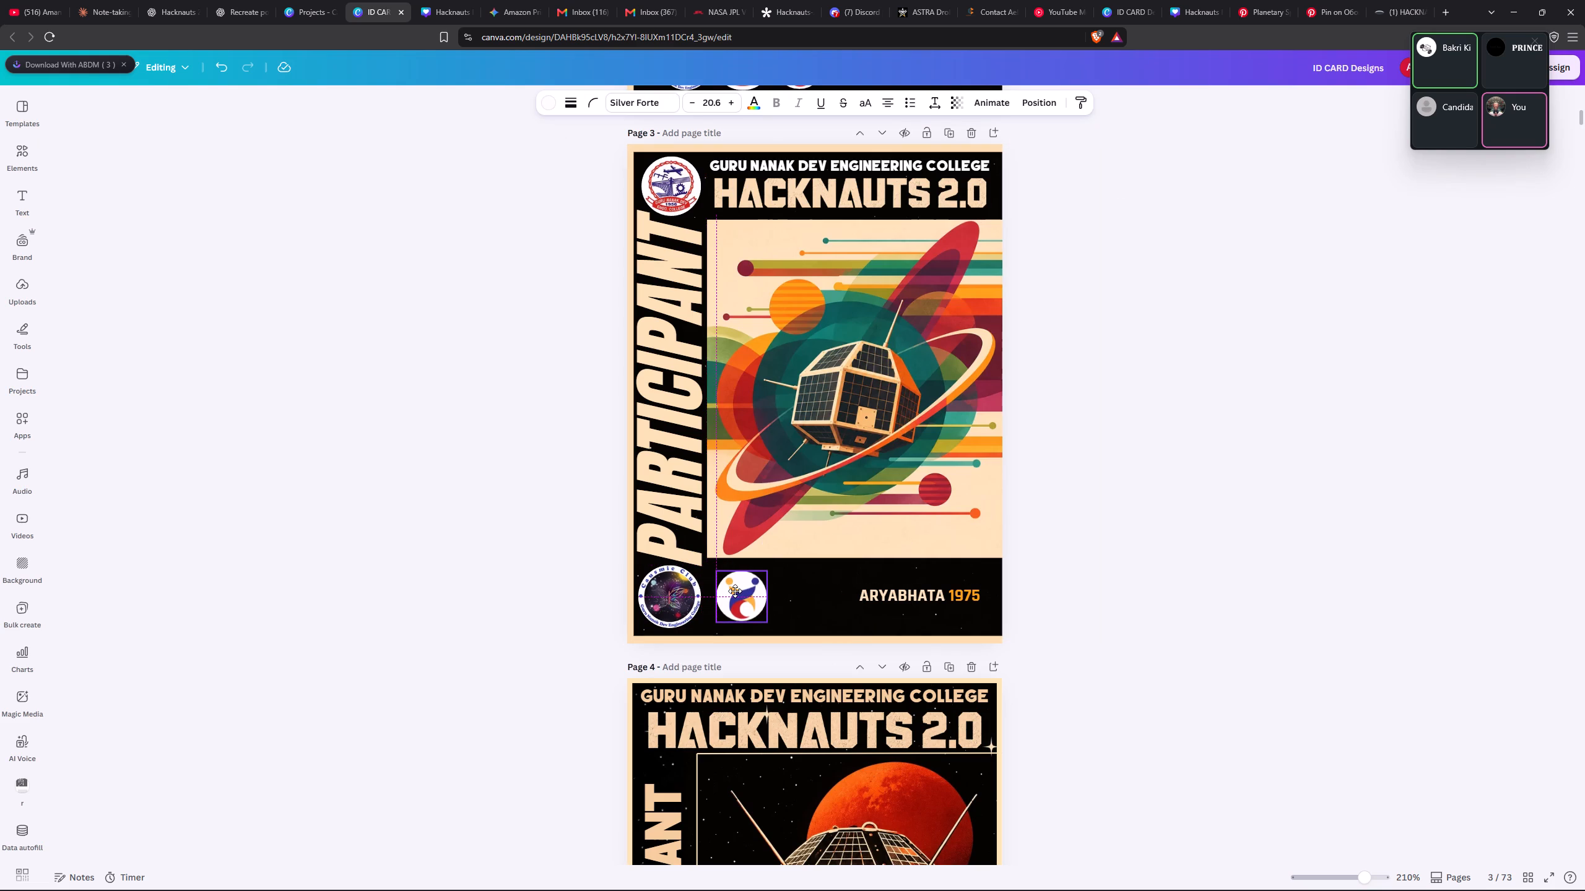
drag(735, 591, 728, 595)
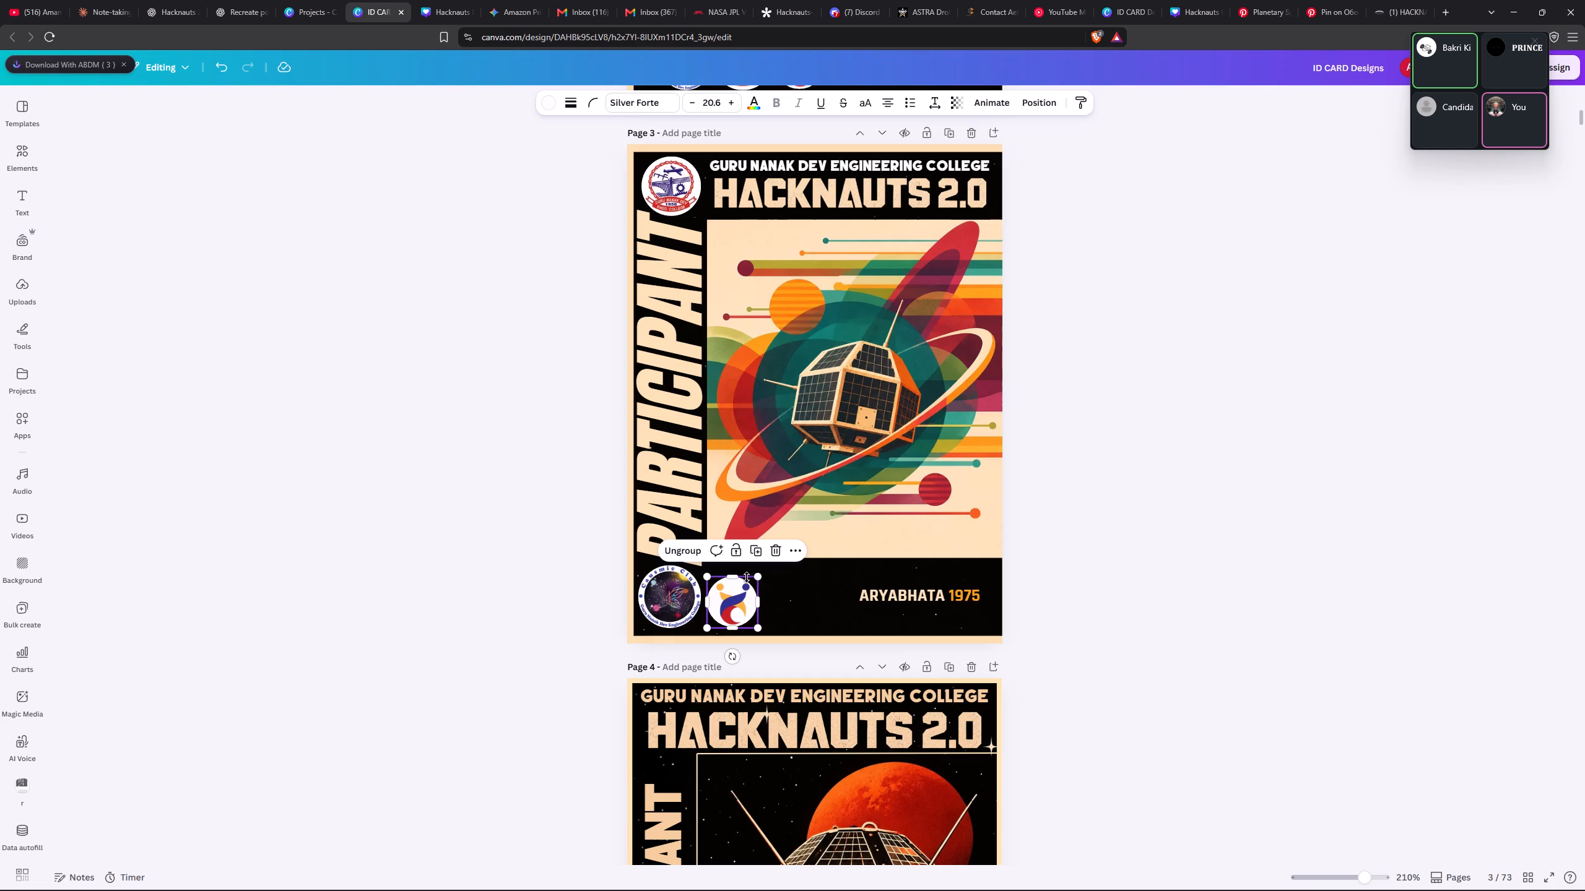
drag(757, 574, 767, 567)
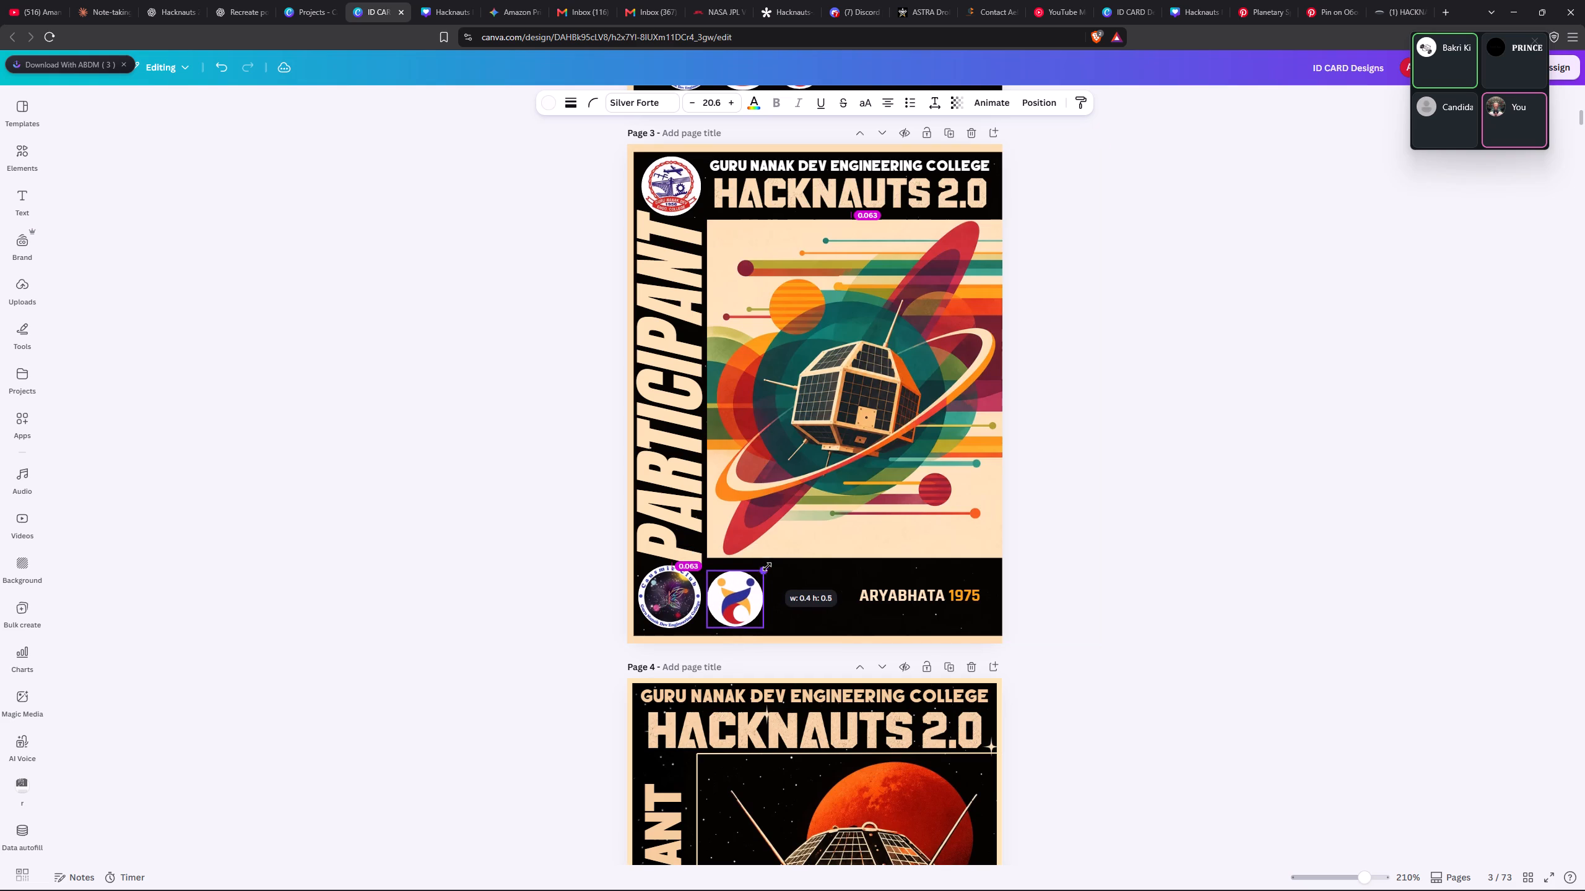
drag(767, 567, 771, 565)
click(1079, 544)
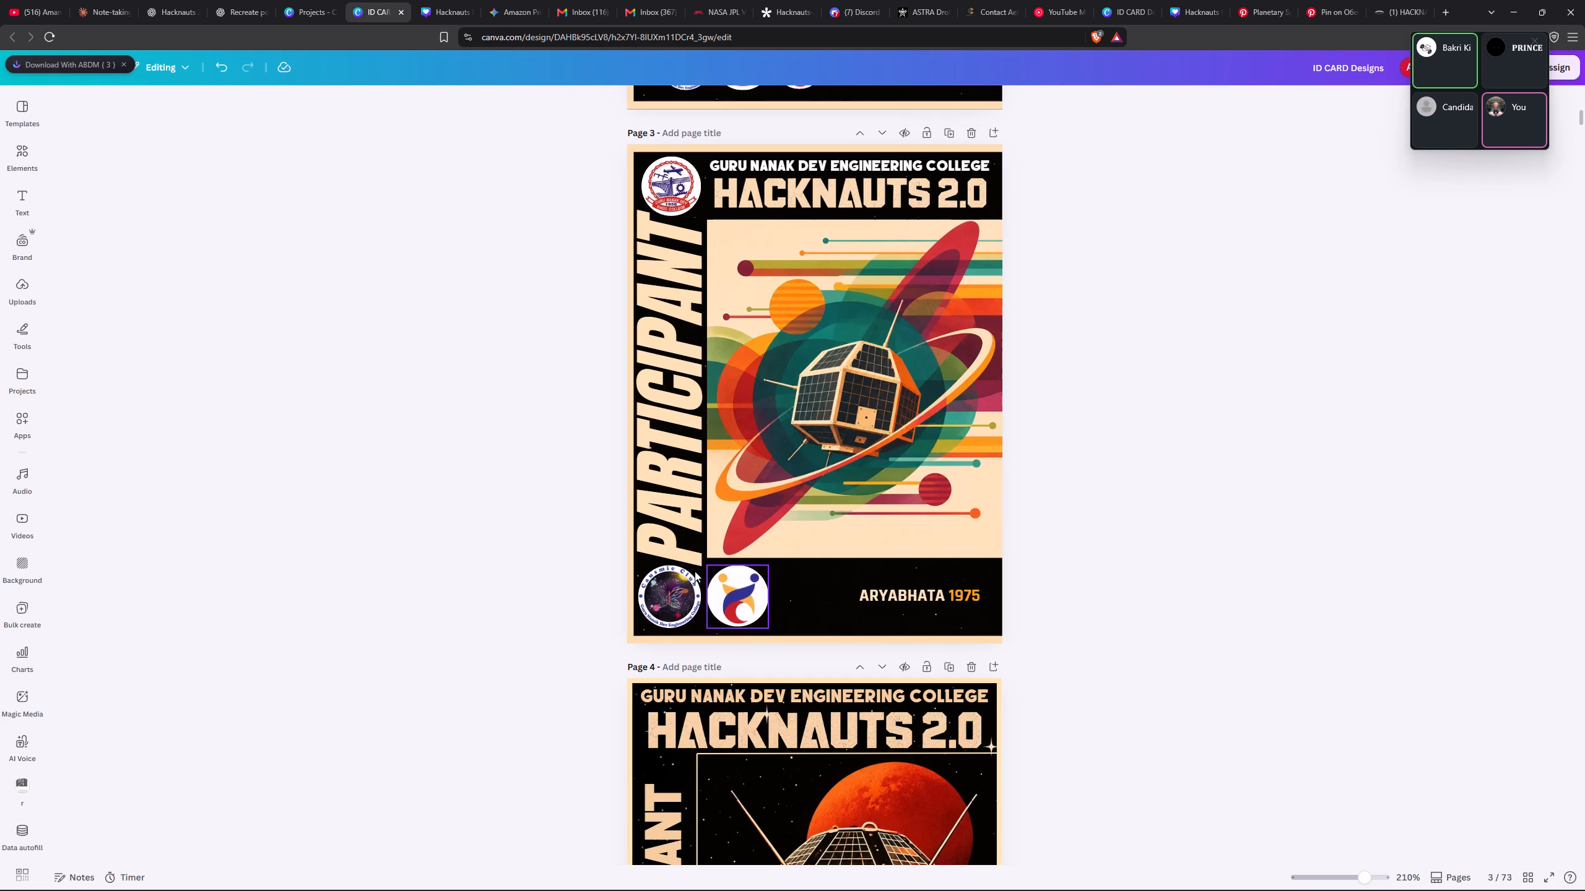
Move the ARYABHATA 1975 text along the black footer to just beside the white round logo.
drag(926, 592, 844, 590)
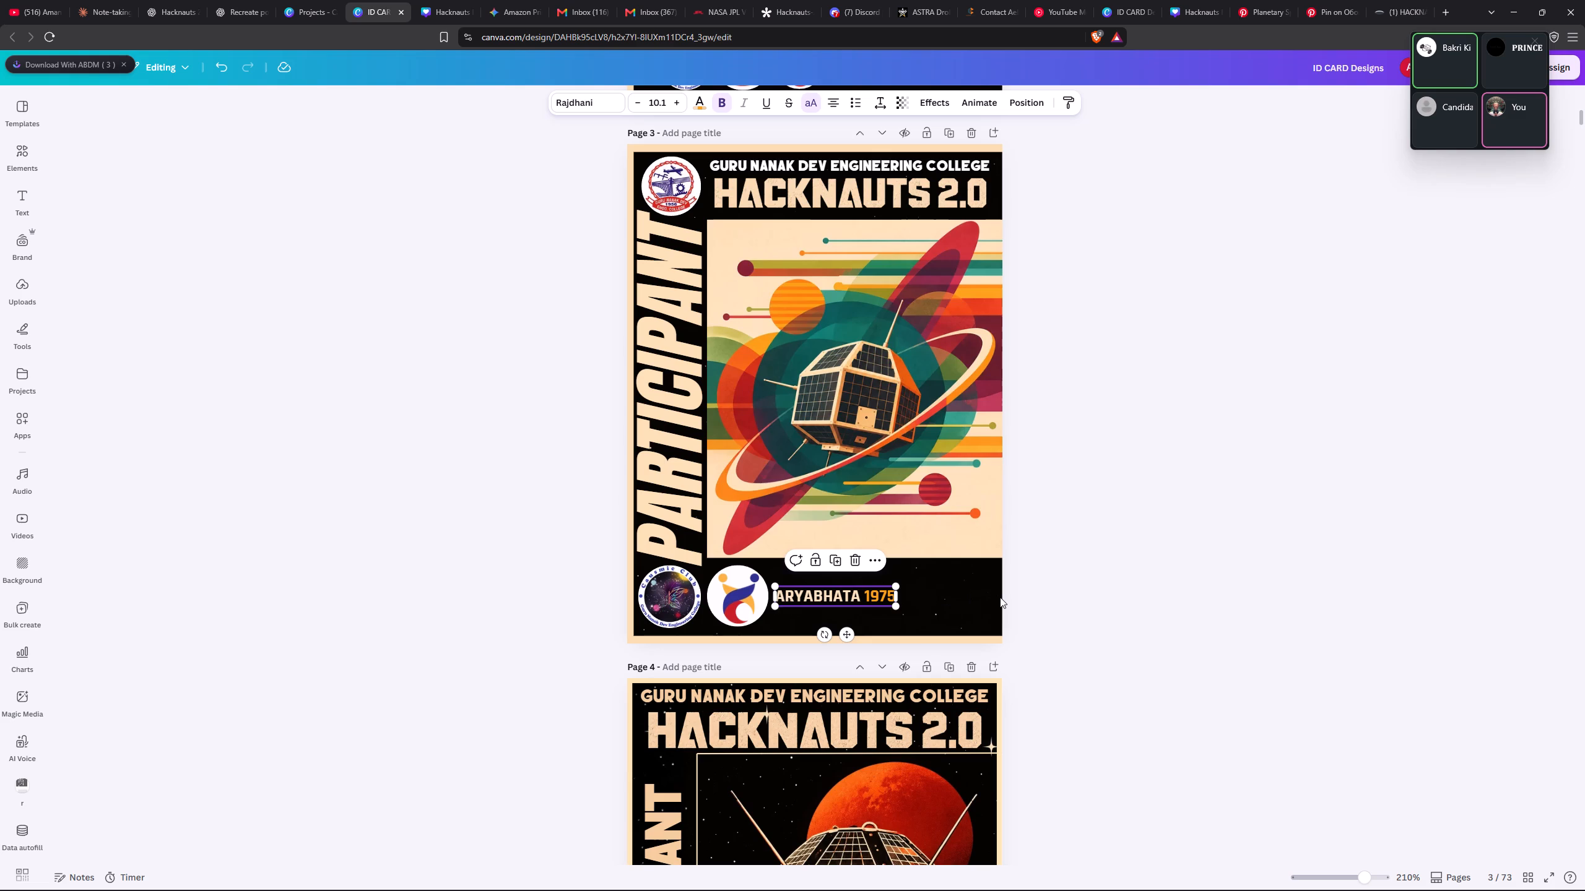
click(1316, 470)
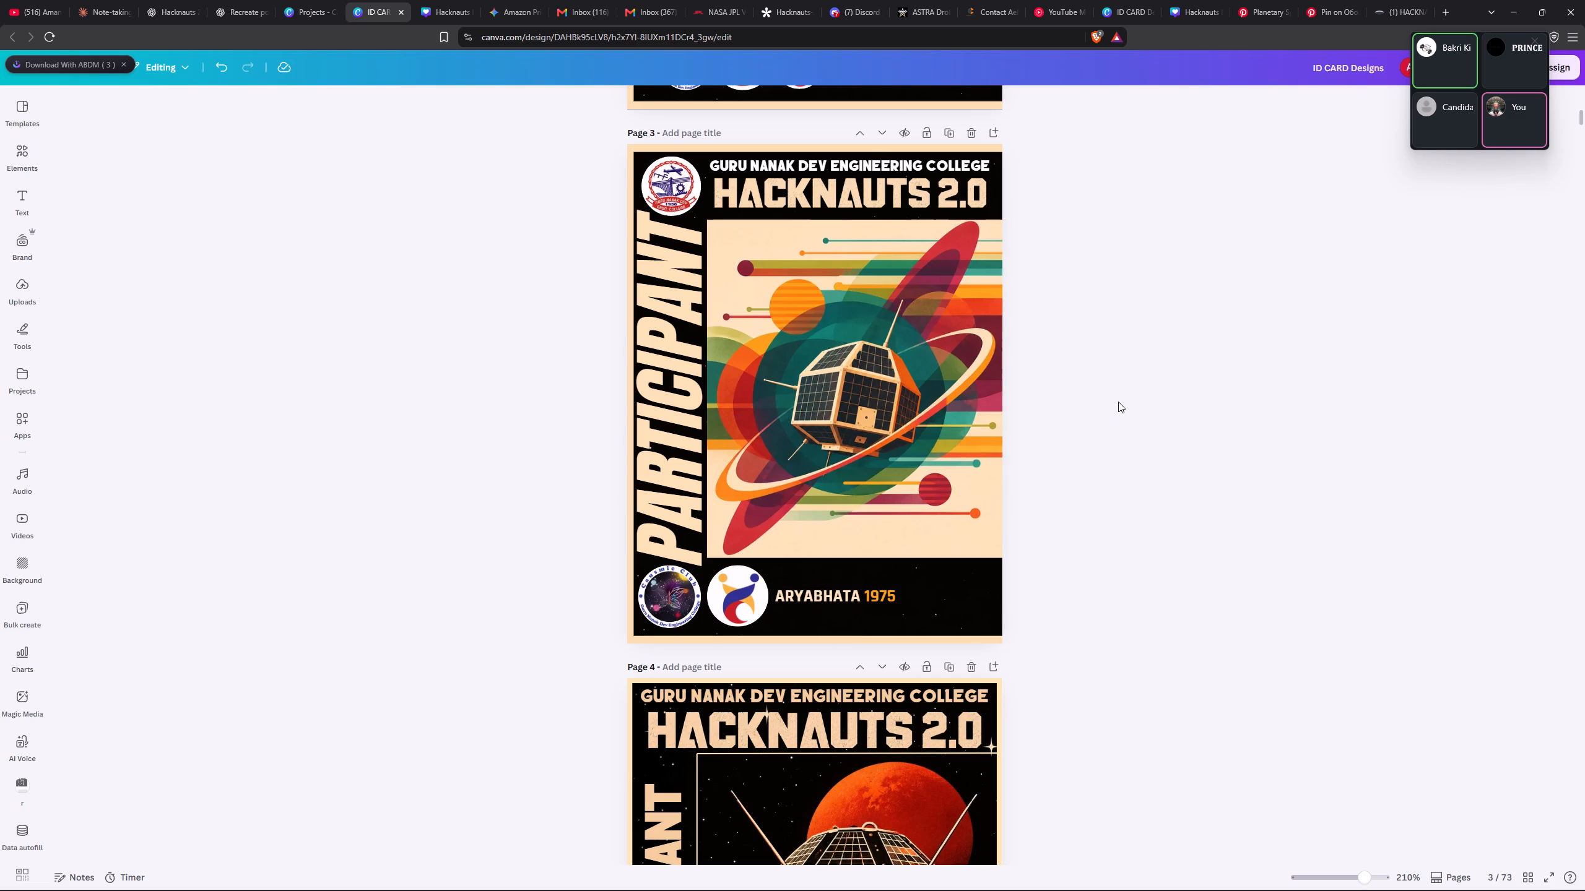
Extend the satellite artwork's lower edge slightly down toward the footer logos, making it about 2.8 in tall.
click(931, 431)
drag(856, 555, 849, 569)
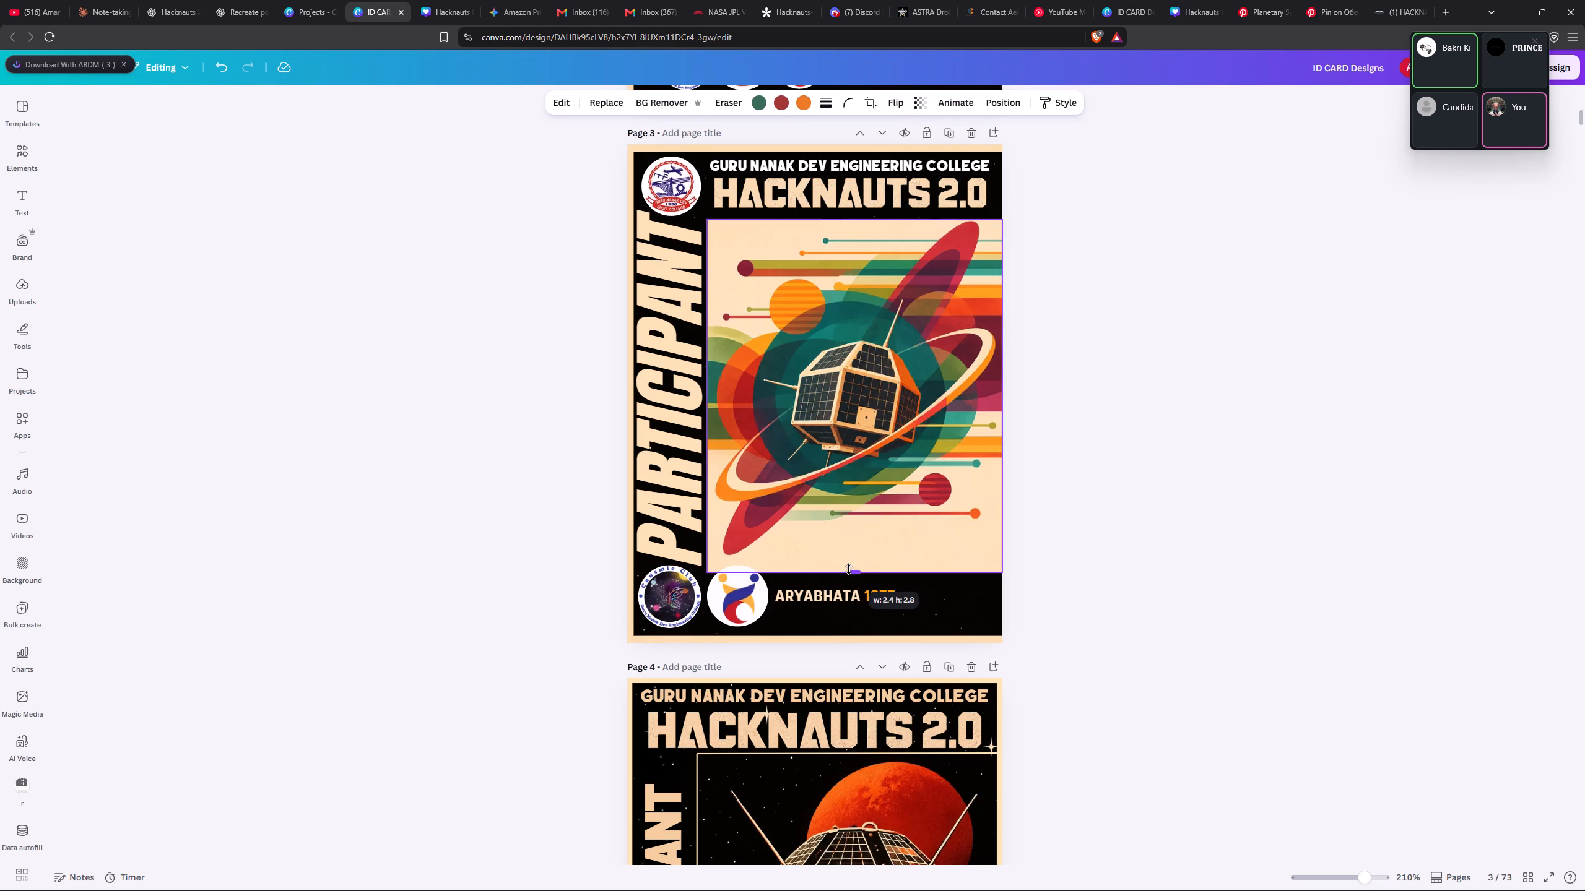
drag(849, 569, 848, 563)
click(1059, 552)
Shrink the white round footer logo slightly so it clears the satellite artwork above it.
ctrl+scroll(1084, 584, up, 3)
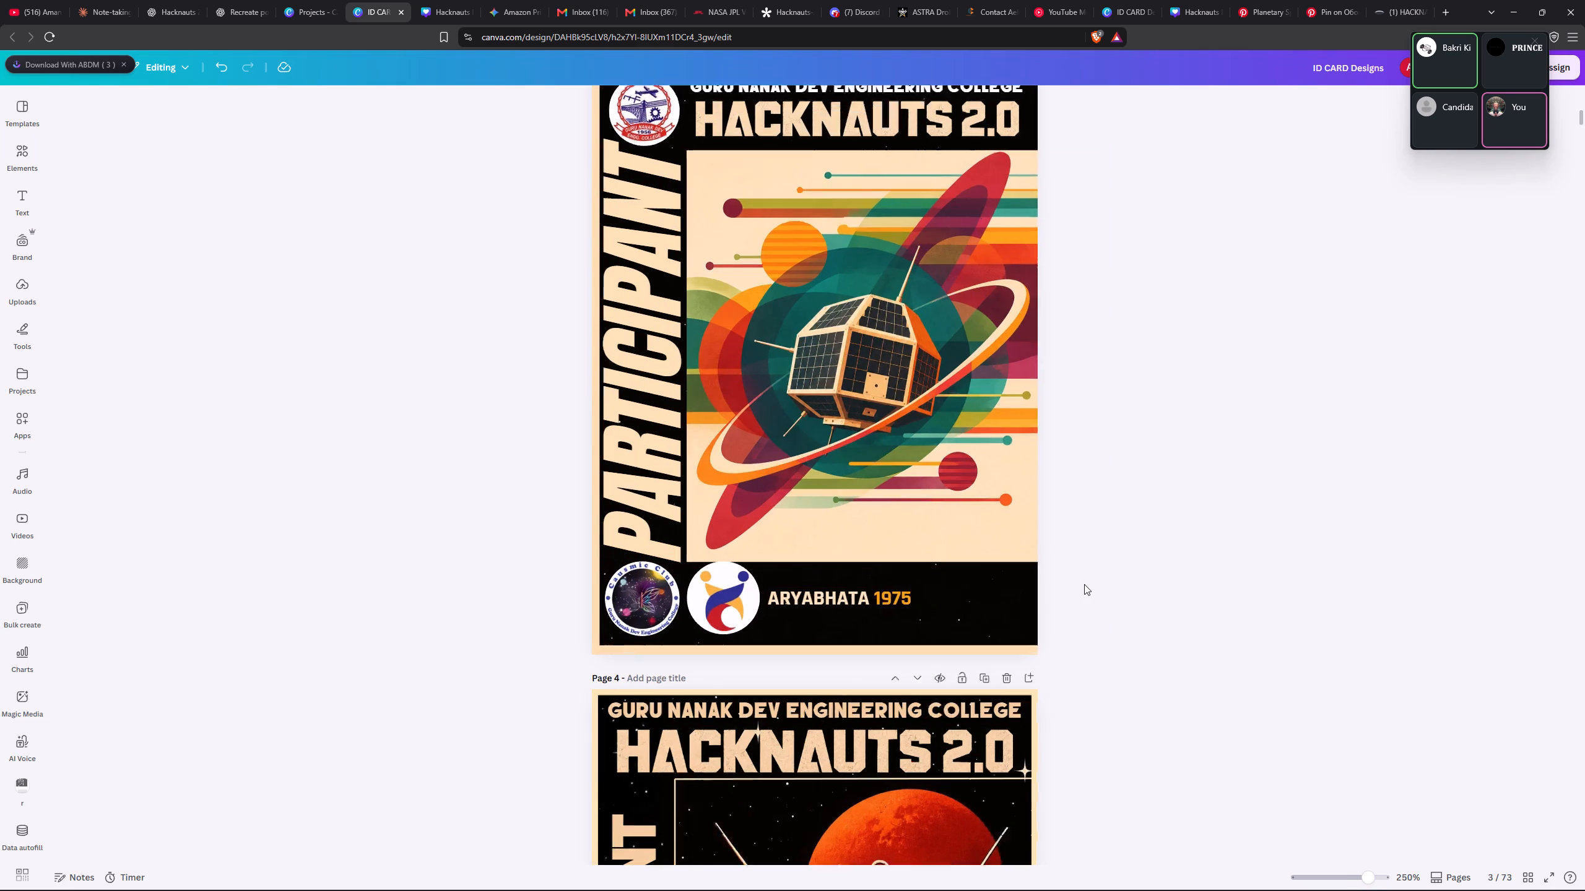
click(659, 594)
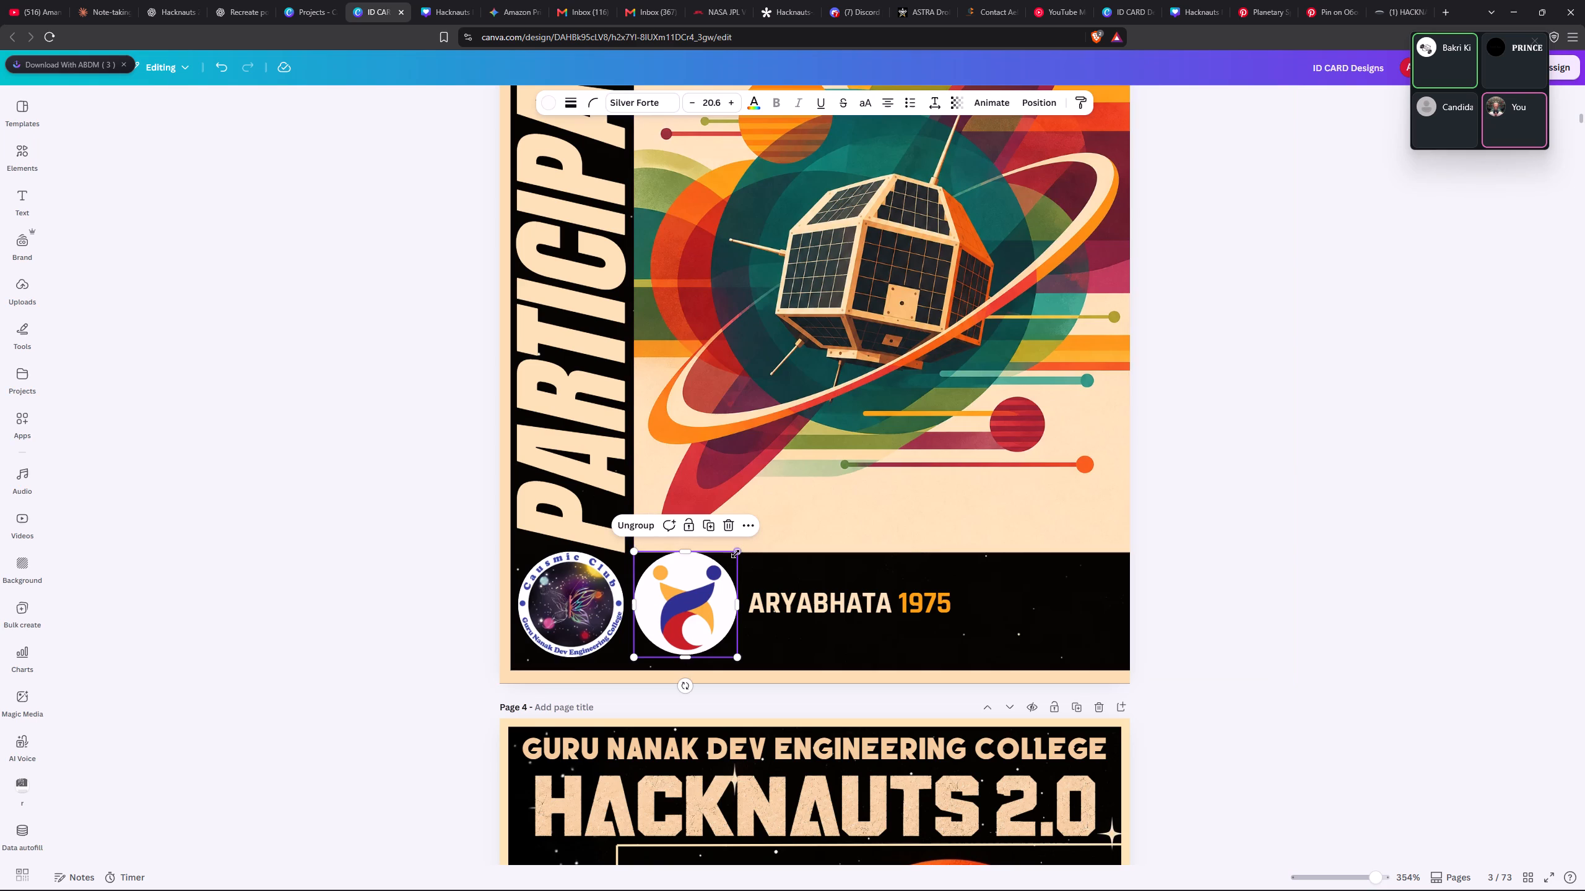
drag(736, 554, 730, 564)
click(1574, 572)
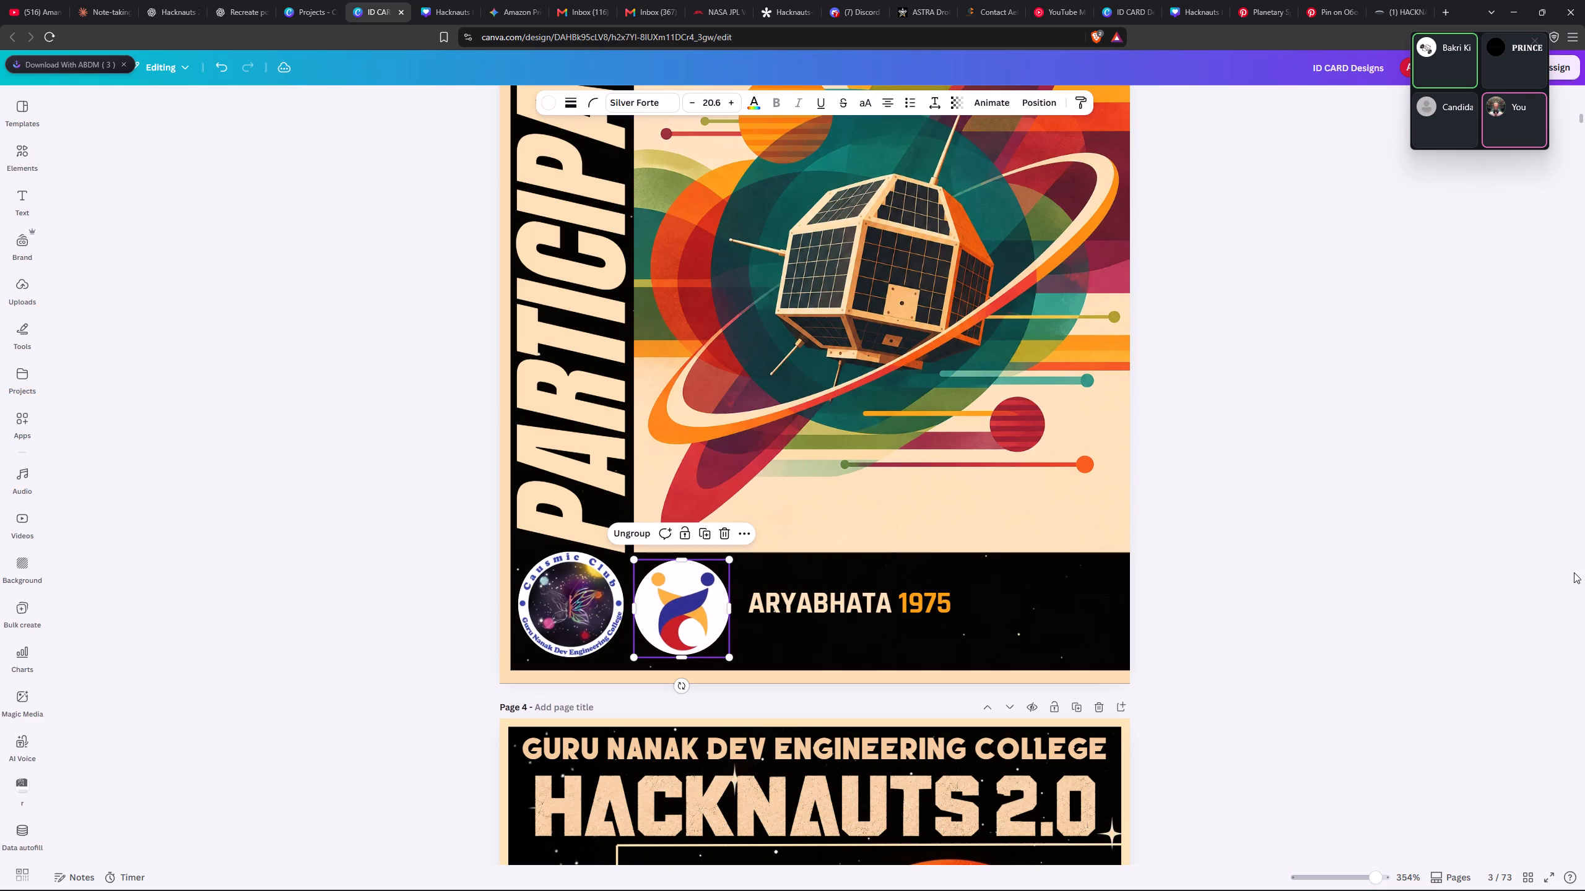
Enlarge the ARYABHATA 1975 text to a font size of about 18.4, filling the rest of the black footer.
click(827, 614)
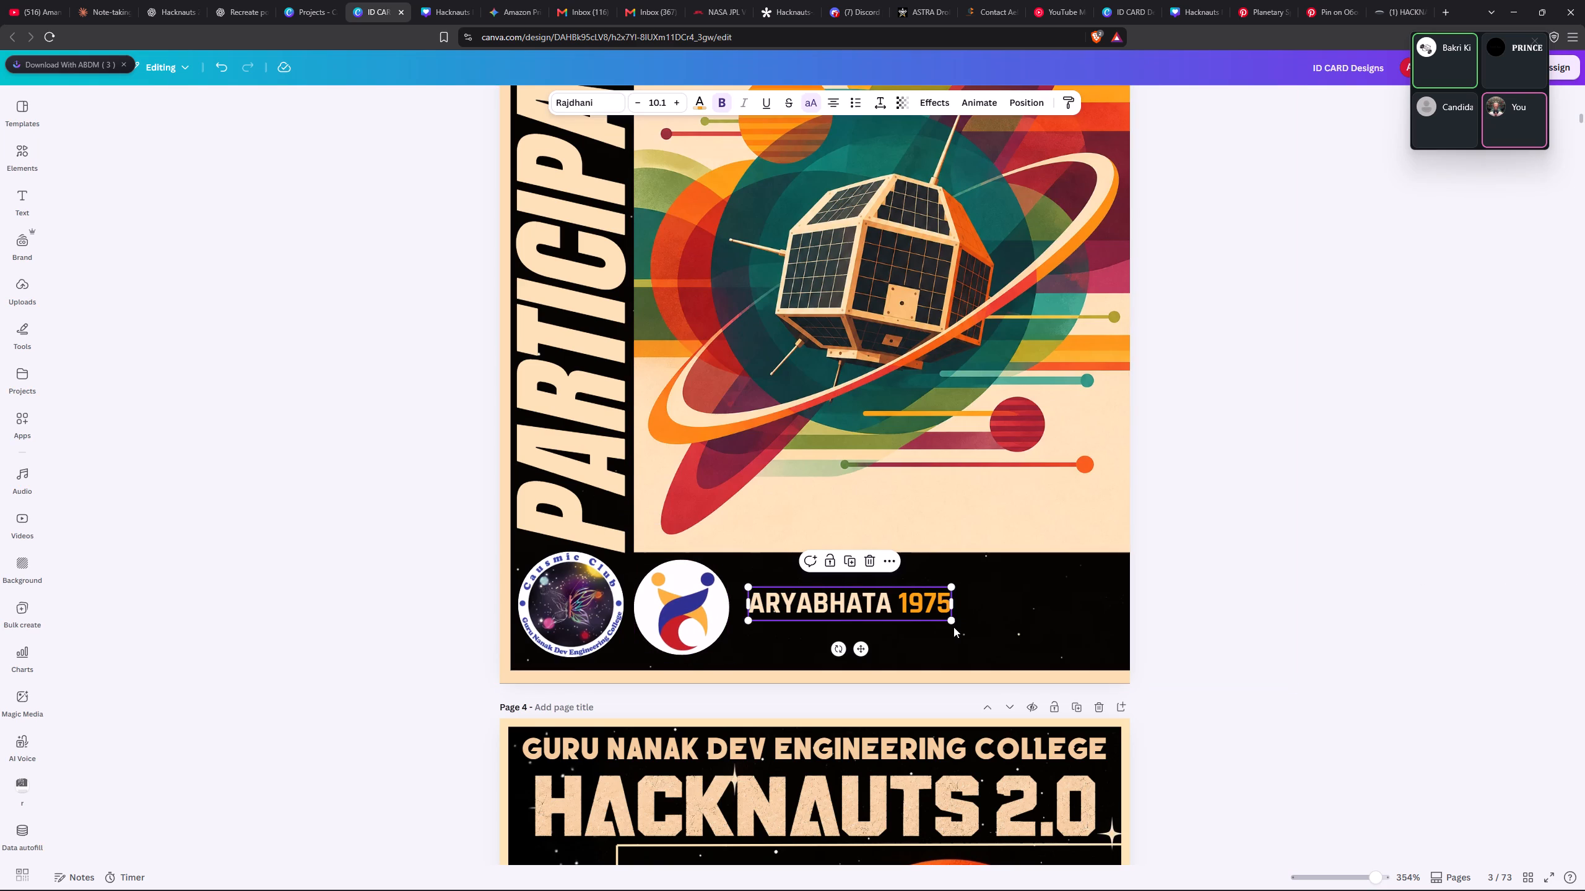
drag(953, 624, 1119, 668)
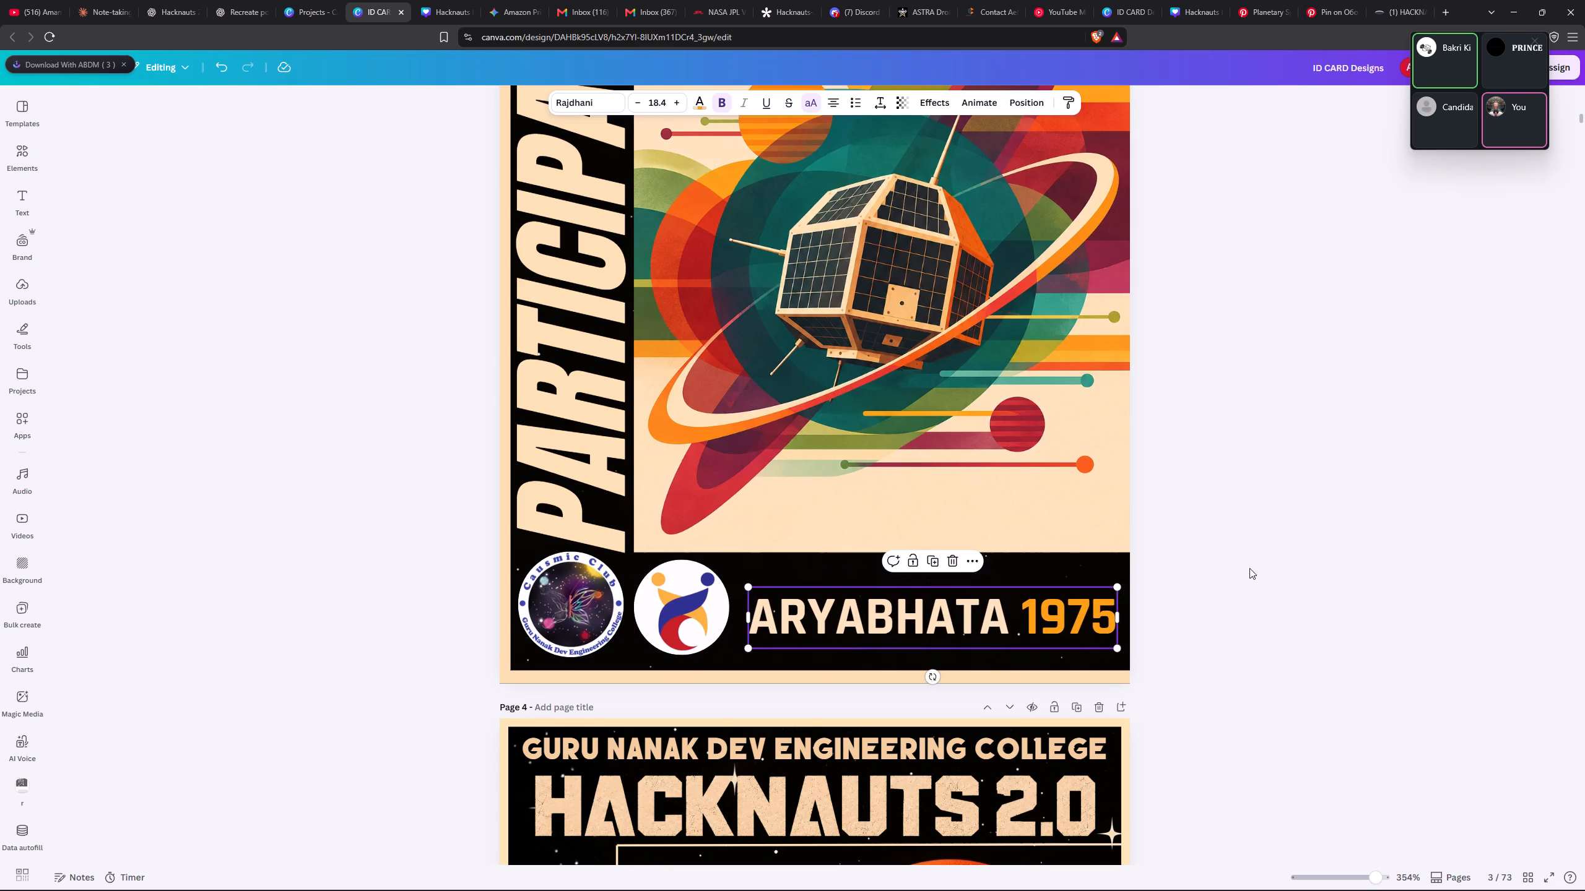
click(1247, 568)
ctrl+scroll(1245, 557, up, 4)
ctrl+scroll(1245, 557, down, 6)
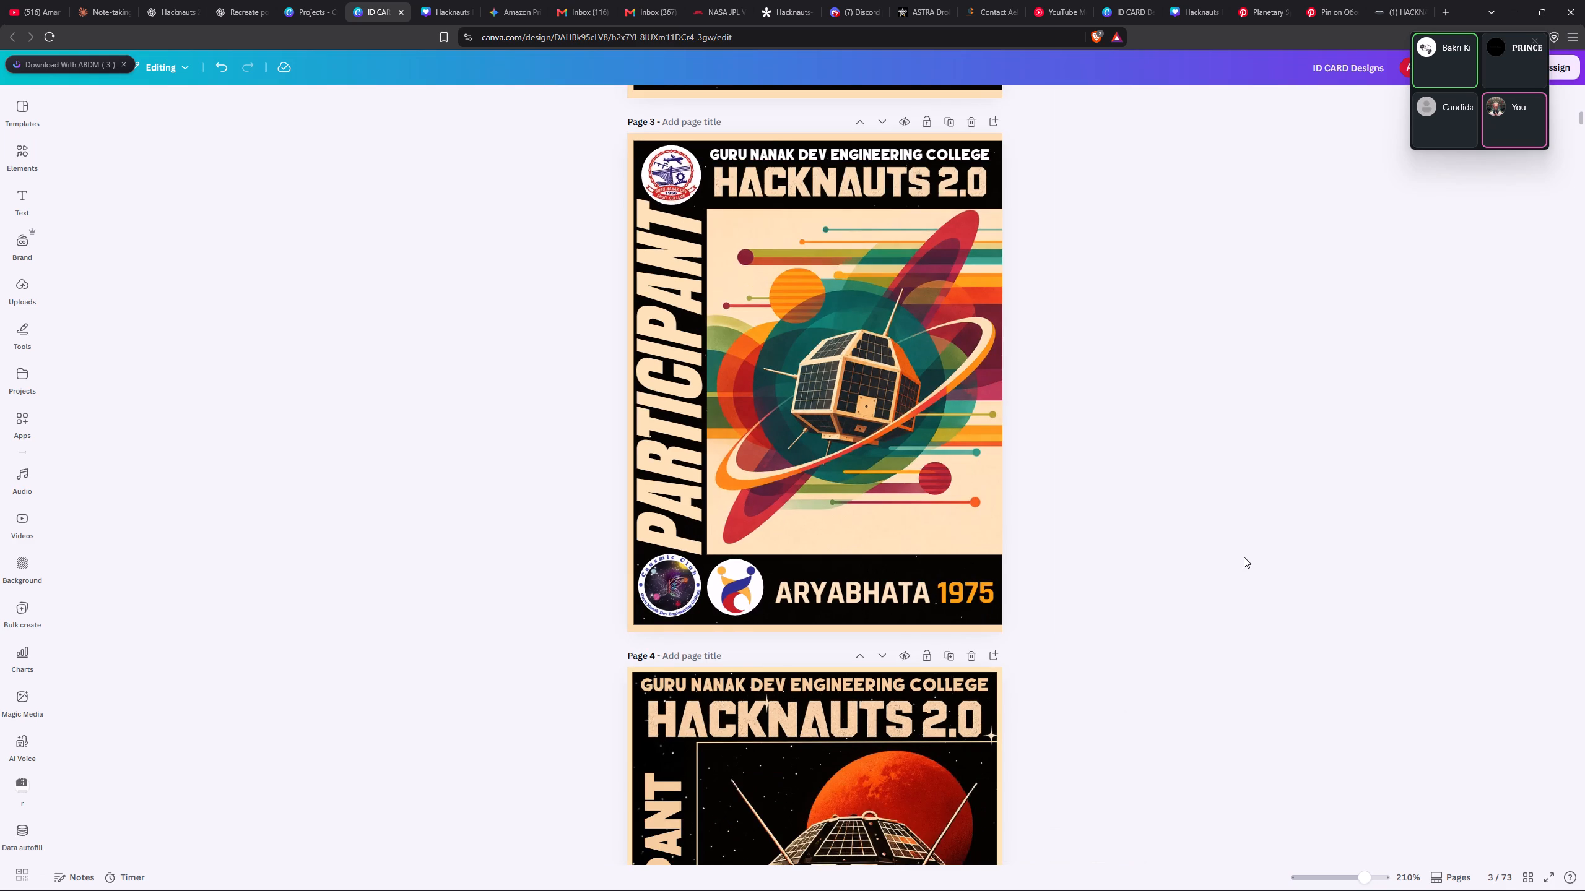
Capture a screenshot of the complete page 3 participant card with Snipping Tool.
scroll(1147, 538, up, 1)
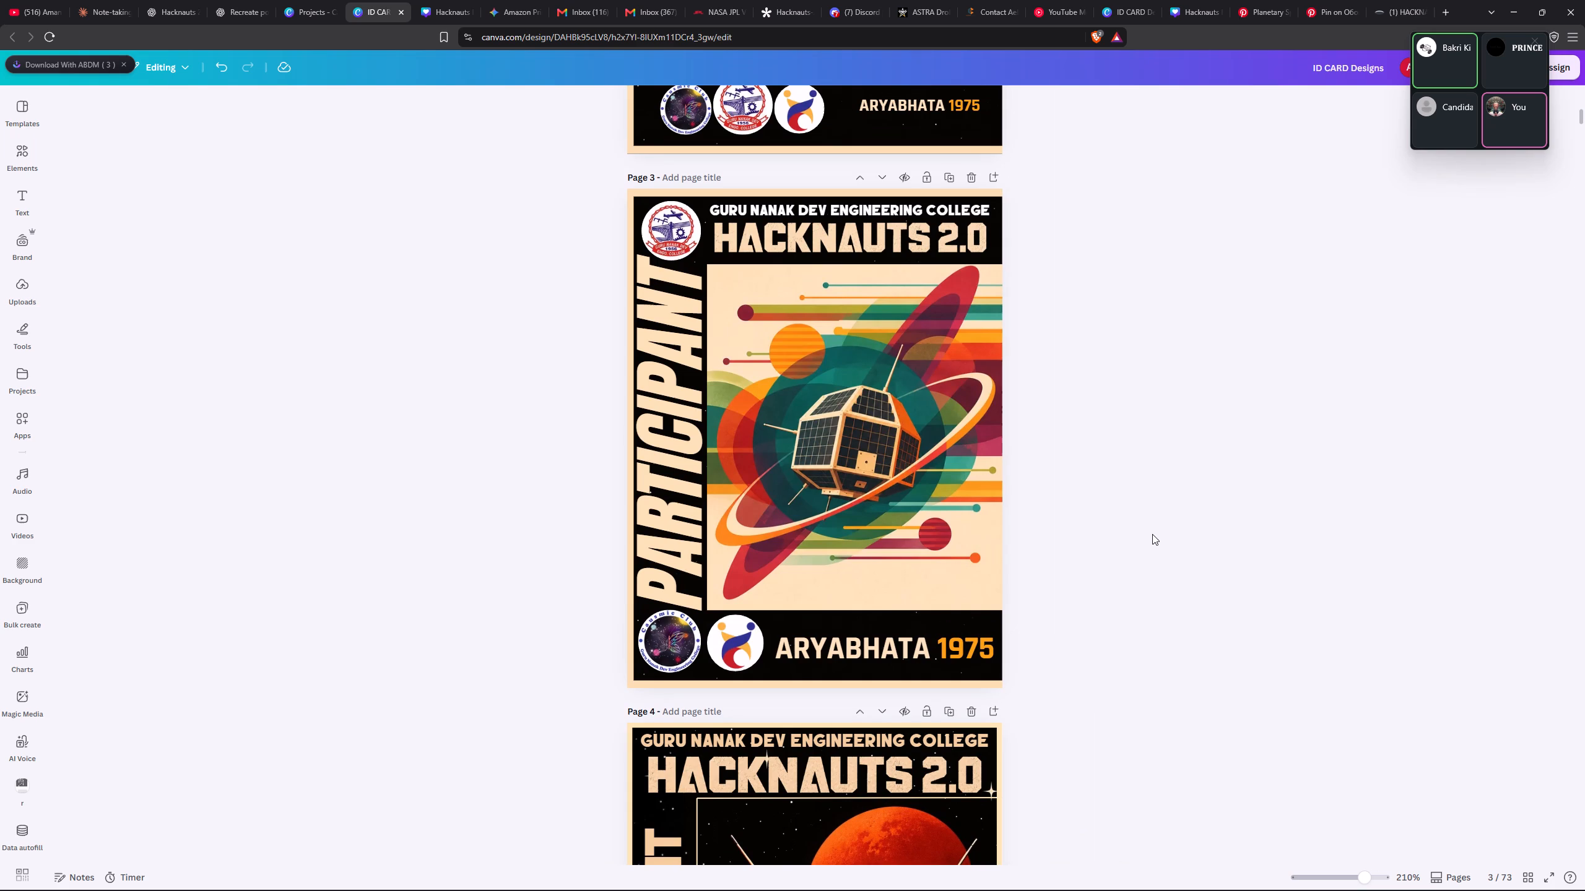
key(shift+super+s)
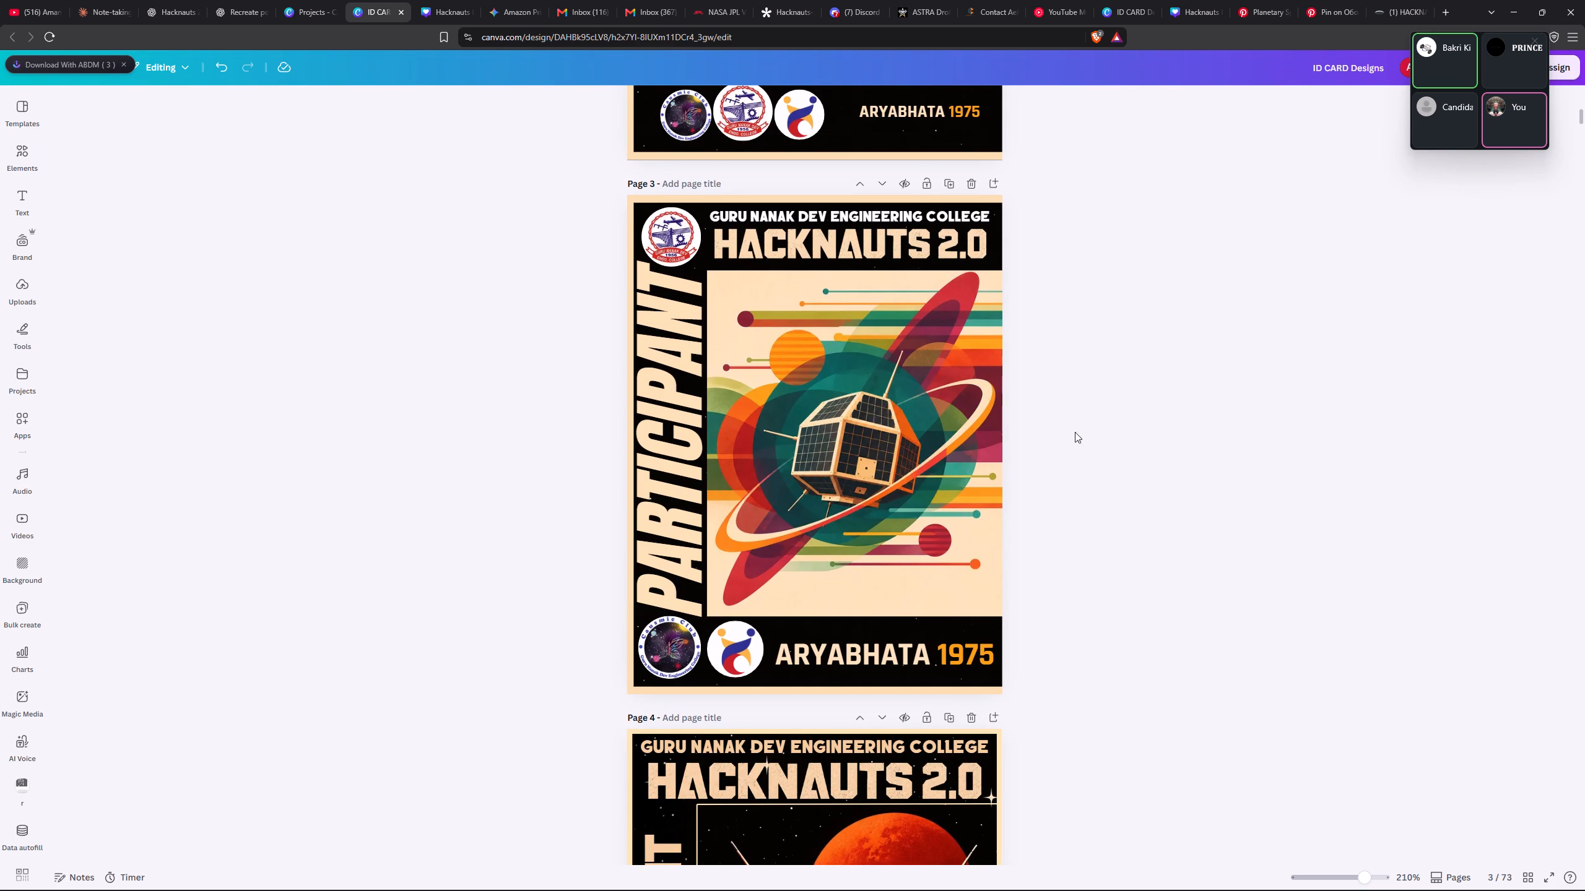
drag(626, 194, 1003, 694)
Switch to WhatsApp.
click(934, 875)
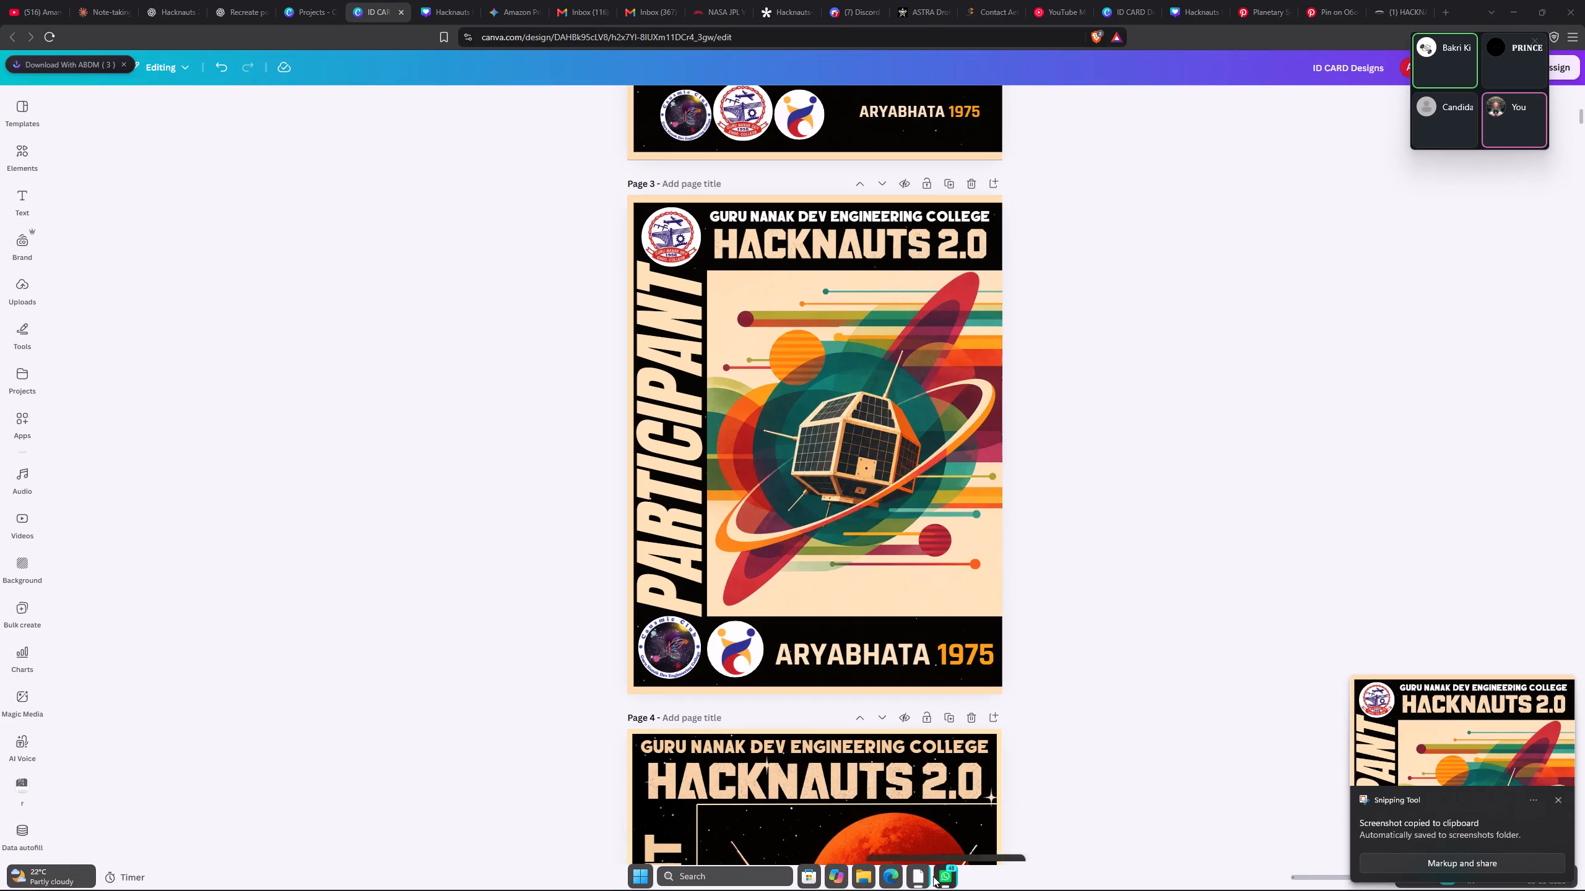
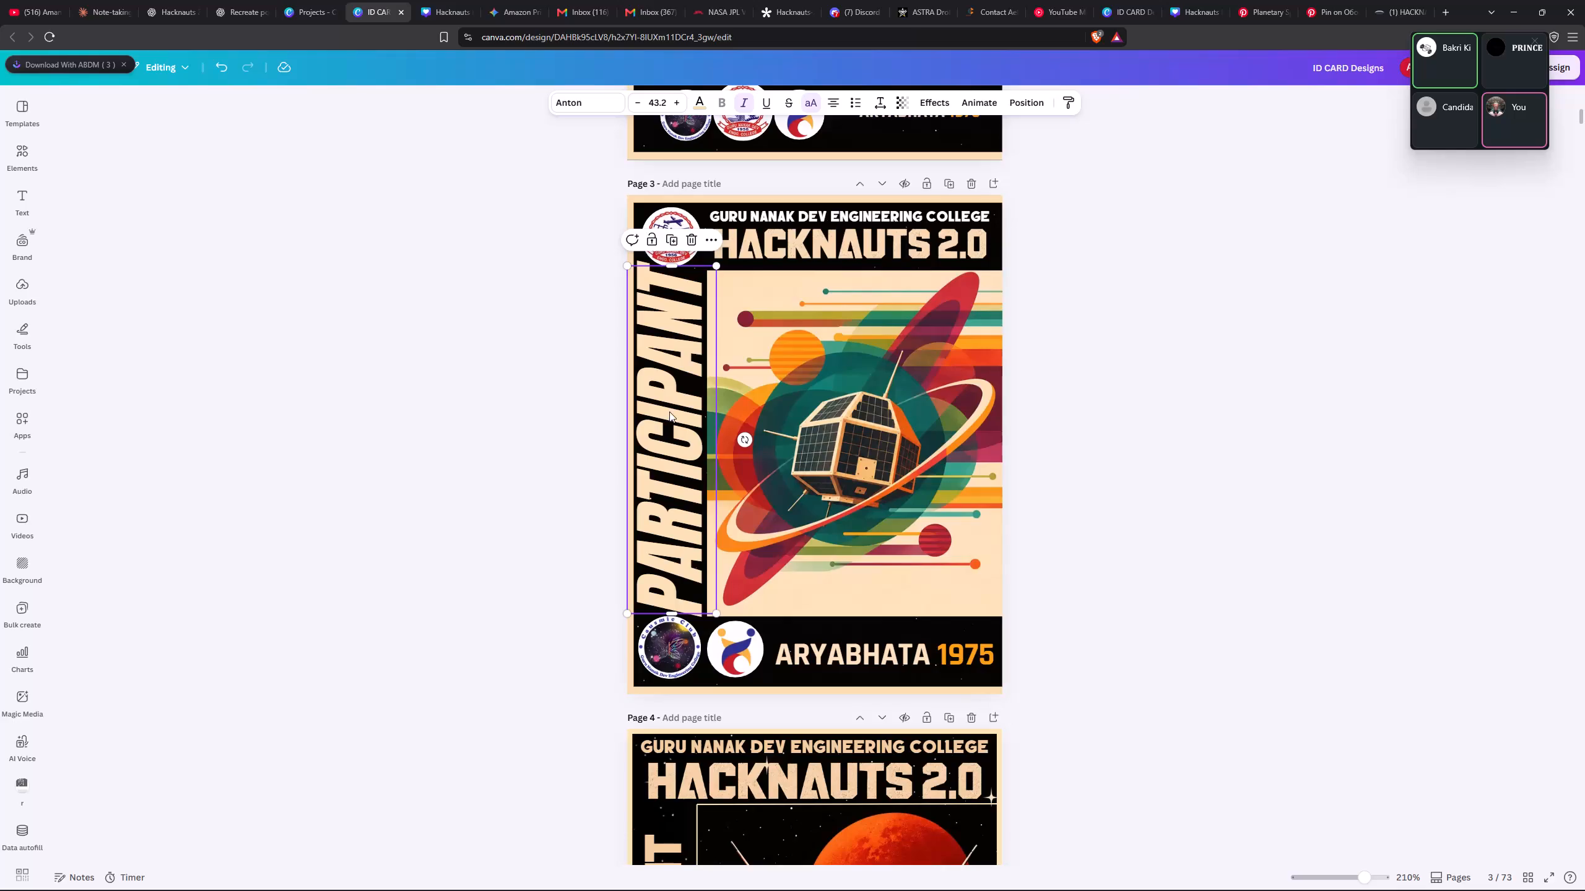
Switch to Pinterest and browse the home feed and related pins for space and celestial poster artwork as design inspiration.
click(1124, 323)
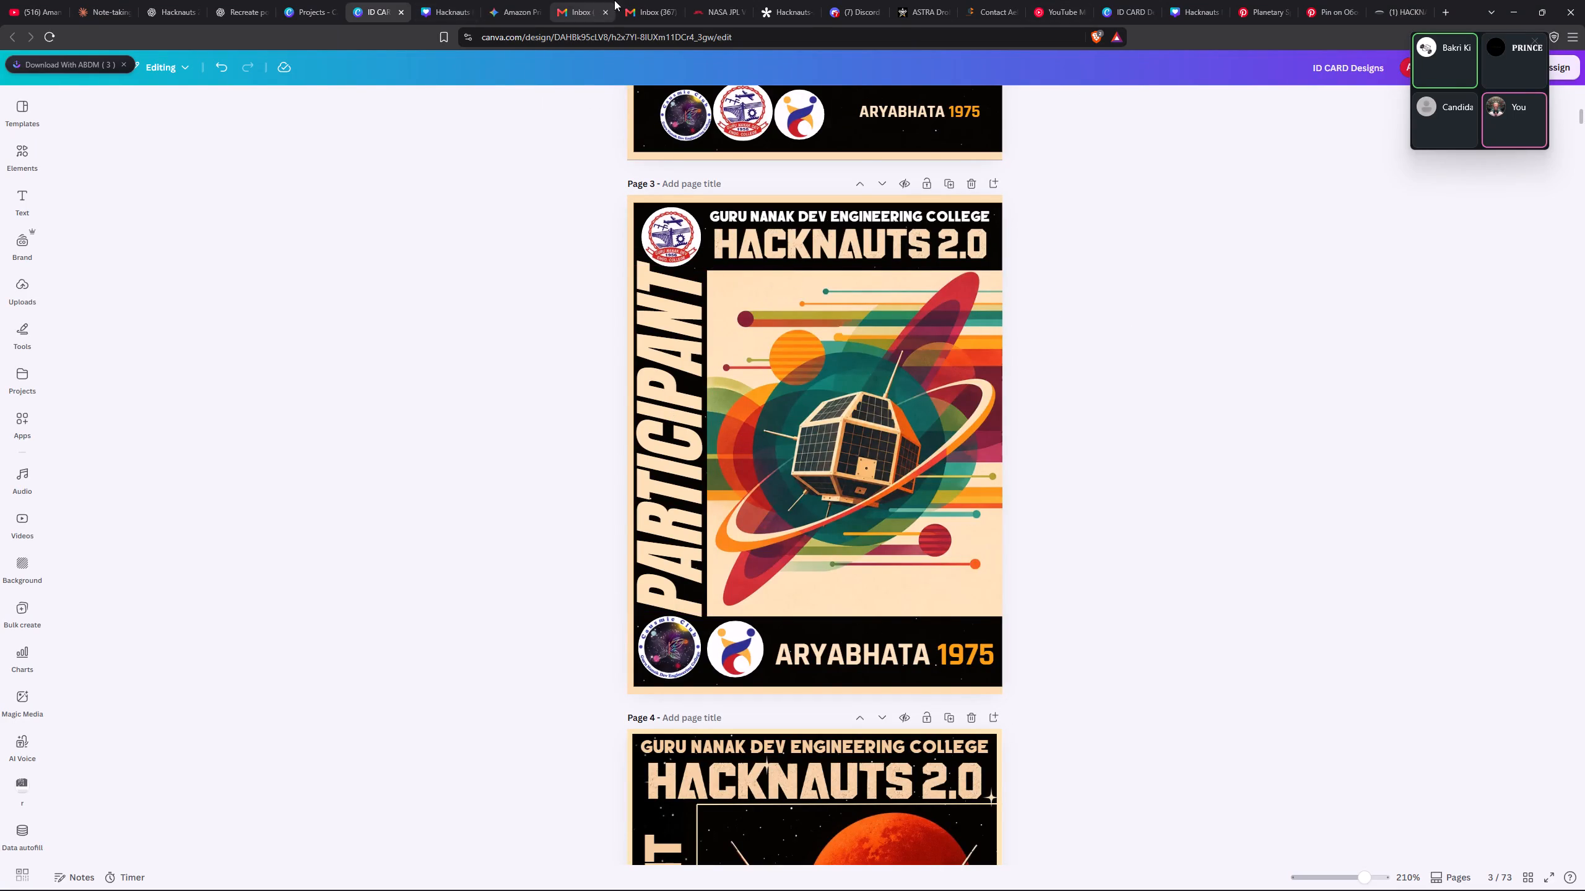
click(1321, 0)
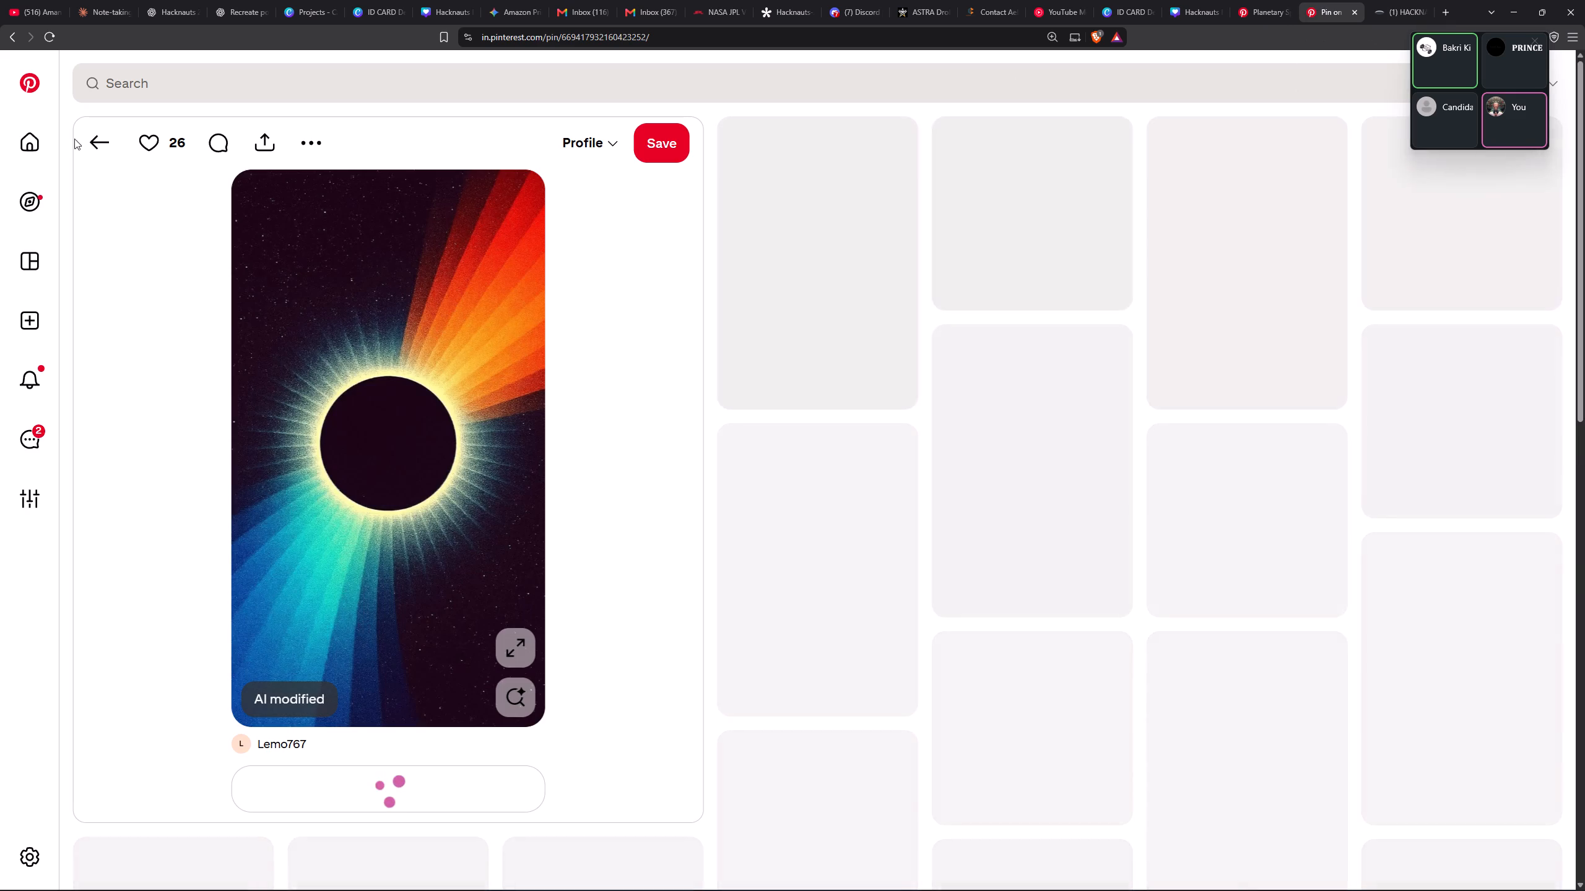
click(103, 139)
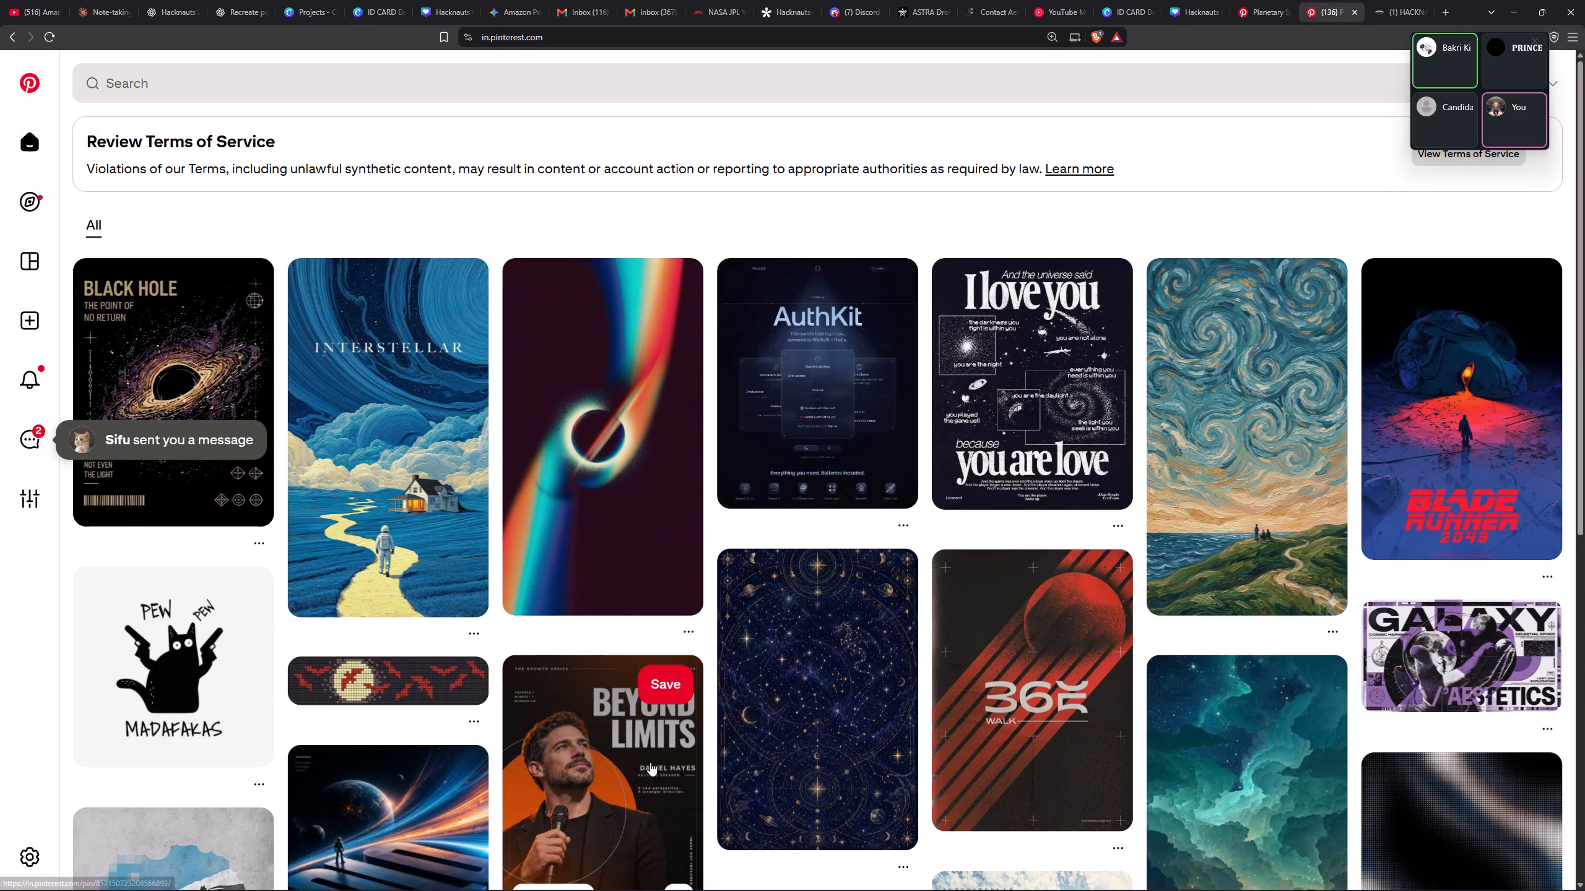
scroll(654, 762, down, 2)
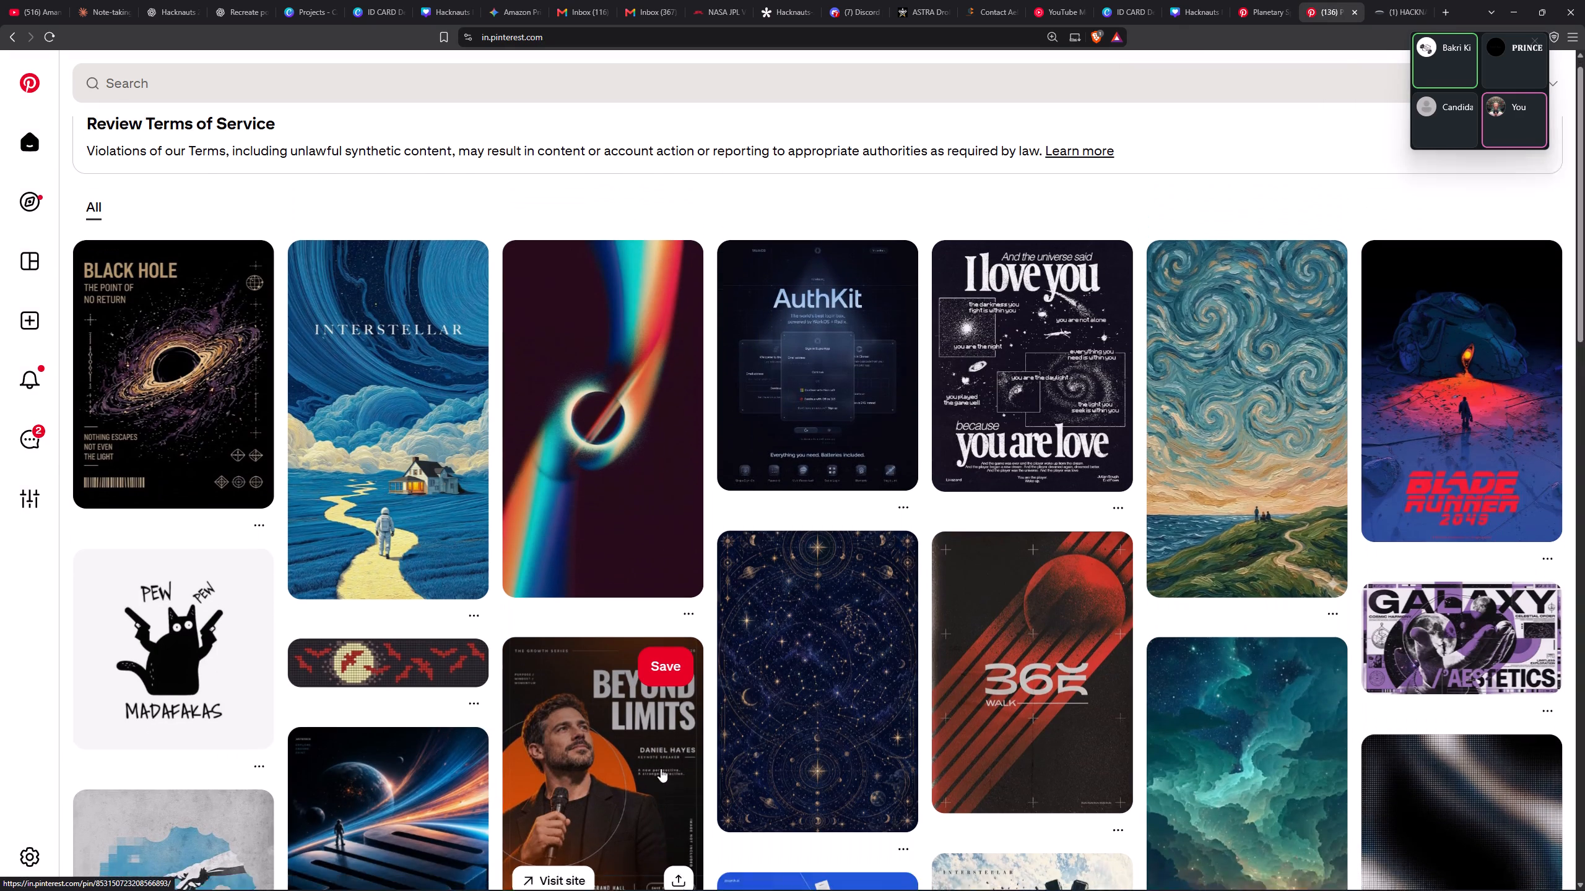
scroll(661, 768, down, 2)
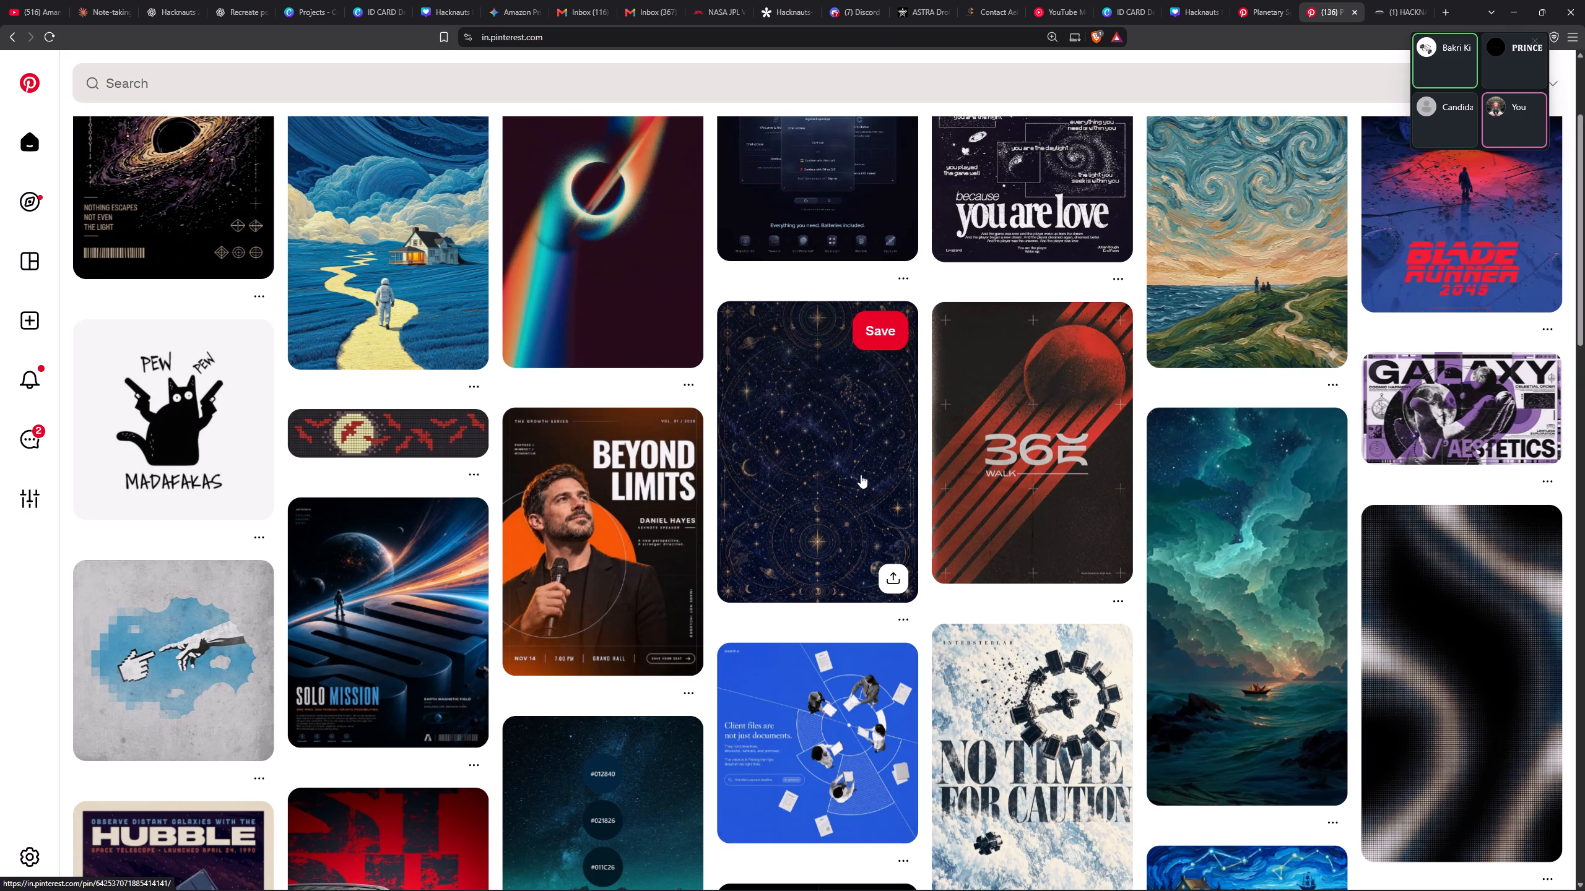
click(861, 475)
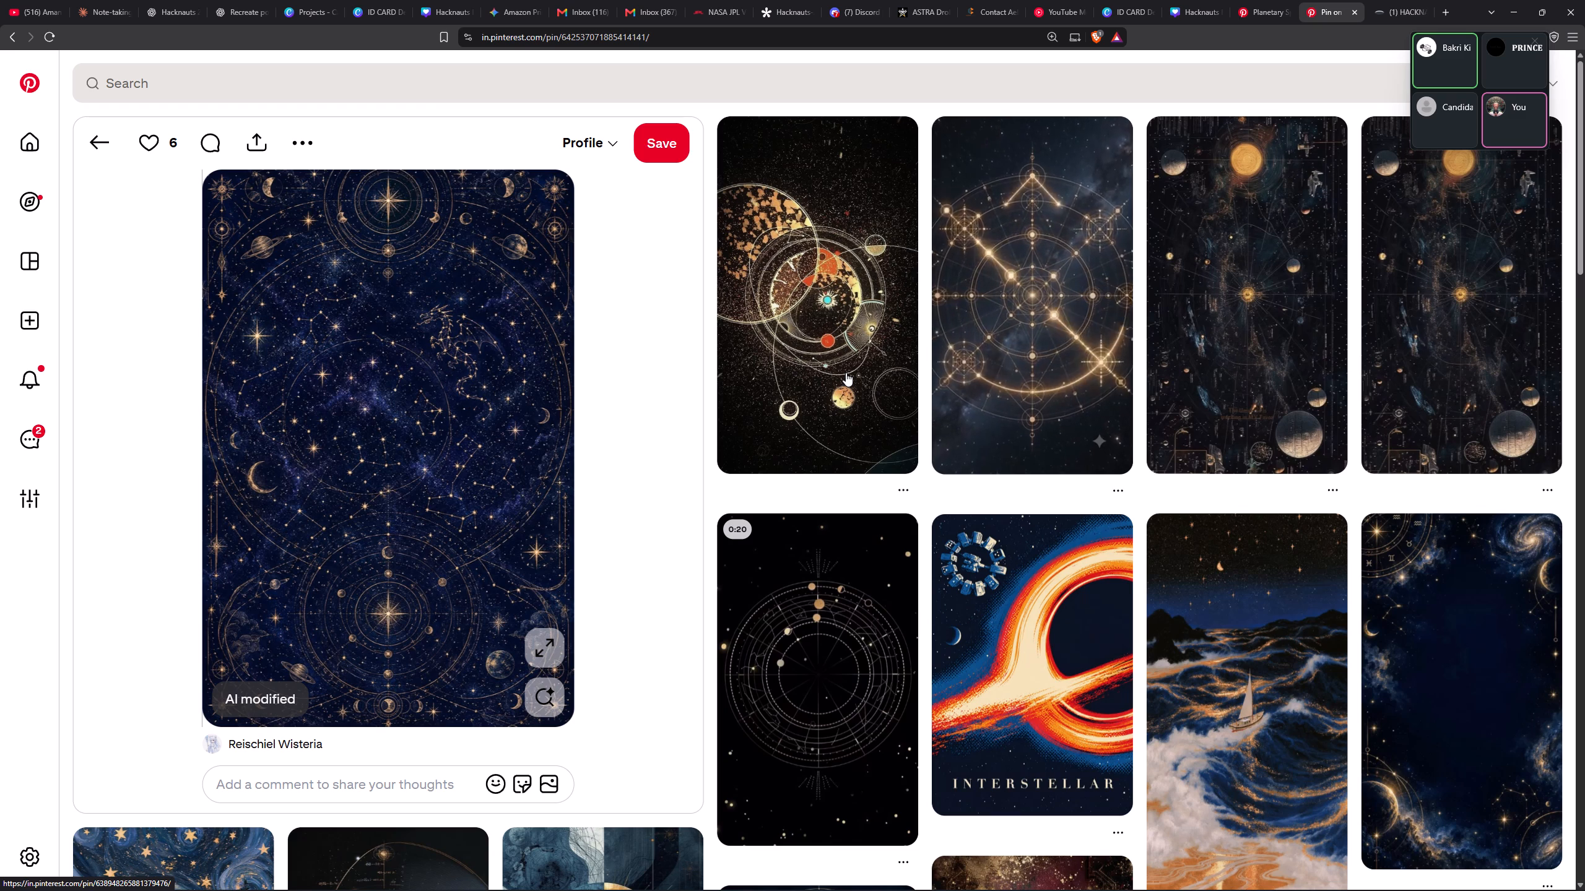
click(846, 372)
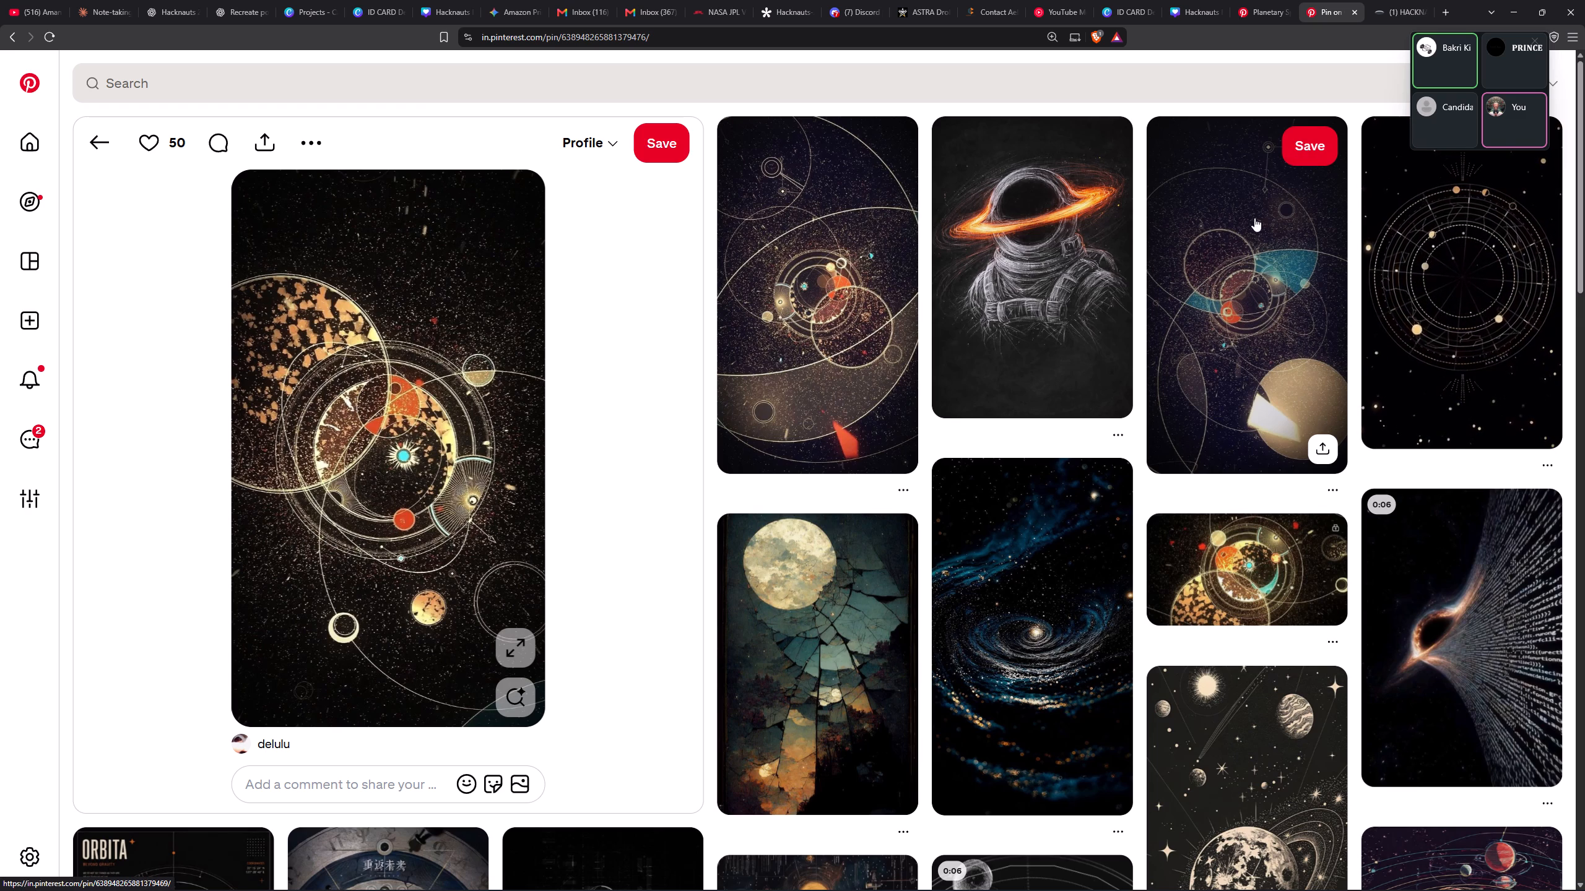
scroll(1237, 244, down, 1)
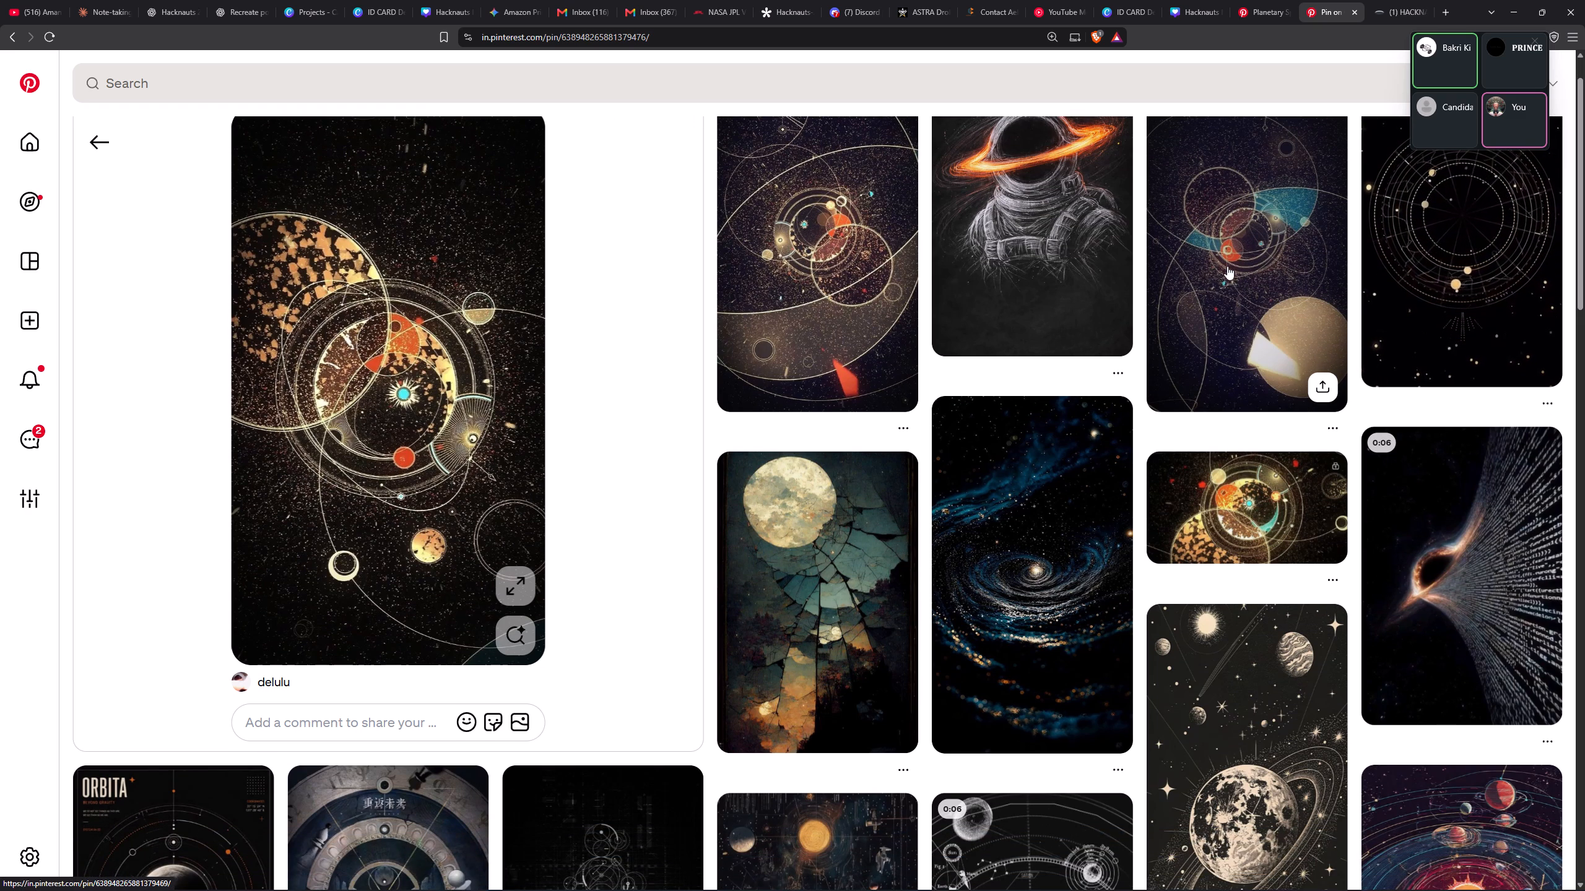
scroll(1225, 282, down, 4)
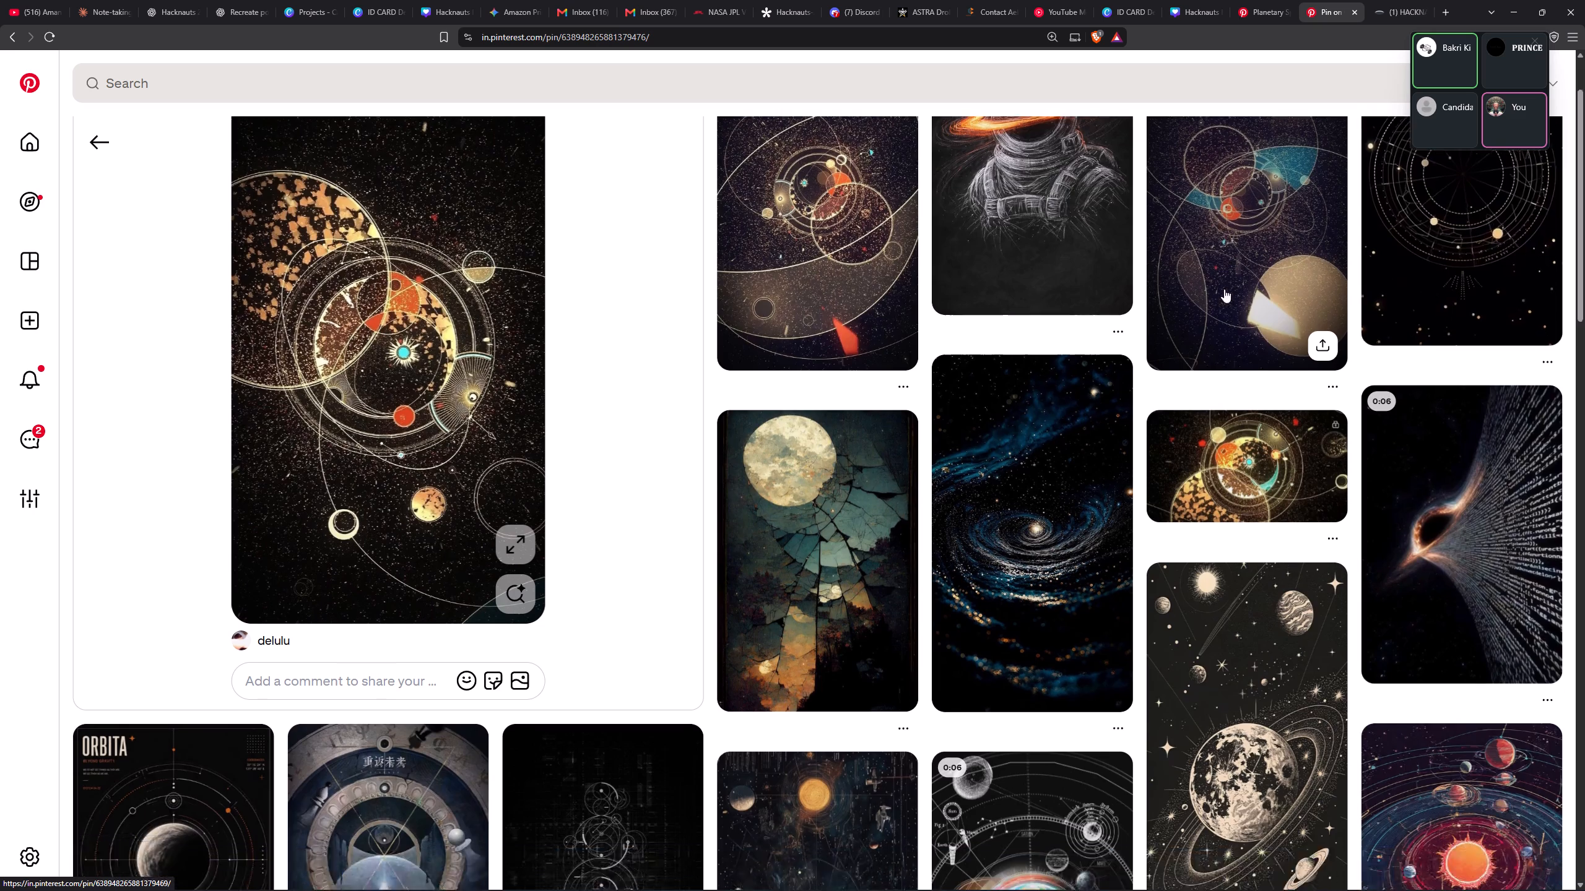
scroll(1224, 289, down, 3)
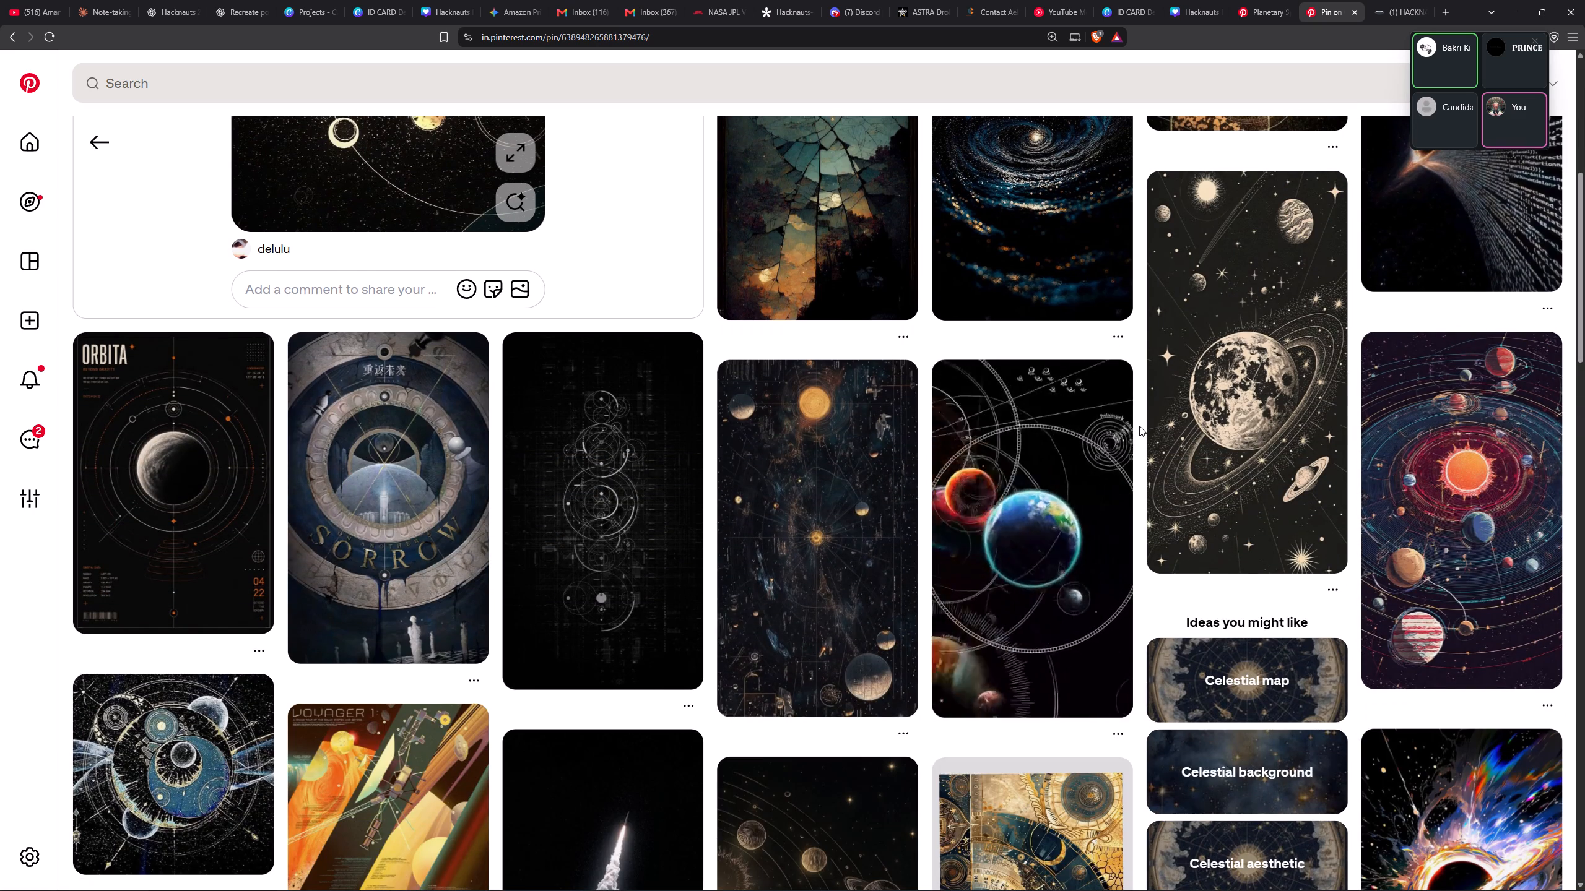
click(579, 465)
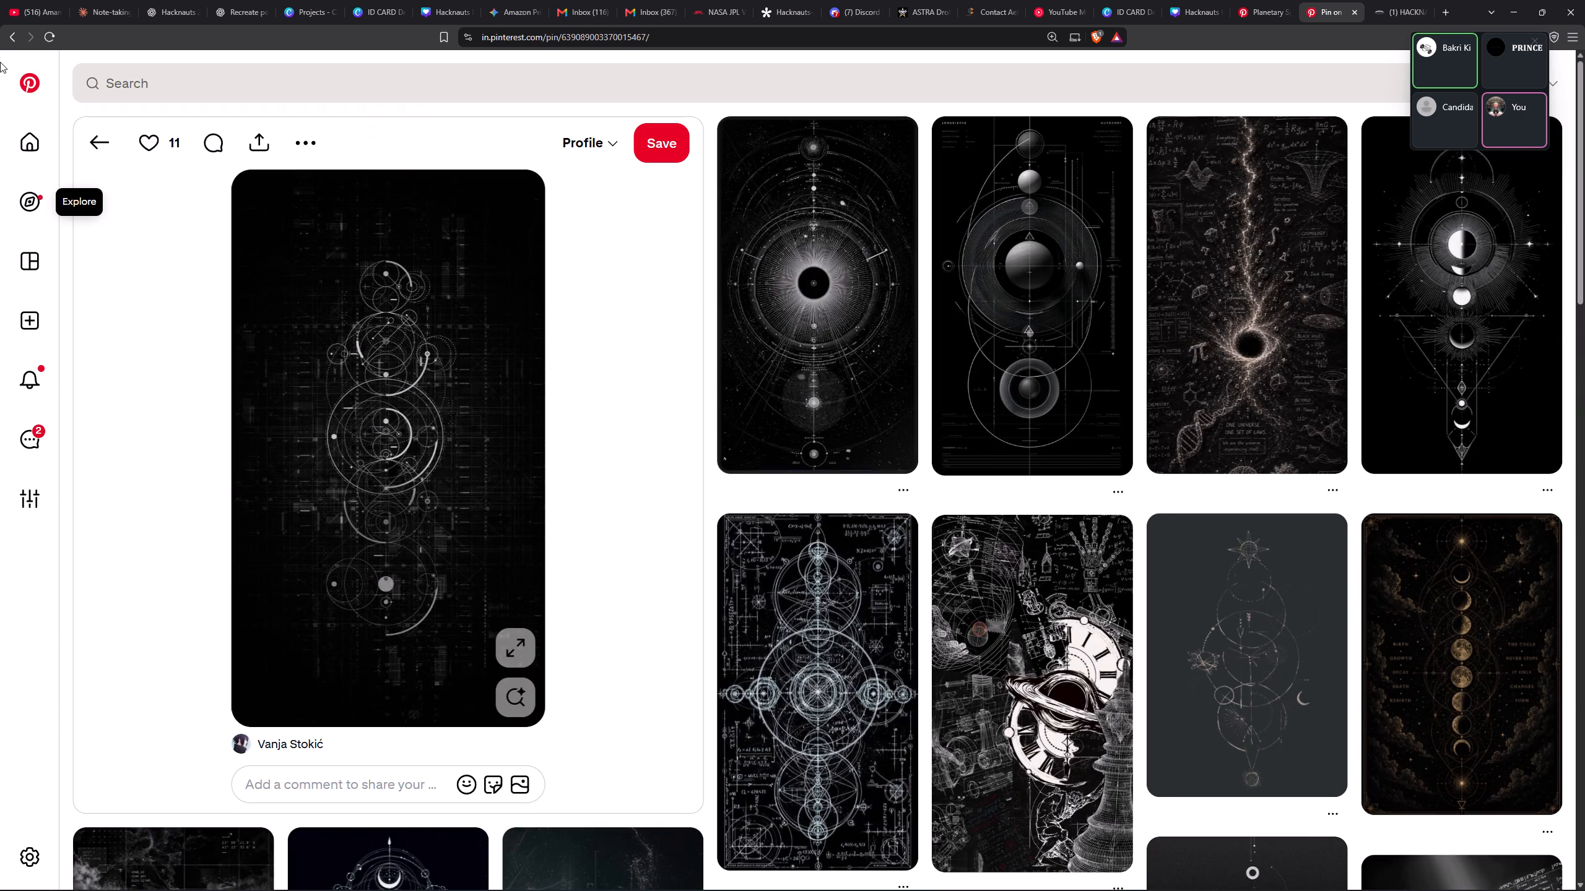
click(15, 44)
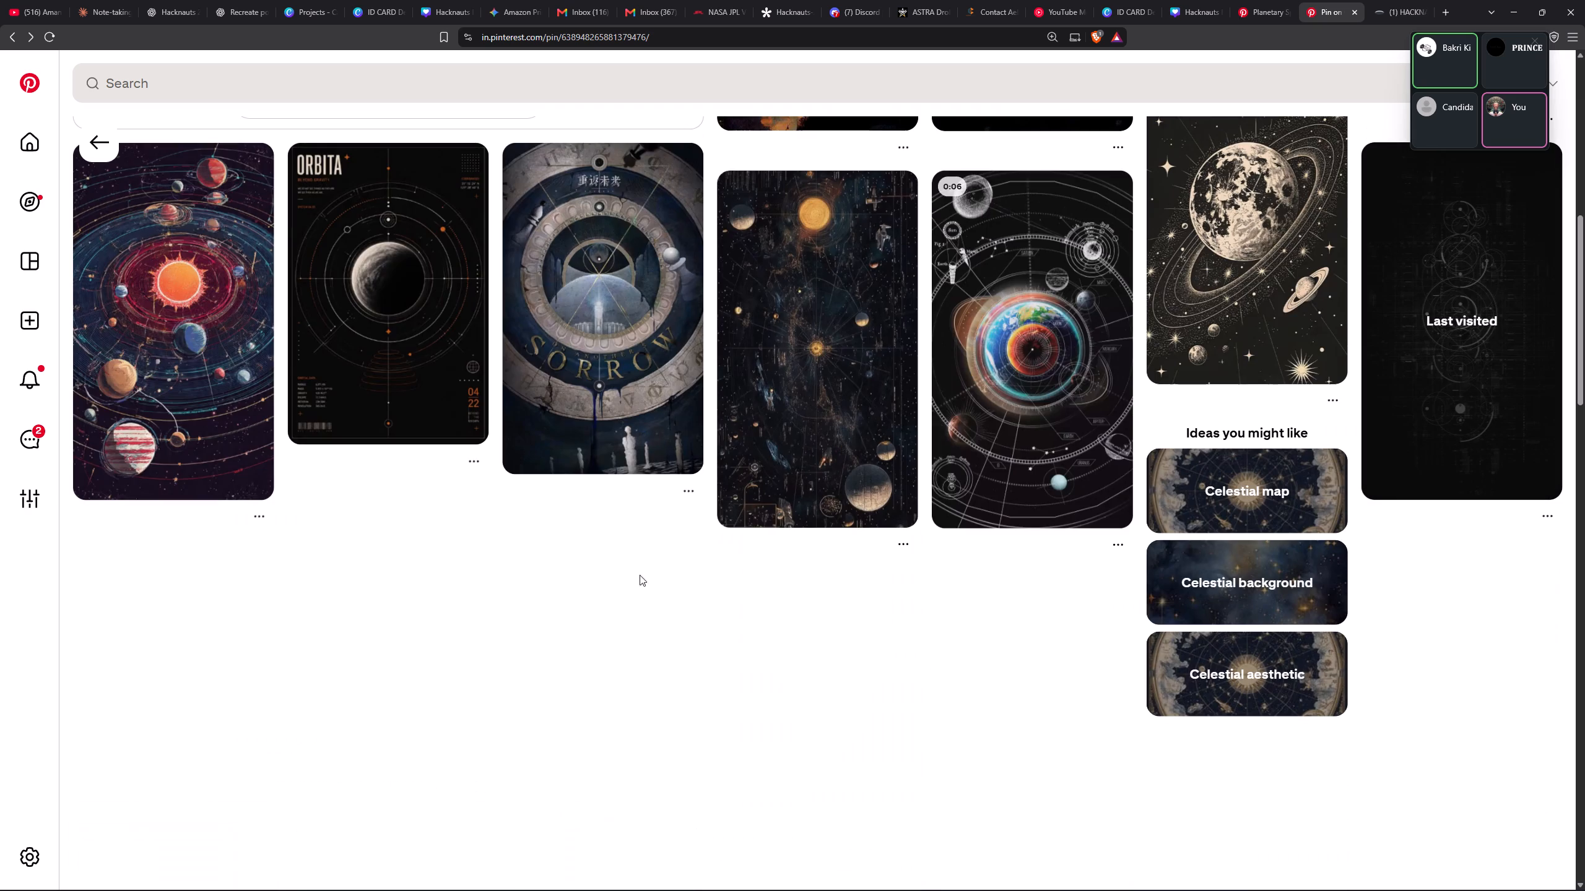
scroll(618, 580, up, 13)
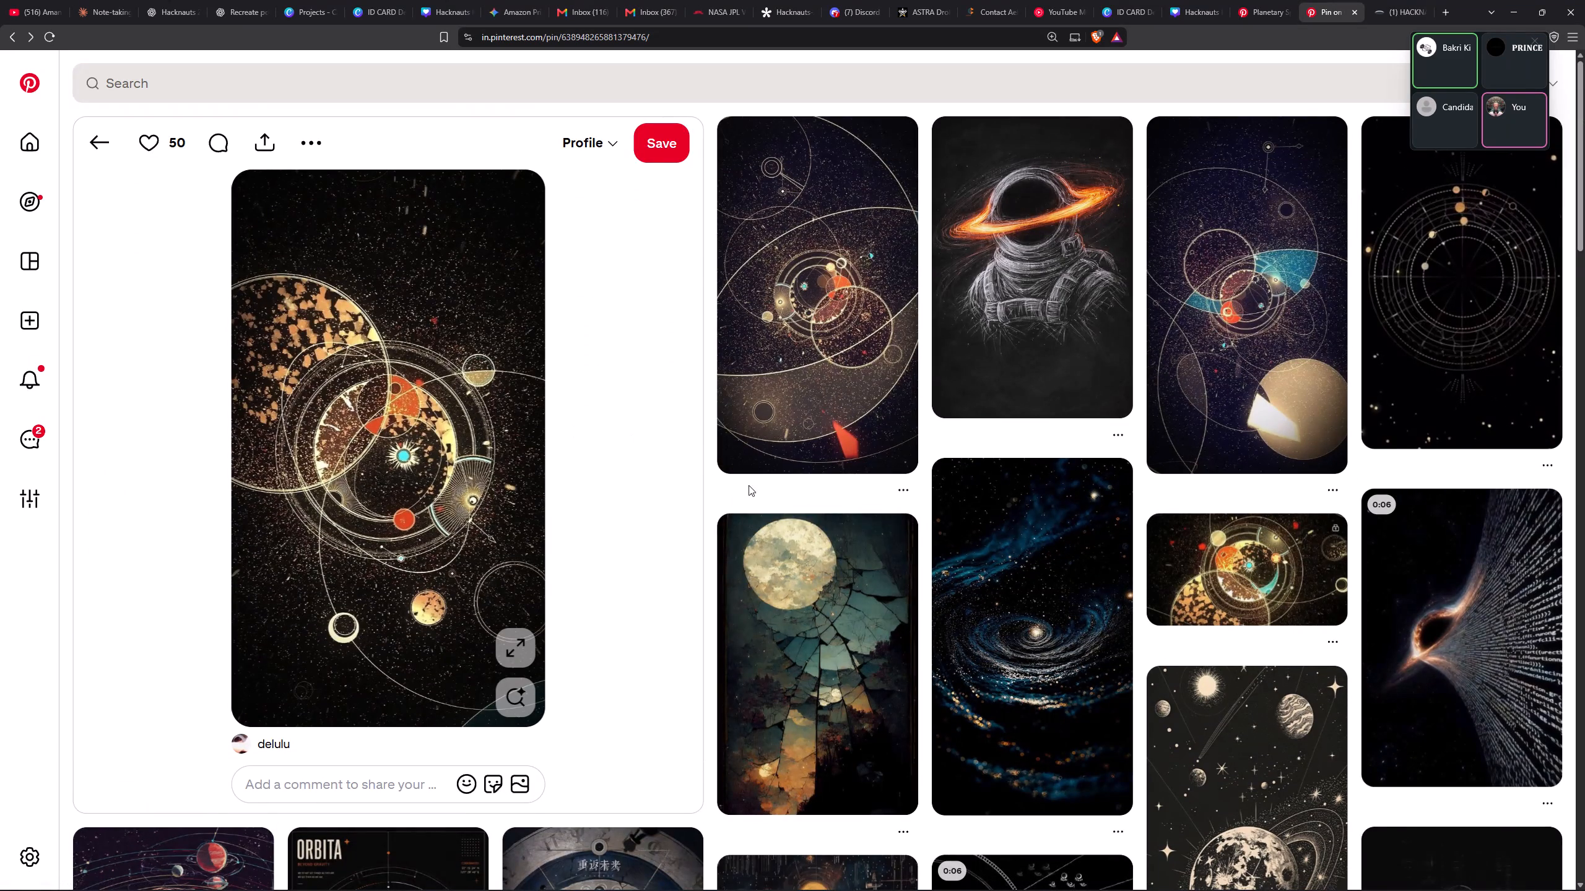
Return to the ID CARD Designs file in Canva and look through all its page thumbnails in grid view.
click(436, 0)
click(377, 2)
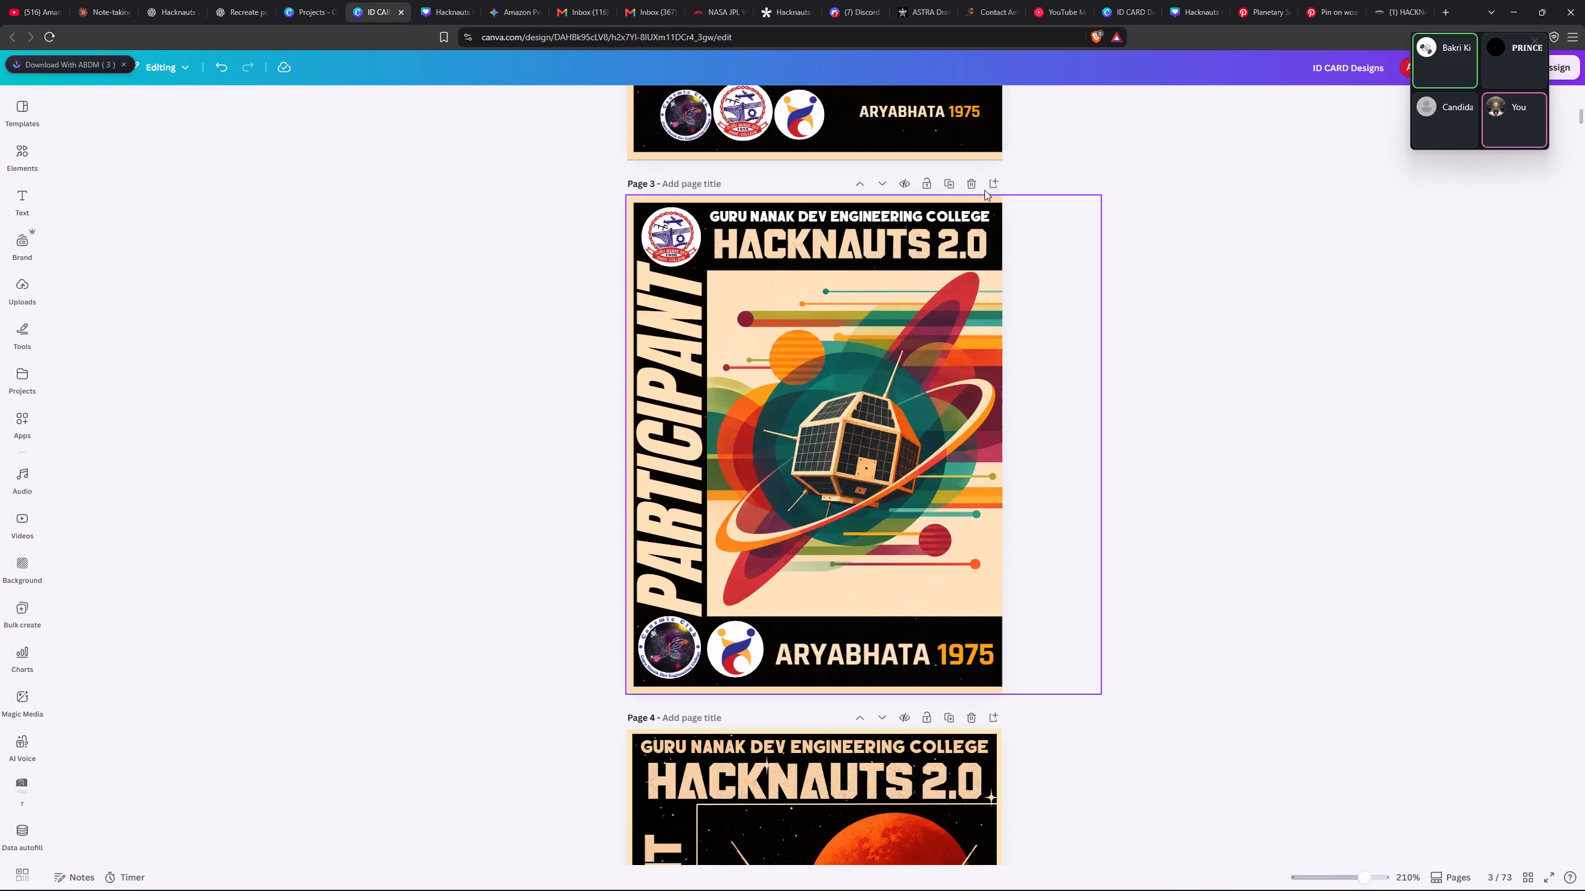
scroll(1152, 298, up, 16)
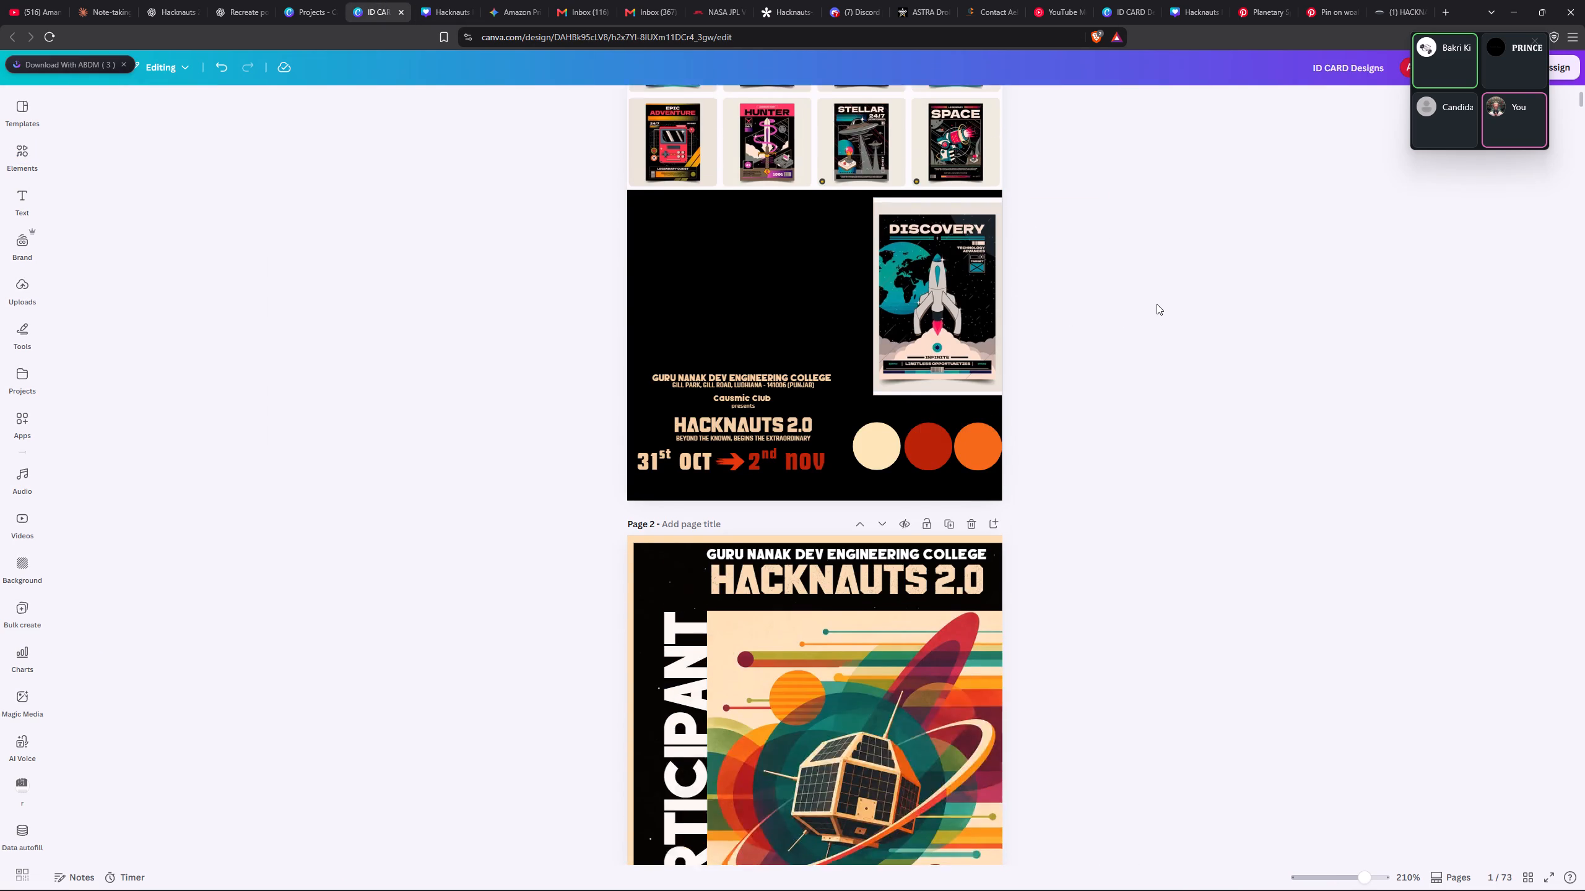
scroll(1157, 304, up, 11)
click(1531, 881)
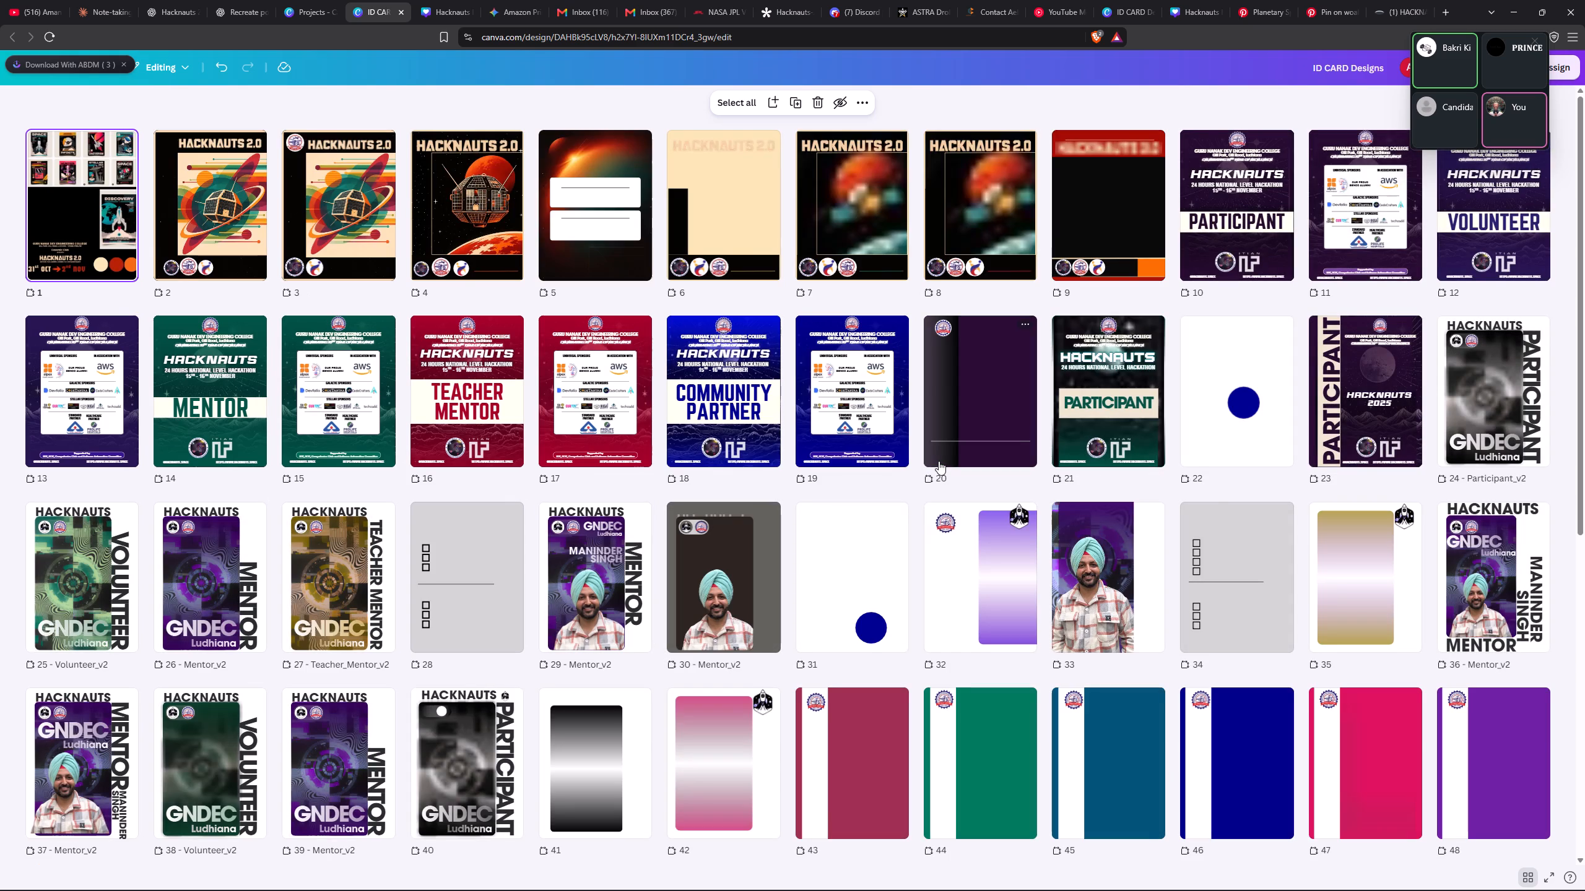
scroll(938, 487, down, 13)
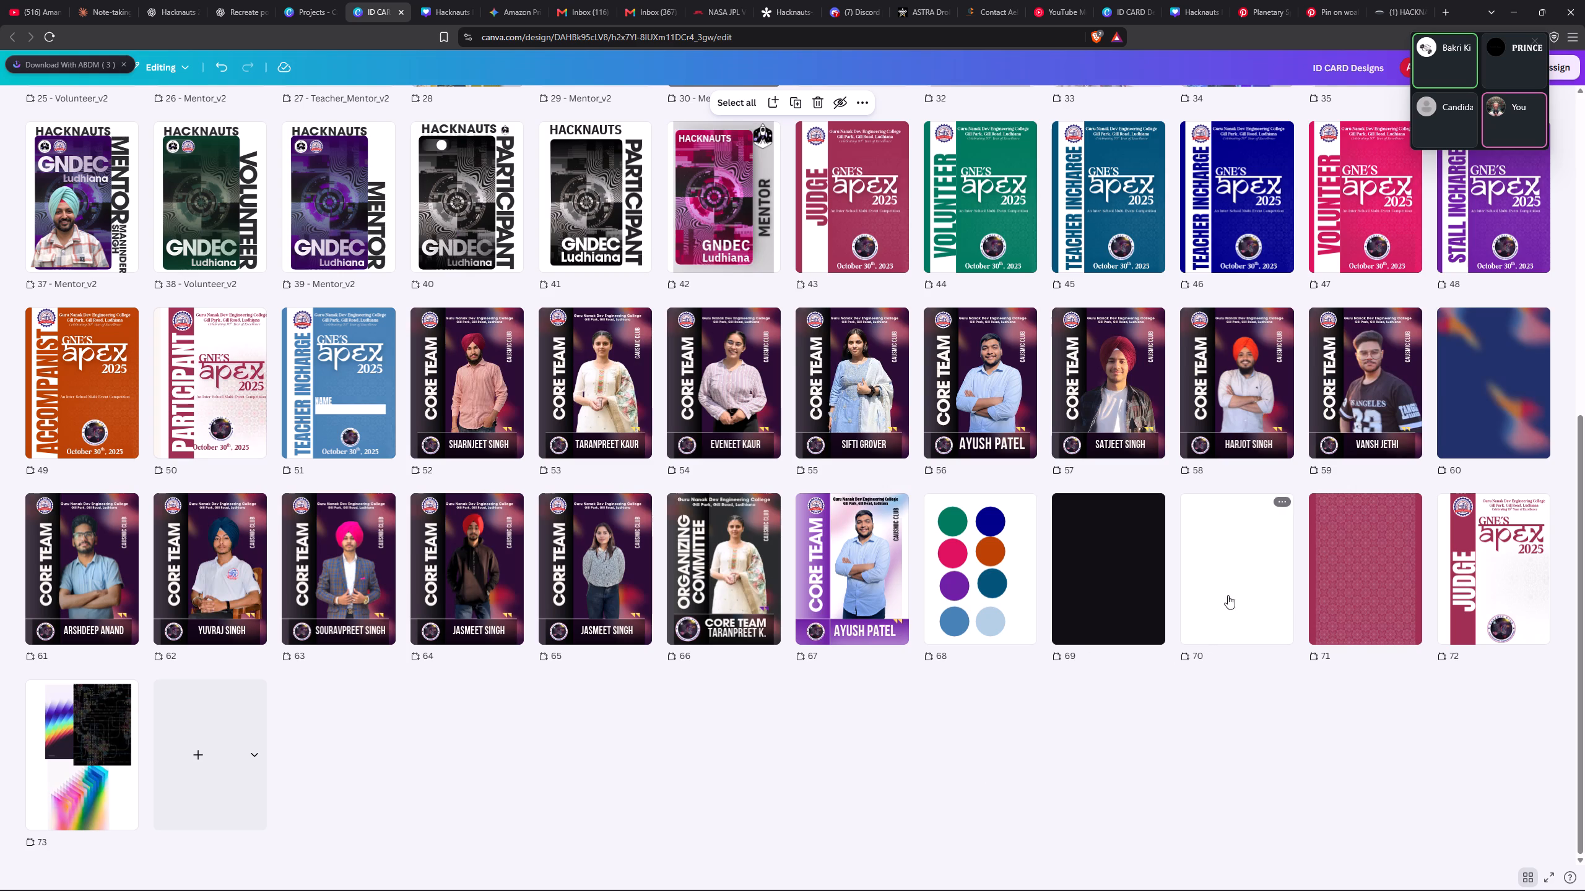
Move blank page 70 up to directly after the page 3 participant card, making it page 4.
drag(1231, 614, 345, 6)
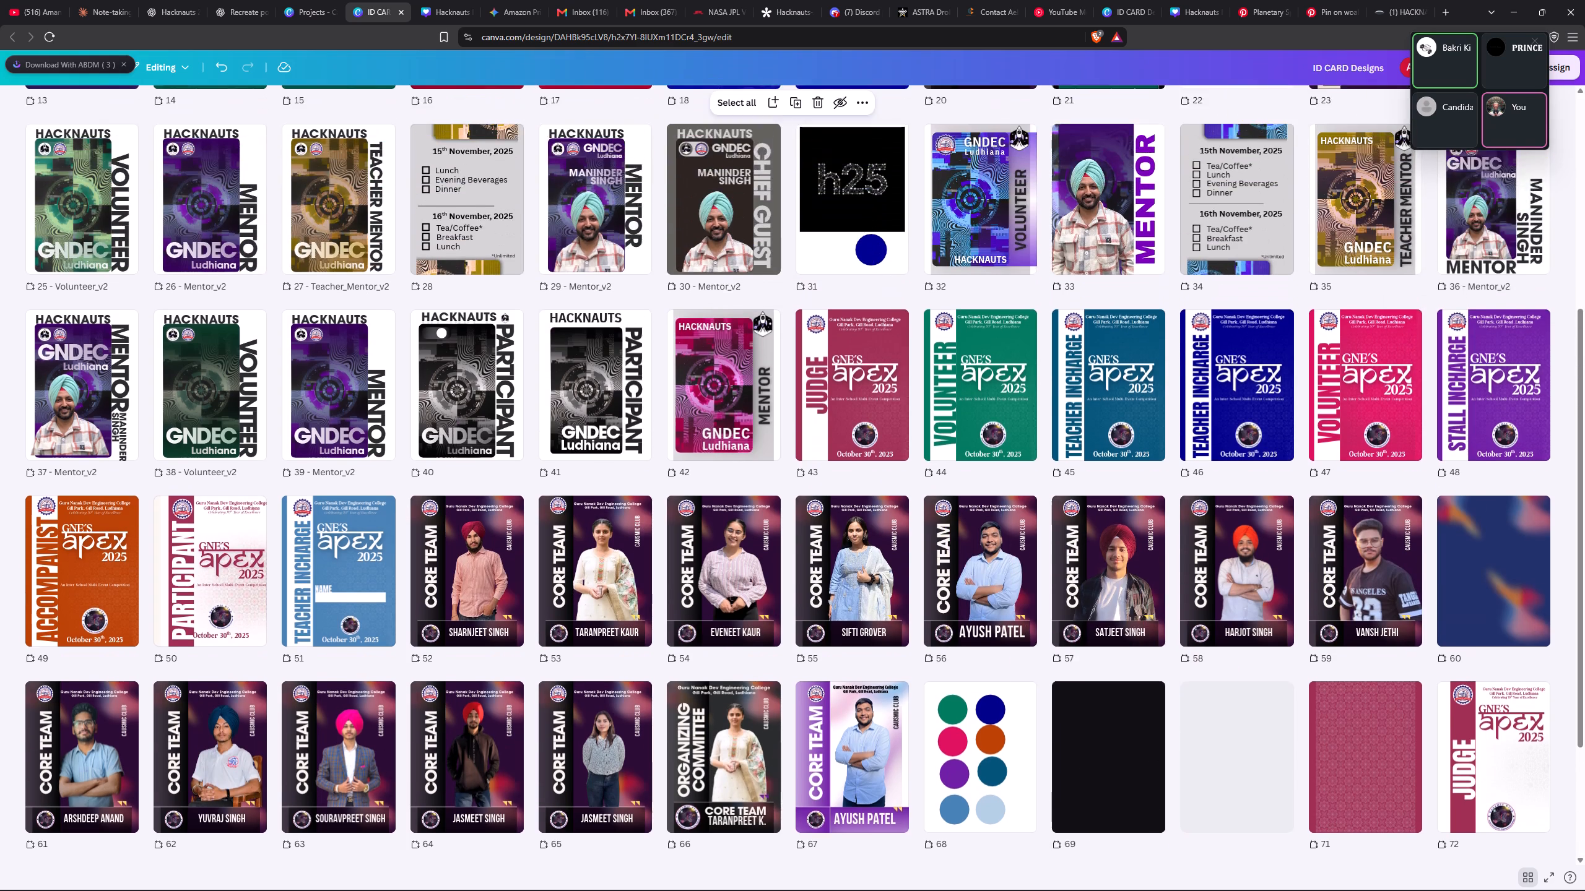
drag(345, 6, 409, 262)
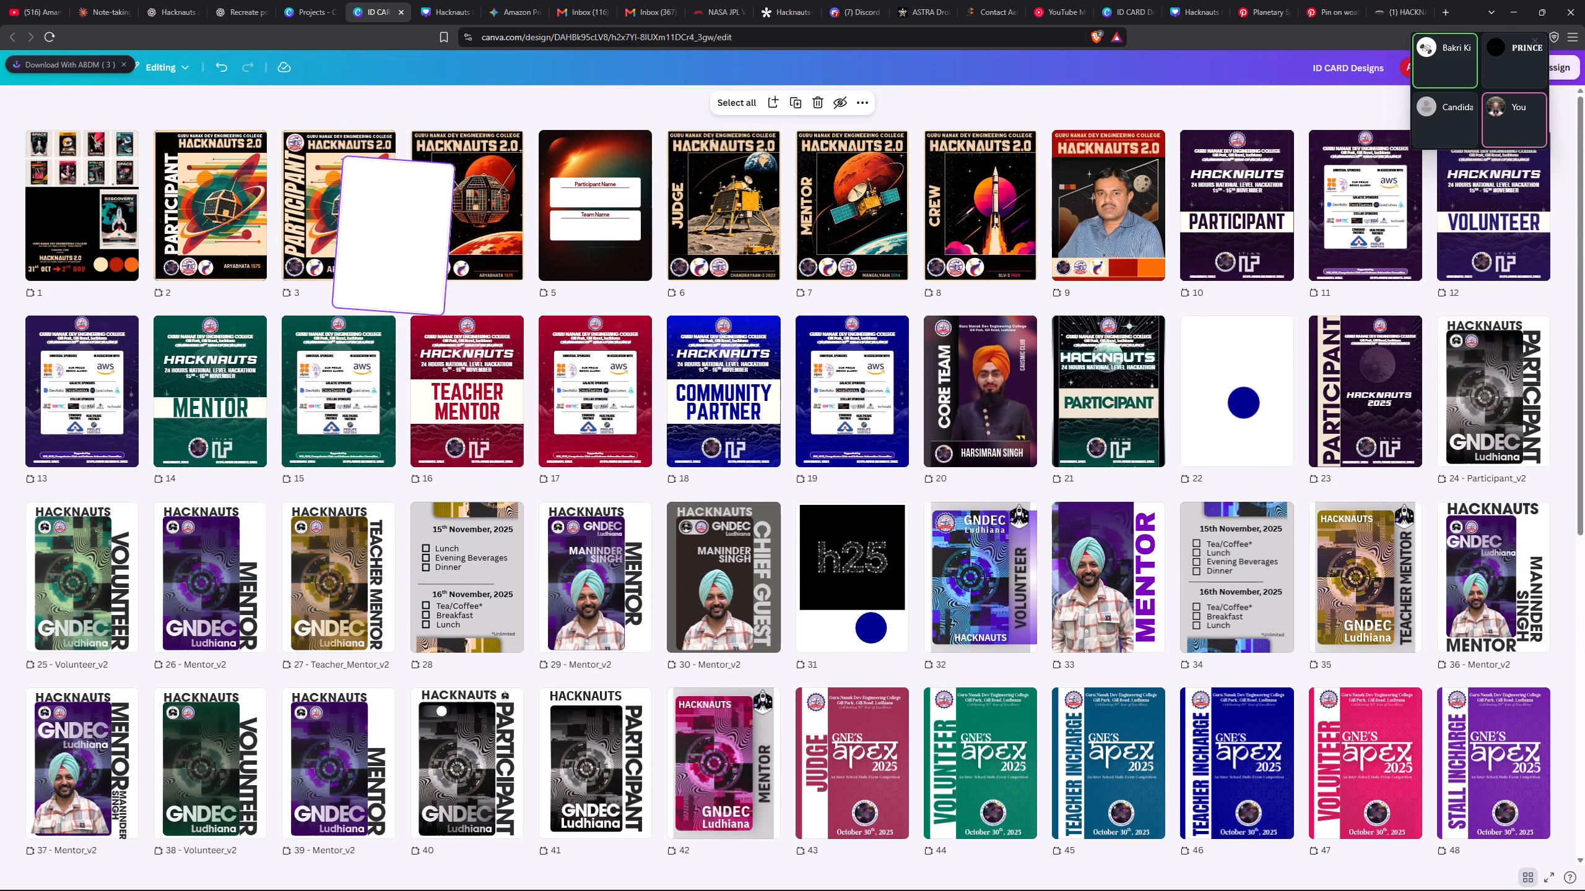
drag(409, 262, 417, 246)
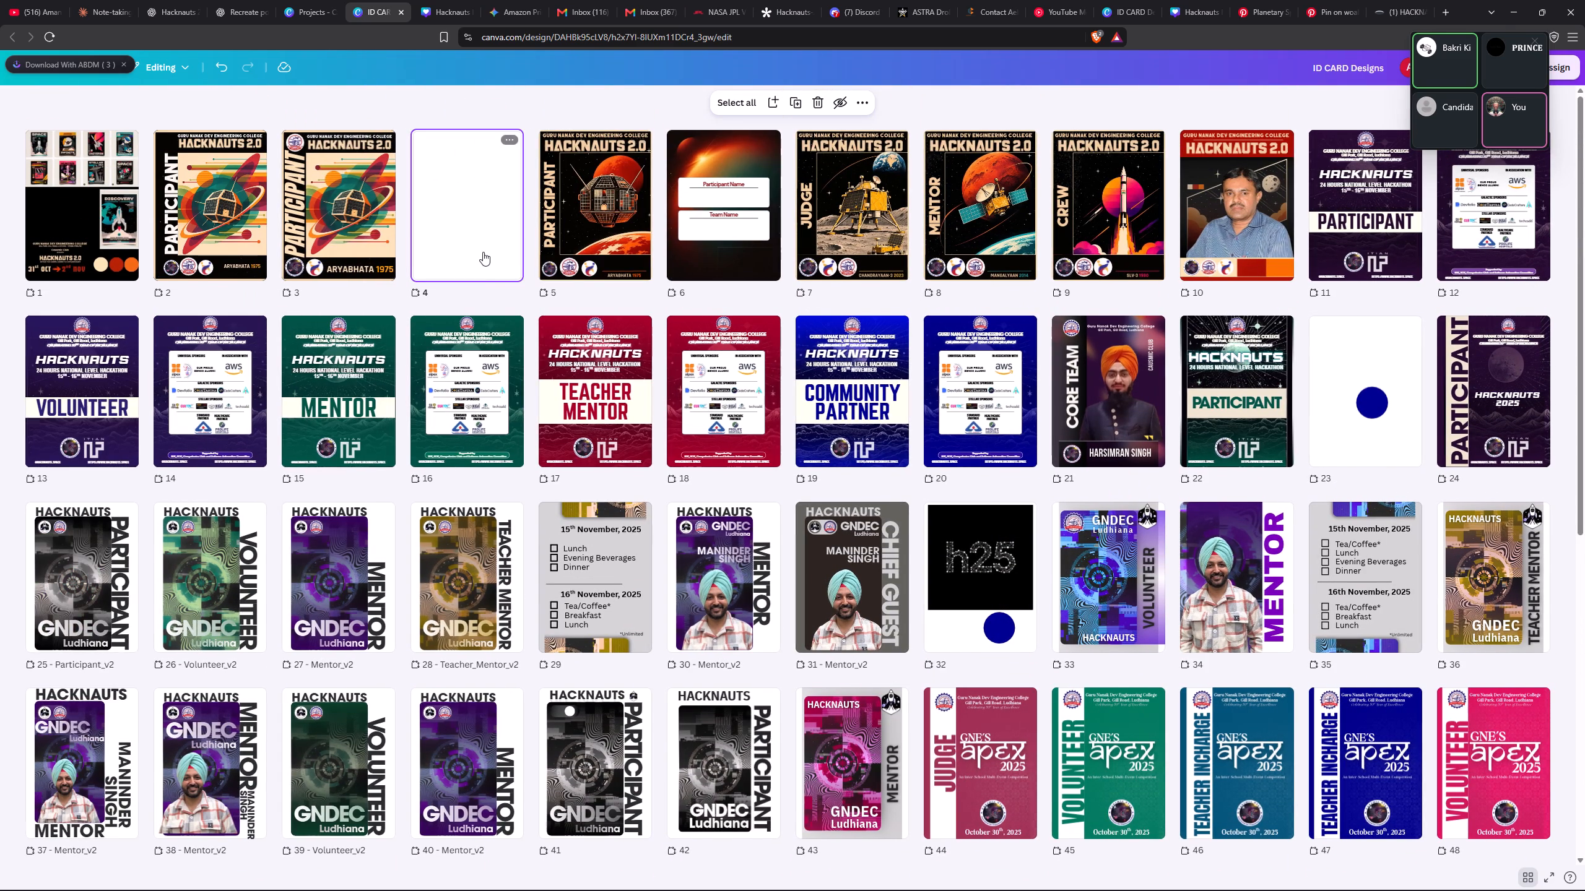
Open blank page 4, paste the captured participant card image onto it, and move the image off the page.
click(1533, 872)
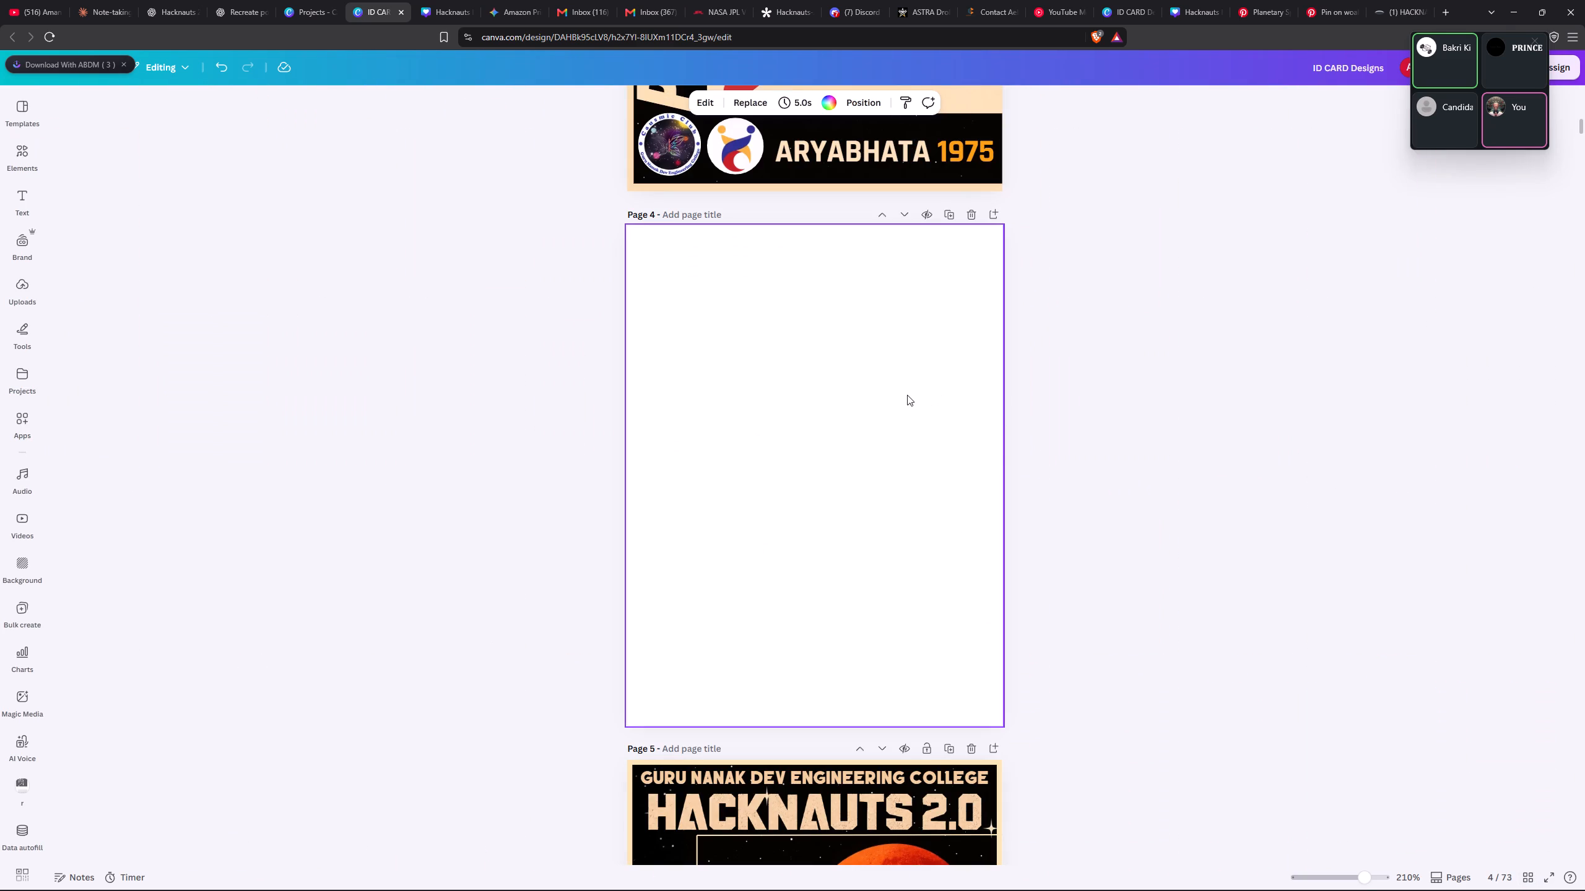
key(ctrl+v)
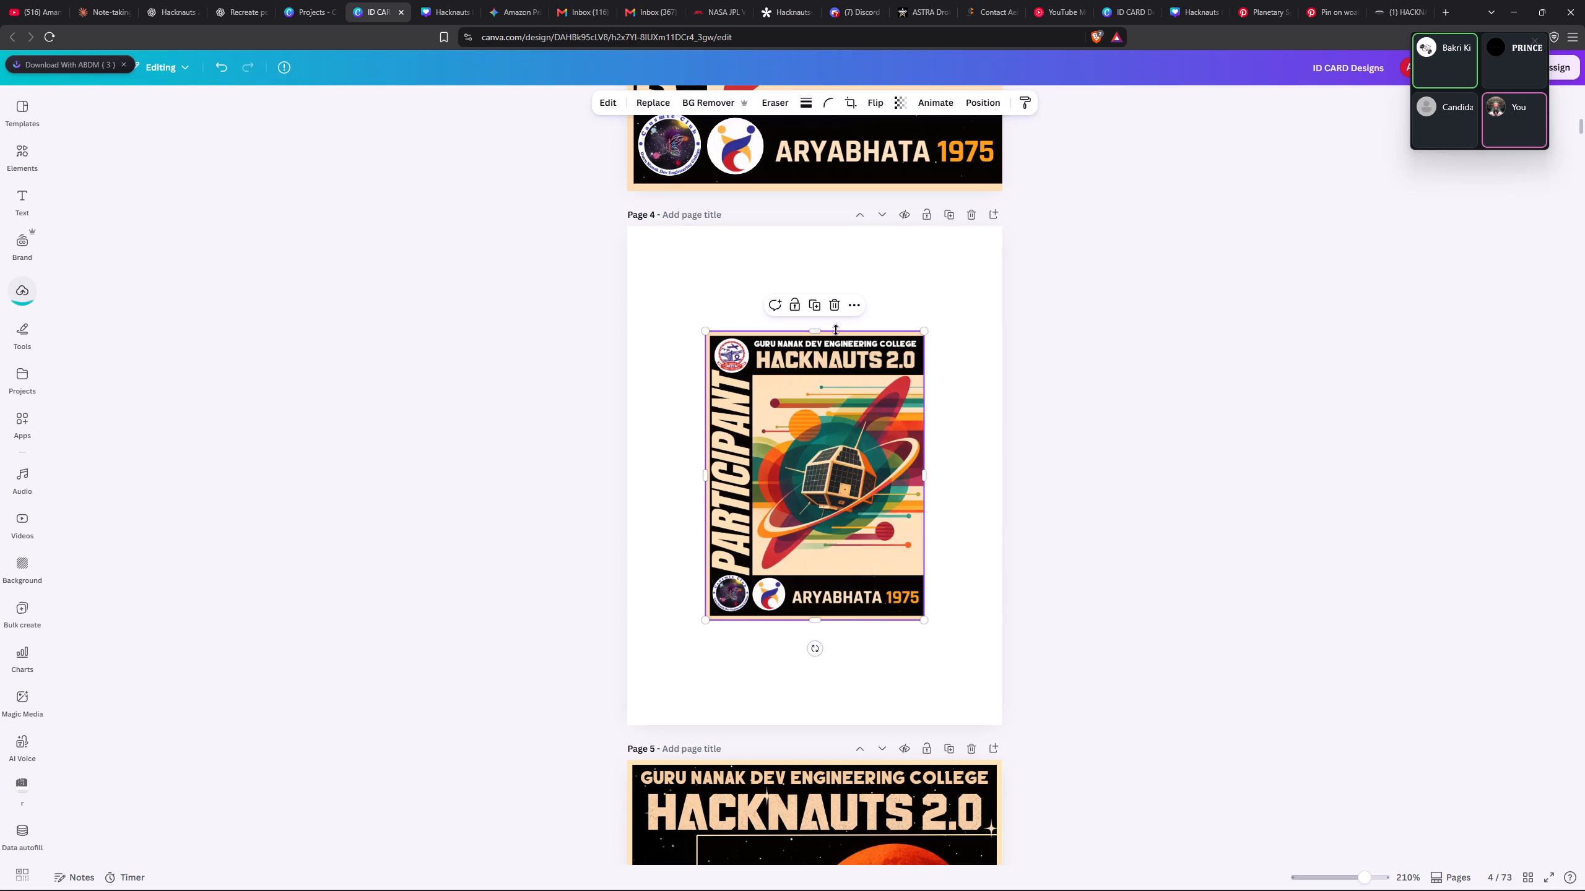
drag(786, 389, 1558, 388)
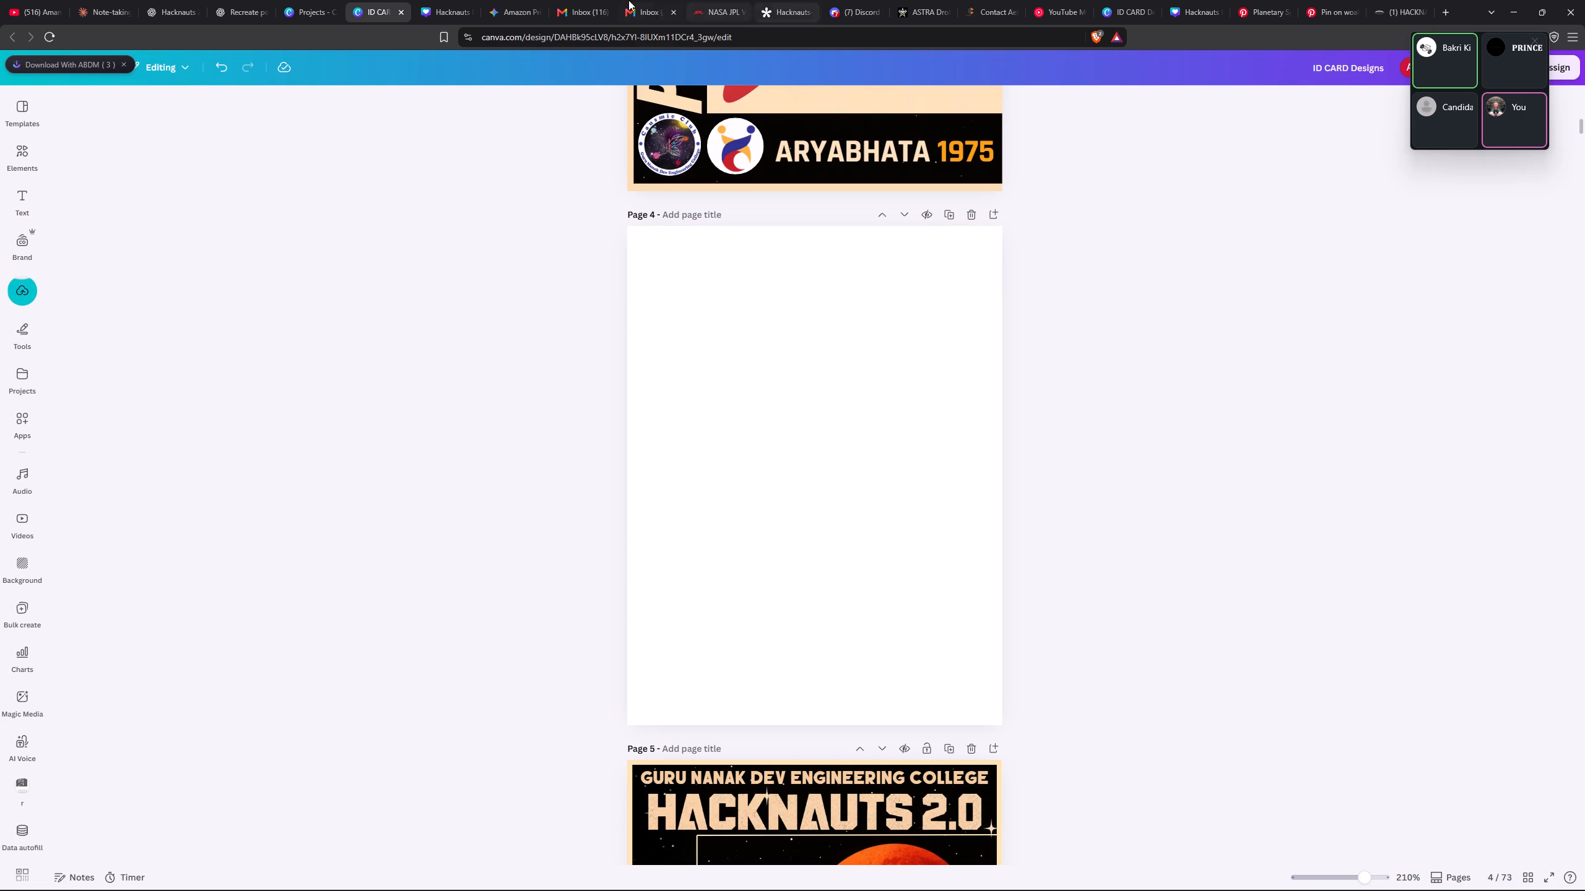
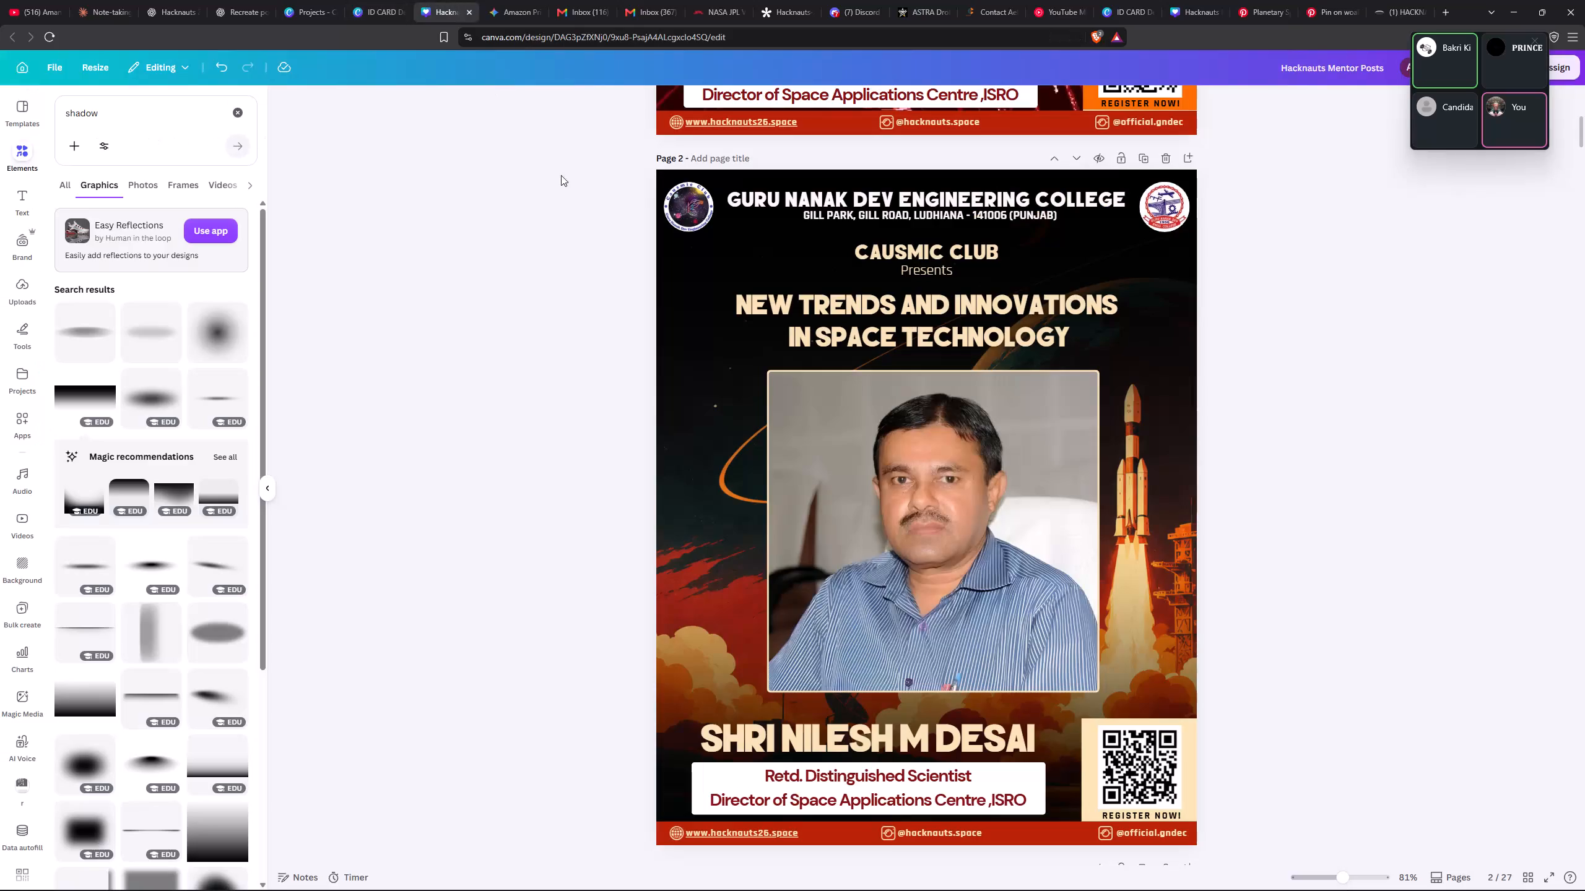
Switch to the ID CARD Designs file and paste the copied orbiting-planets artwork onto blank page 4.
click(351, 0)
click(789, 433)
key(ctrl+v)
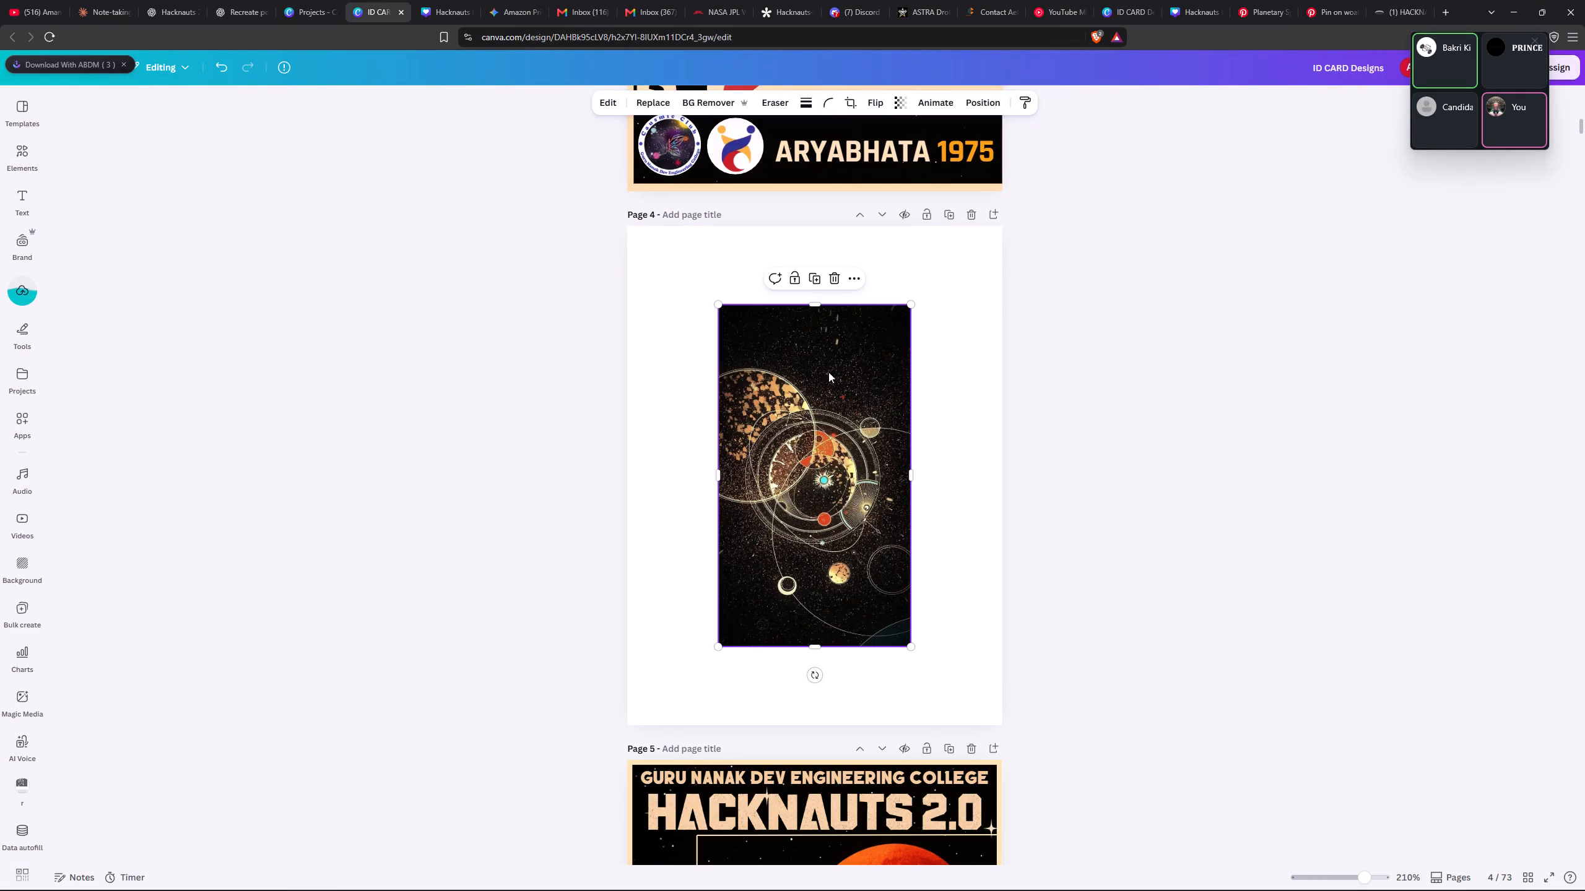
Duplicate page 4 and move the planet artwork off the new page 5, leaving that page blank.
click(945, 217)
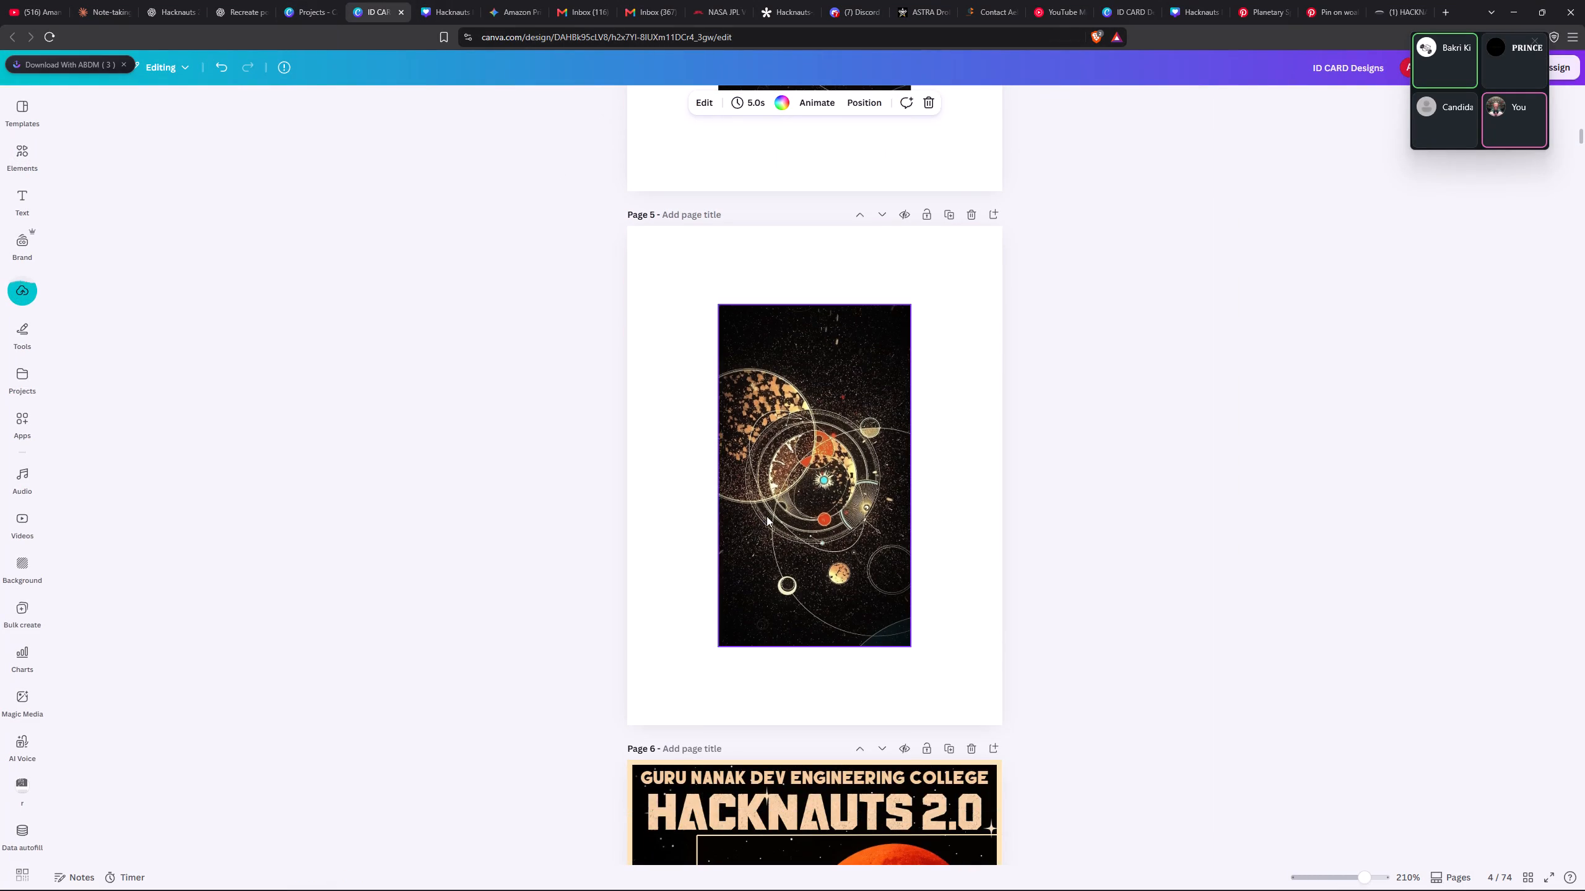
drag(796, 454, 1358, 443)
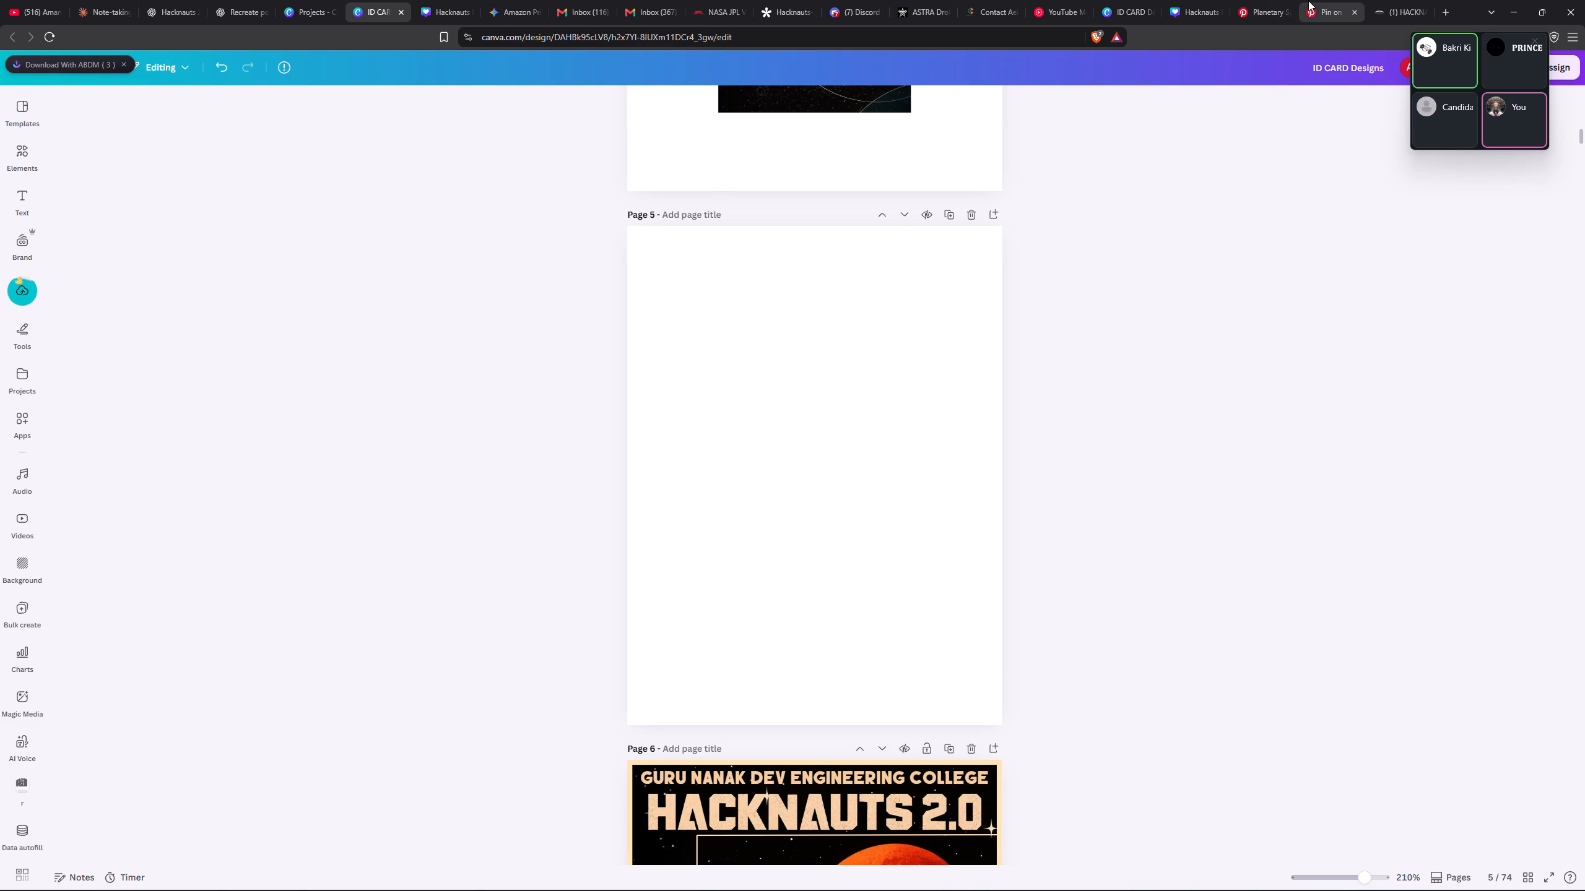
Switch to the planet artwork pin on Pinterest and browse its related pins for more celestial artwork.
click(1308, 1)
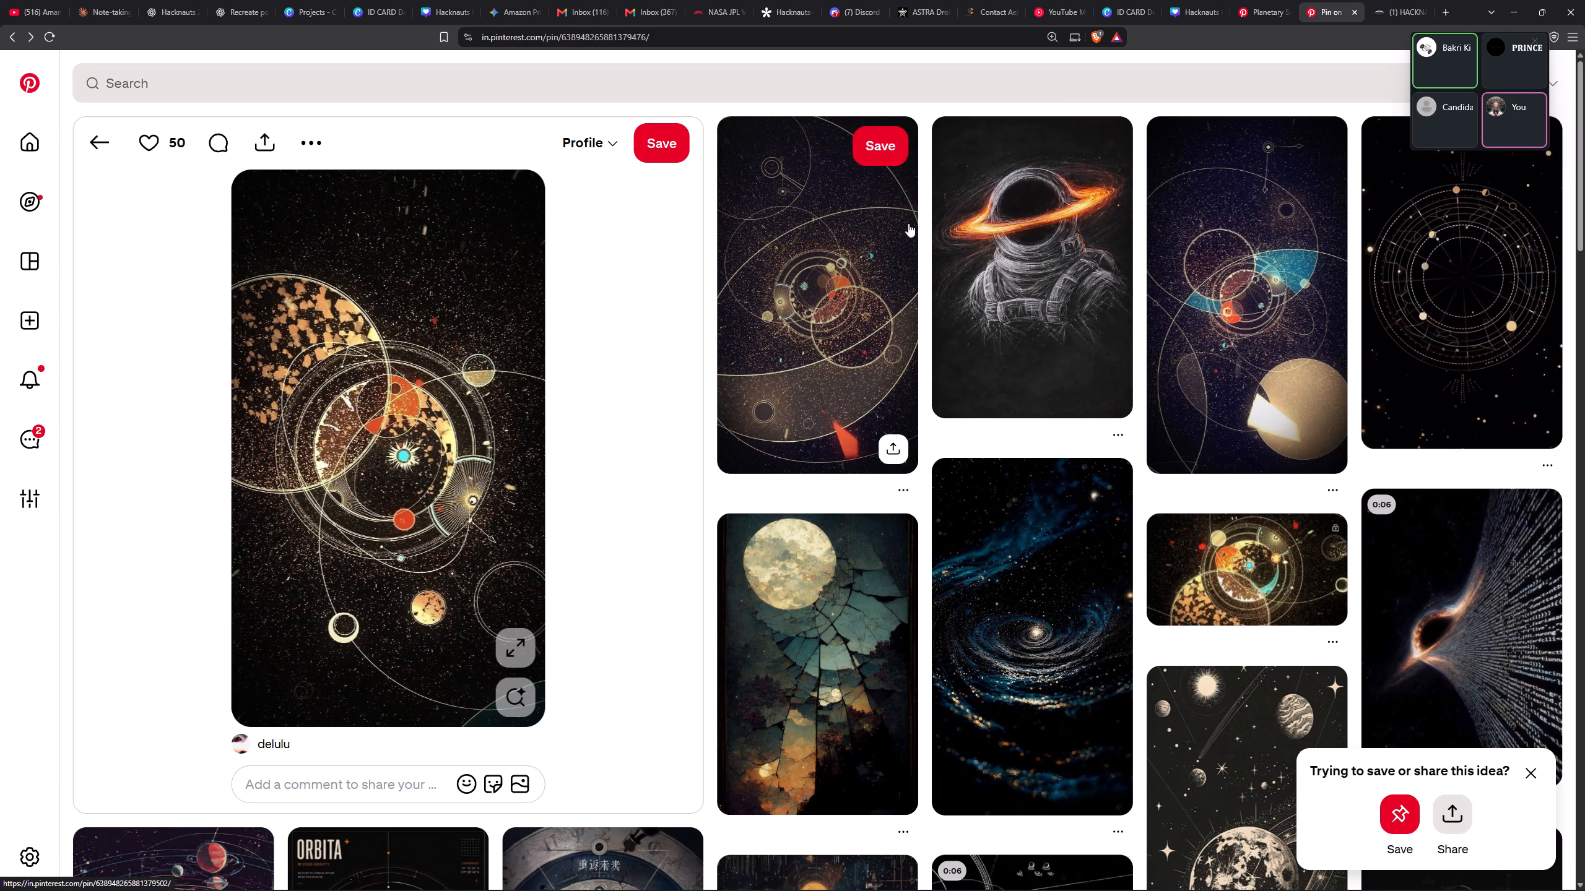
scroll(1256, 295, down, 5)
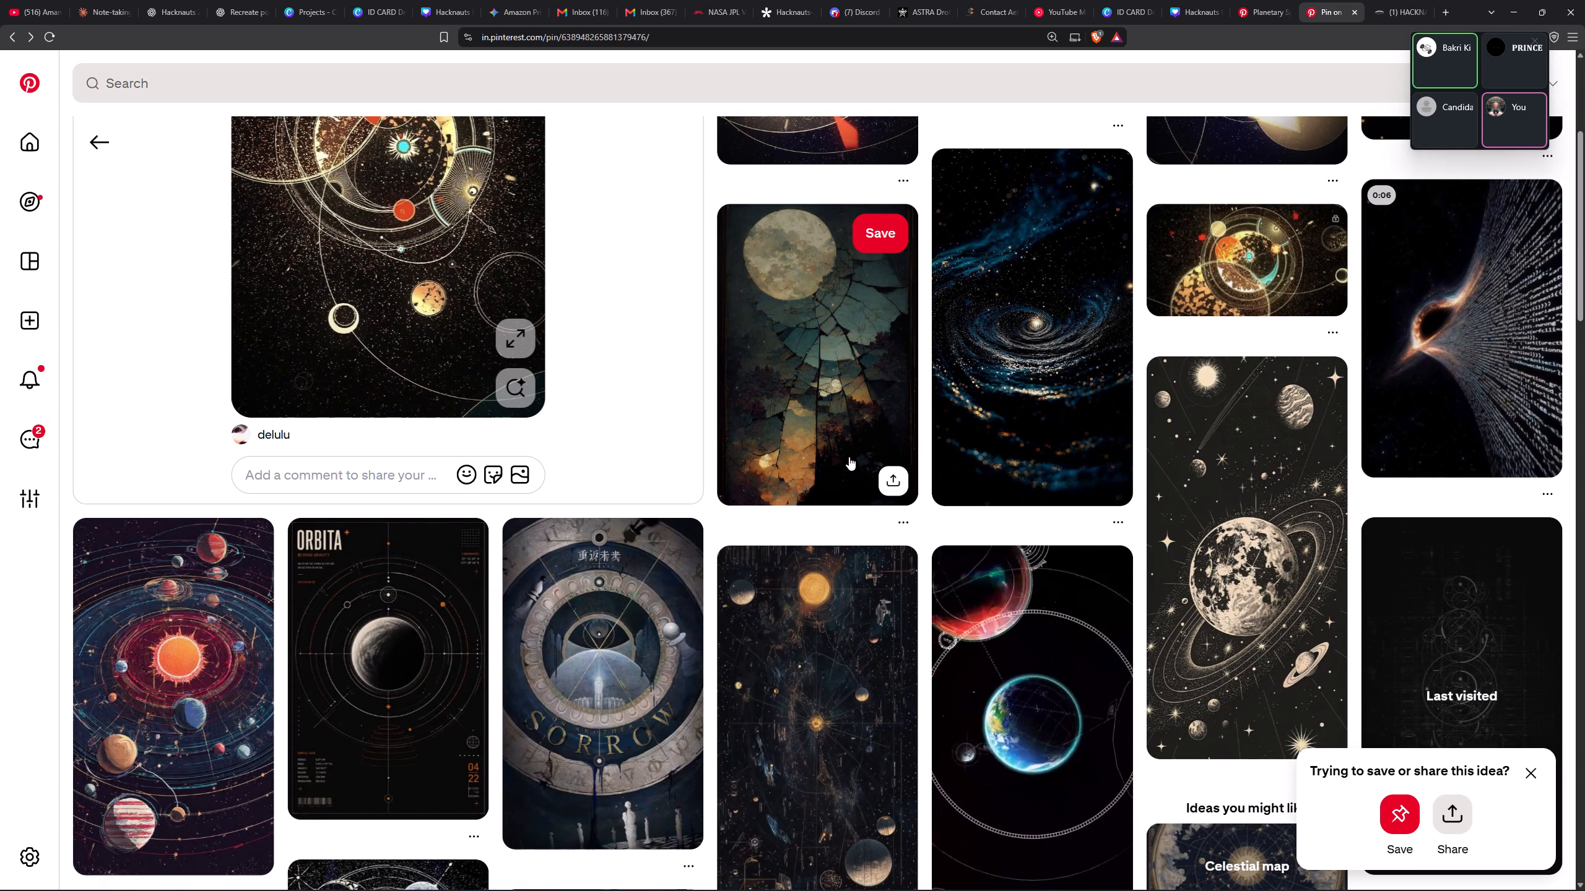
Look through the related pins below the open celestial artwork pin for planetary and orbit-themed poster ideas.
scroll(917, 417, down, 9)
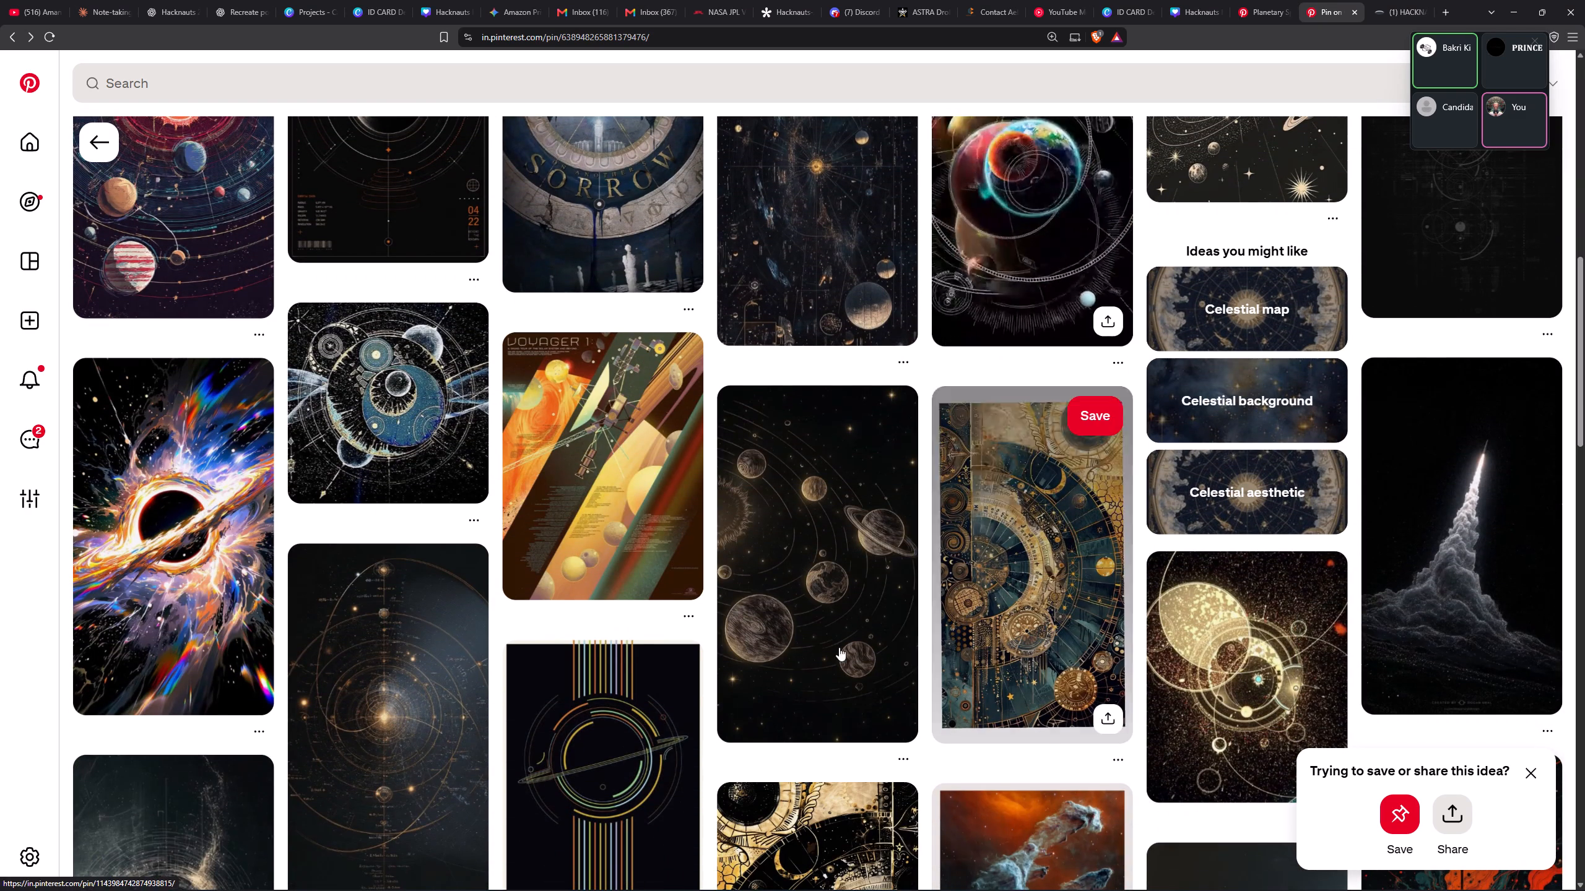
scroll(642, 634, down, 10)
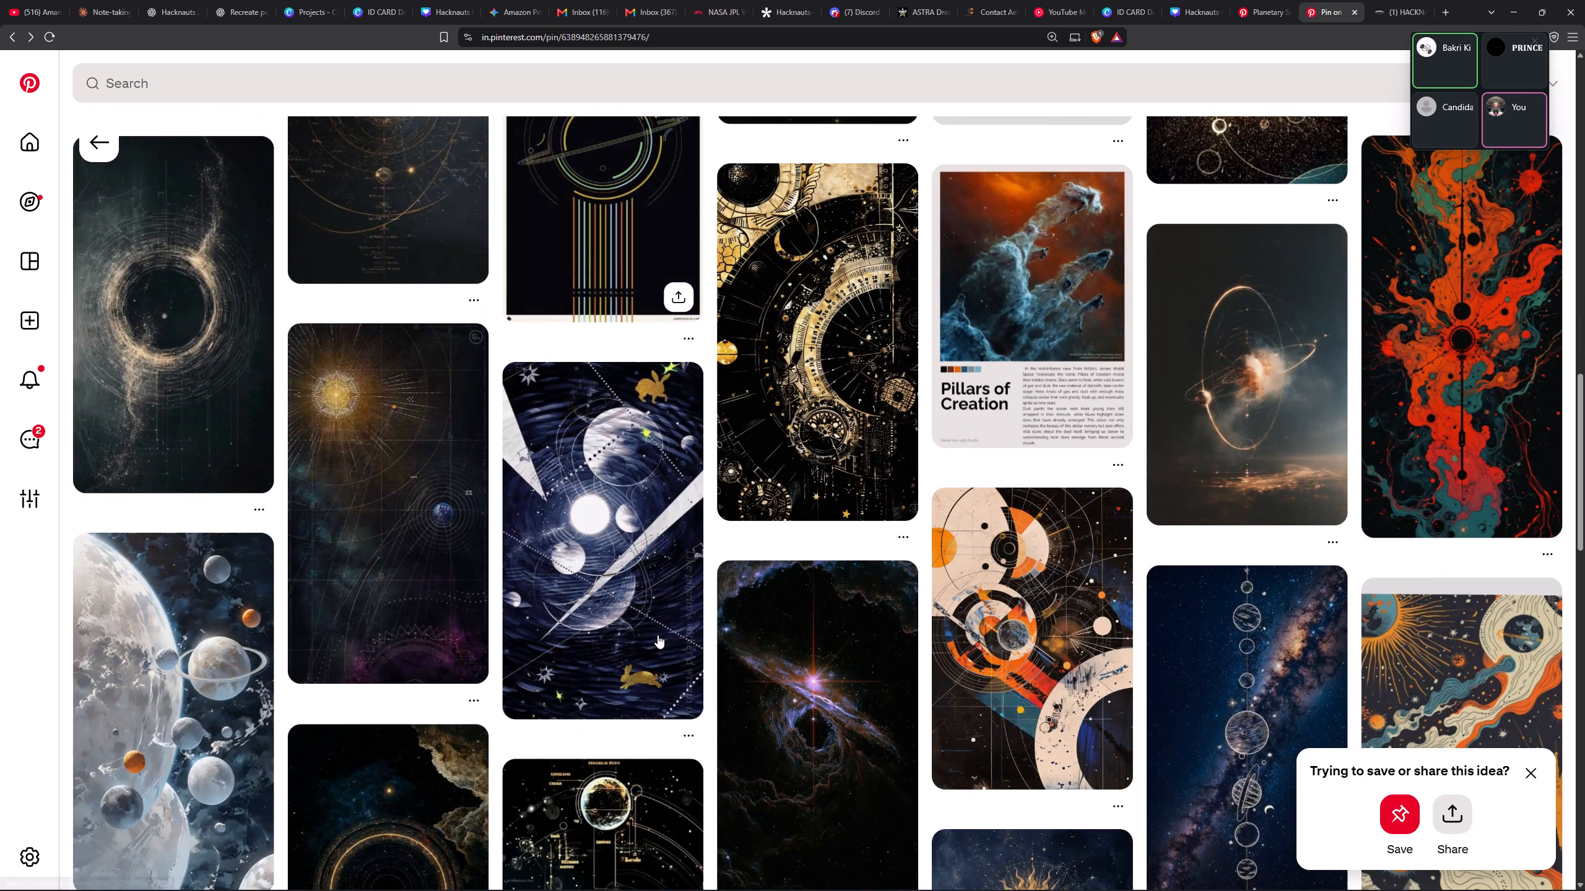
scroll(653, 694, down, 3)
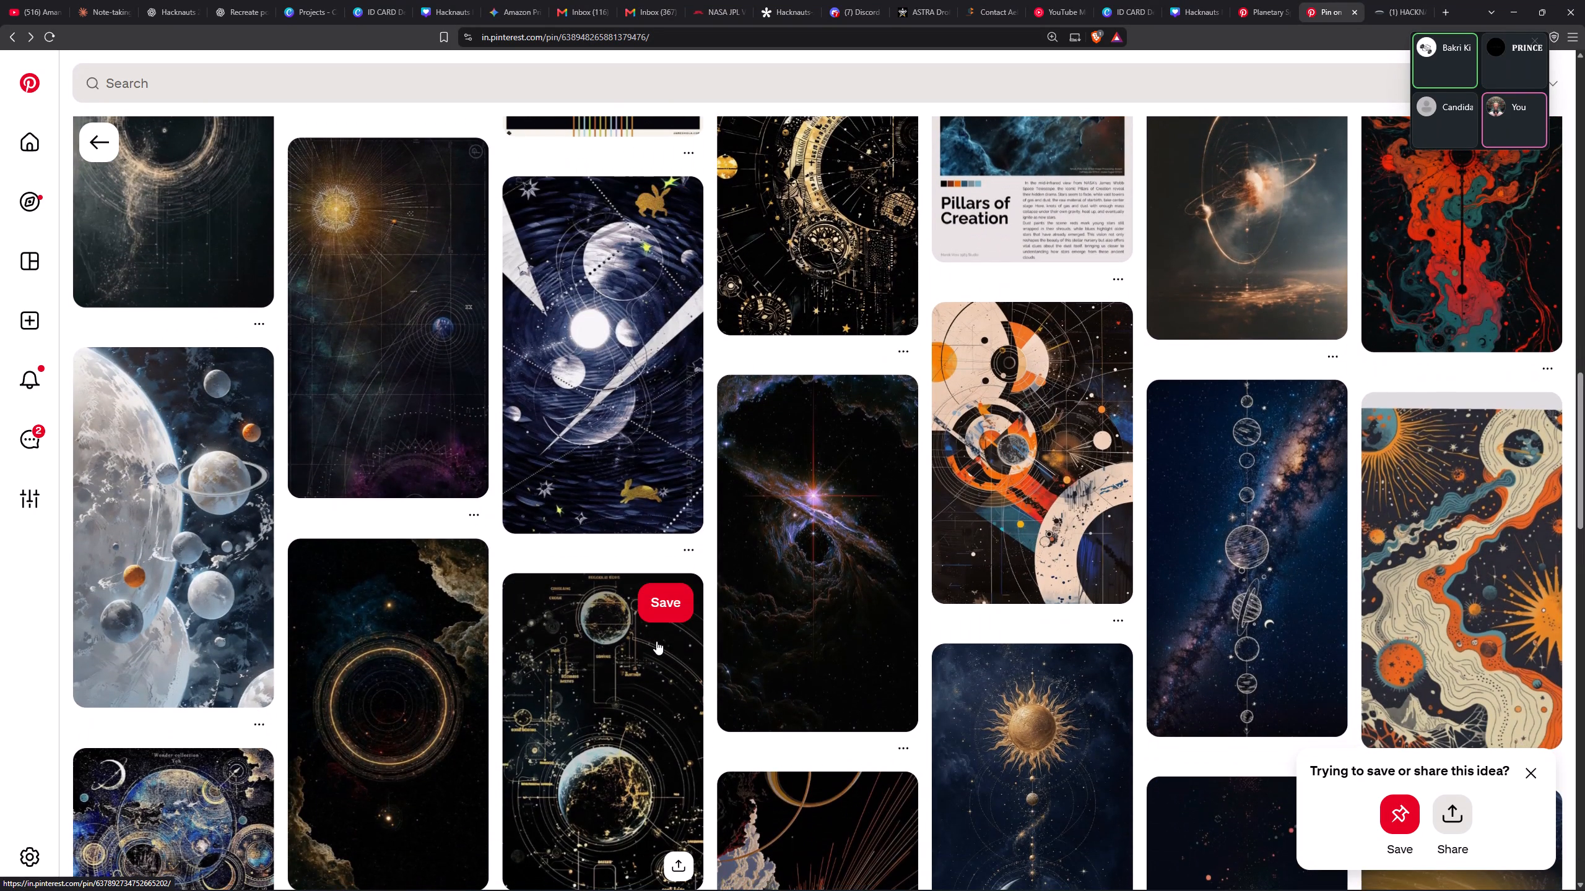
scroll(716, 569, down, 3)
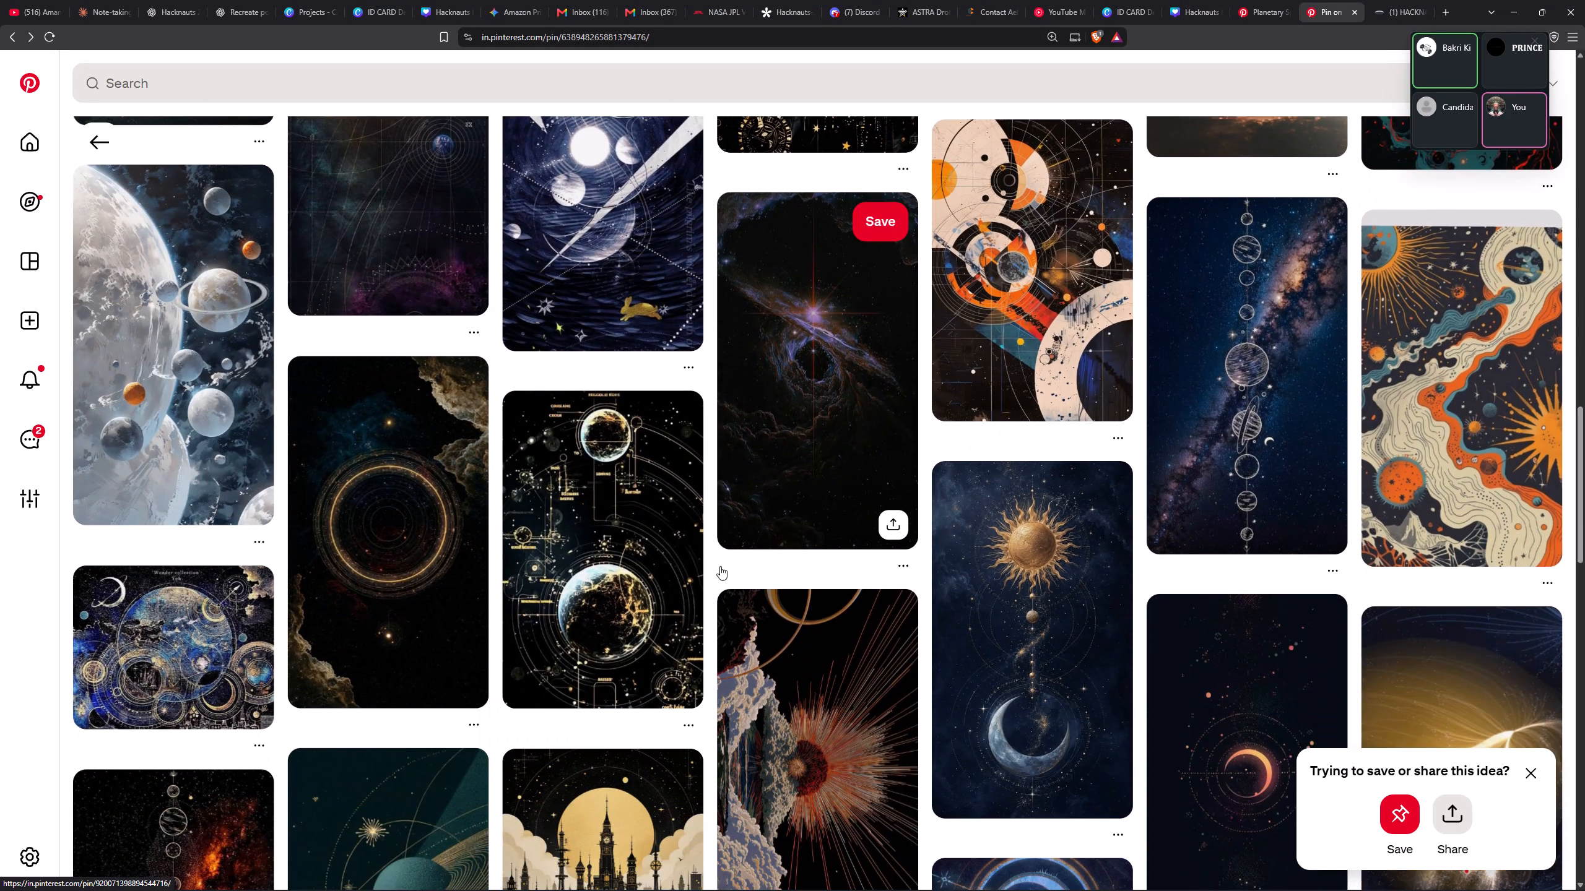
scroll(711, 570, down, 6)
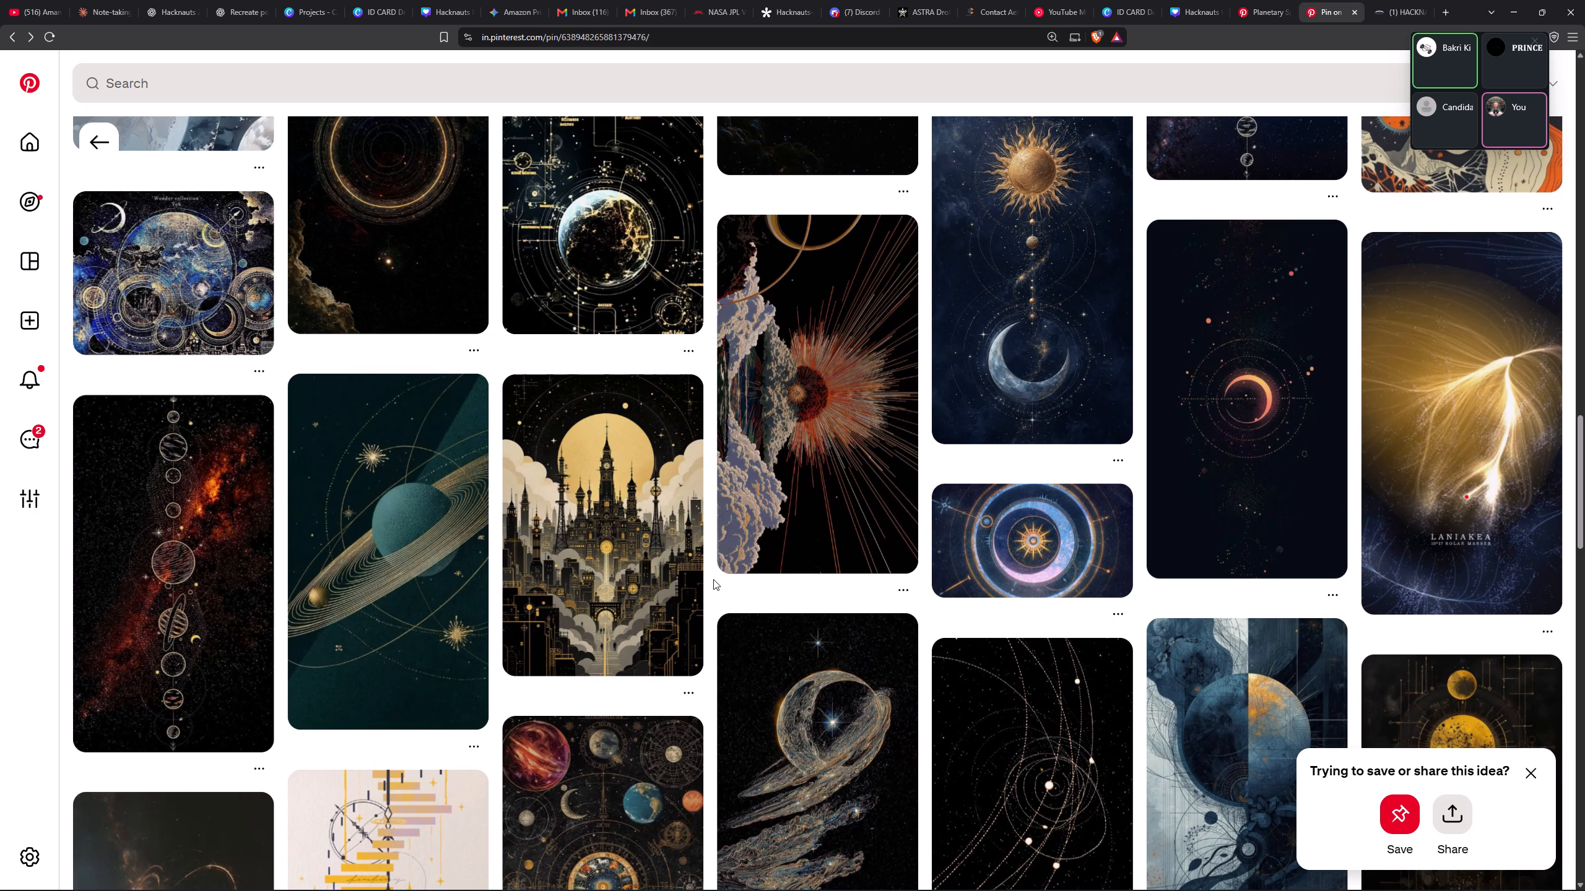
scroll(714, 574, down, 5)
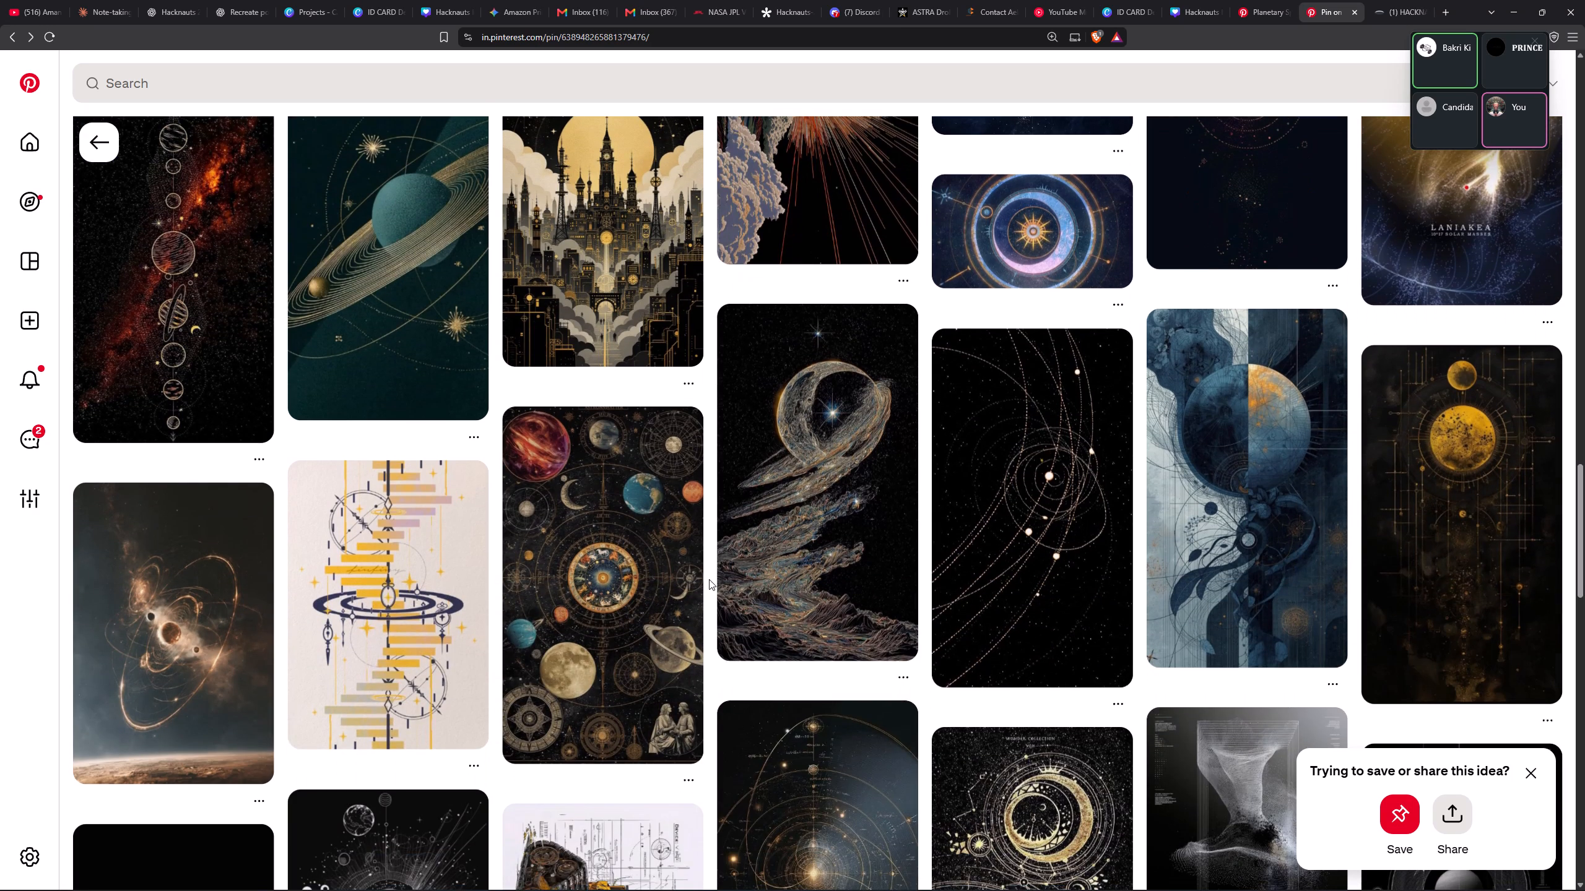
scroll(709, 579, down, 5)
scroll(703, 592, up, 5)
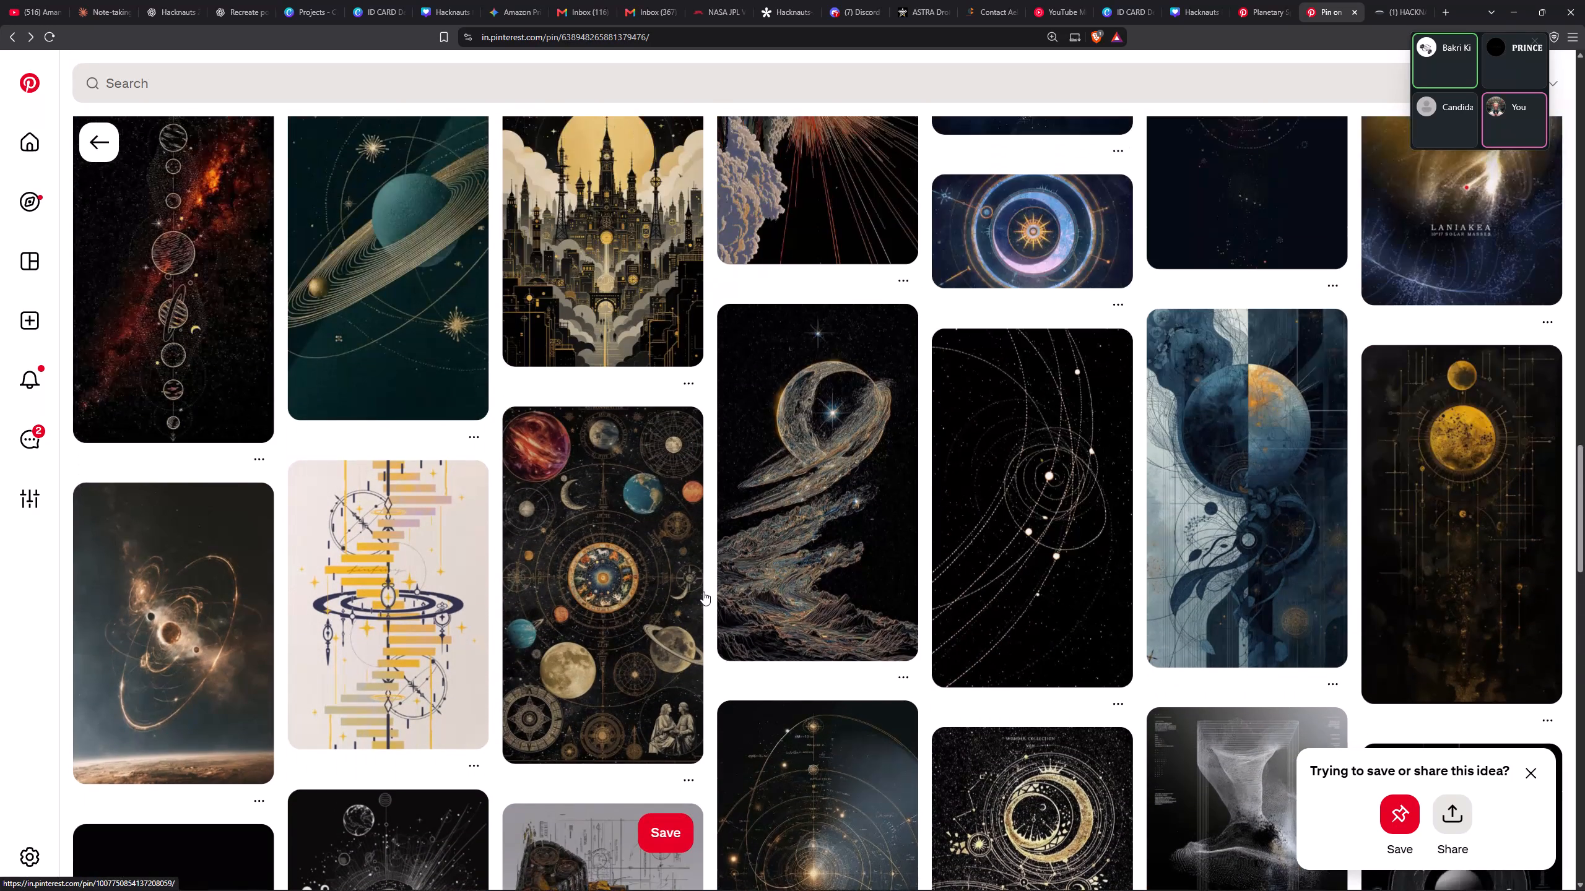
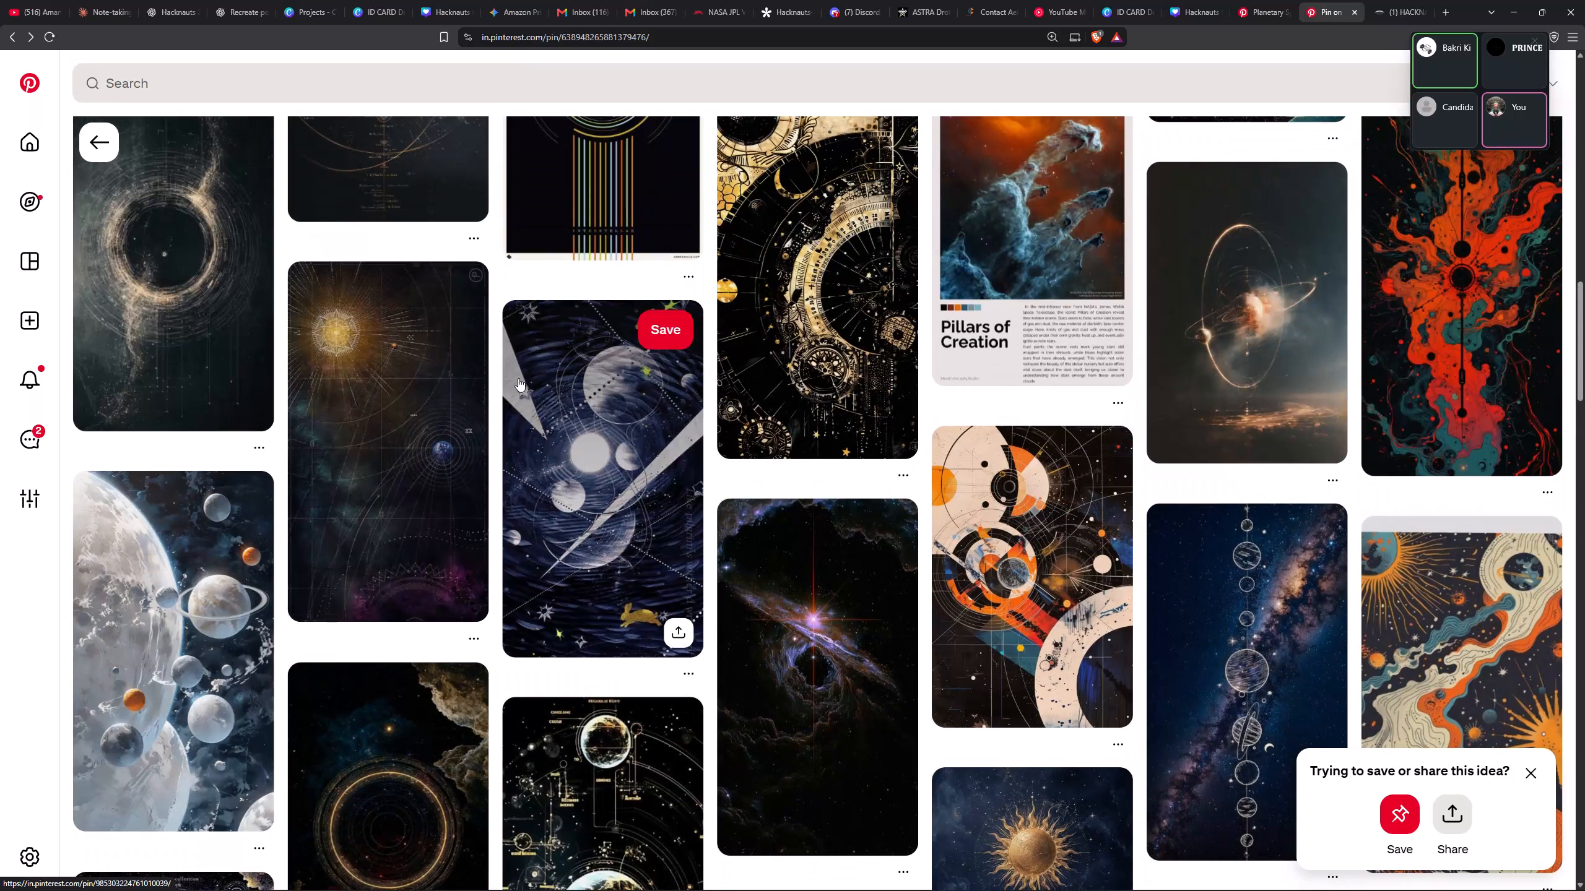
Look back over the related pins under the open celestial artwork, then further down the feed, for orbit, planet and eclipse poster references.
scroll(492, 364, up, 9)
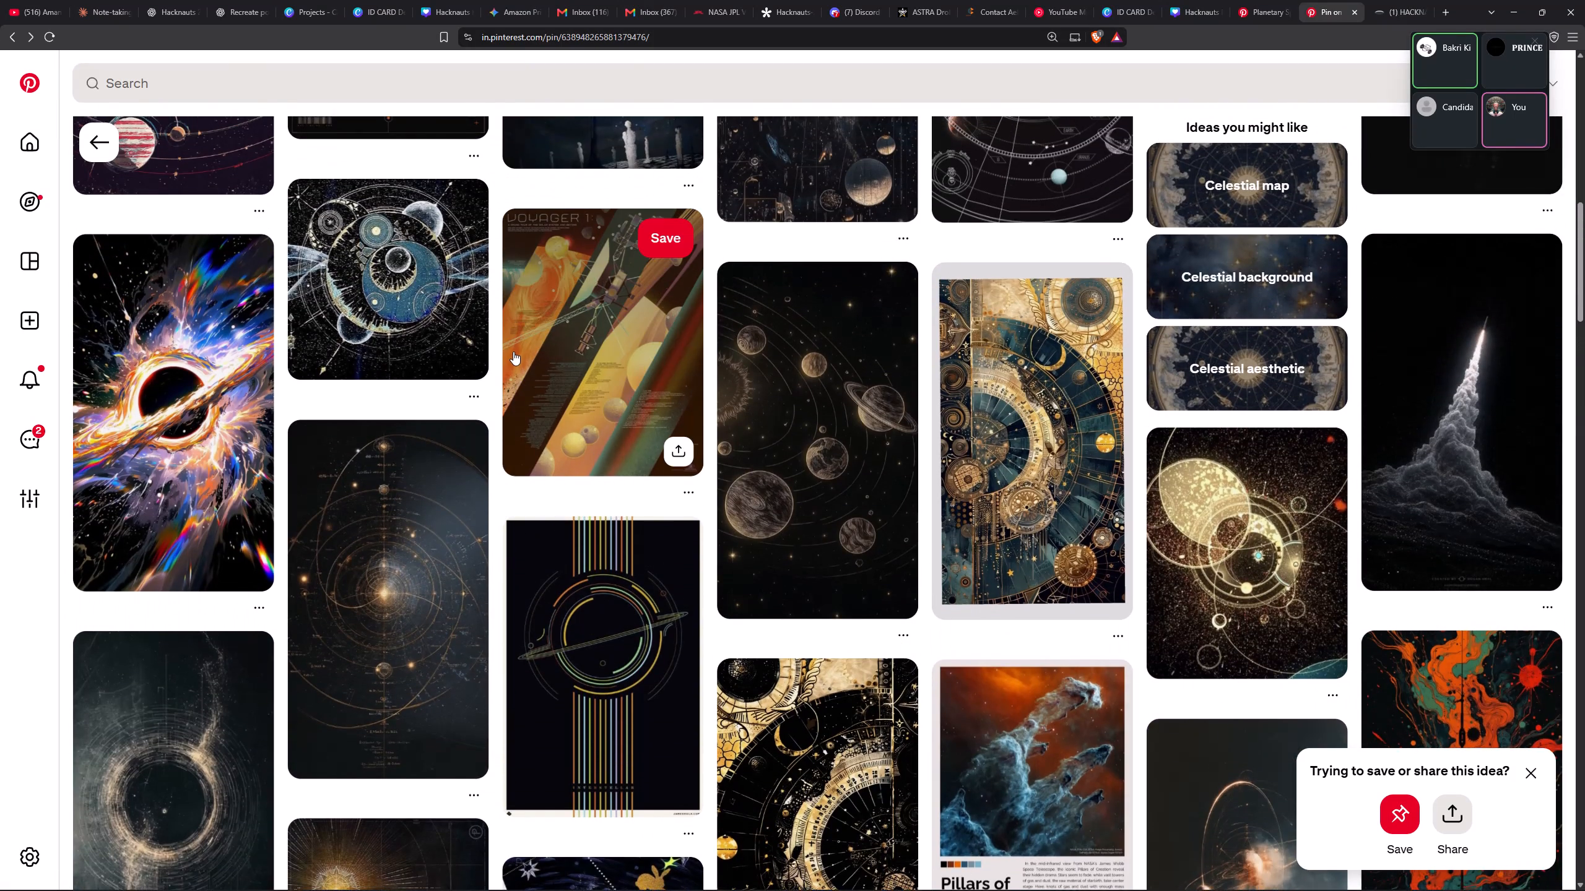
scroll(513, 351, up, 1)
scroll(640, 396, up, 6)
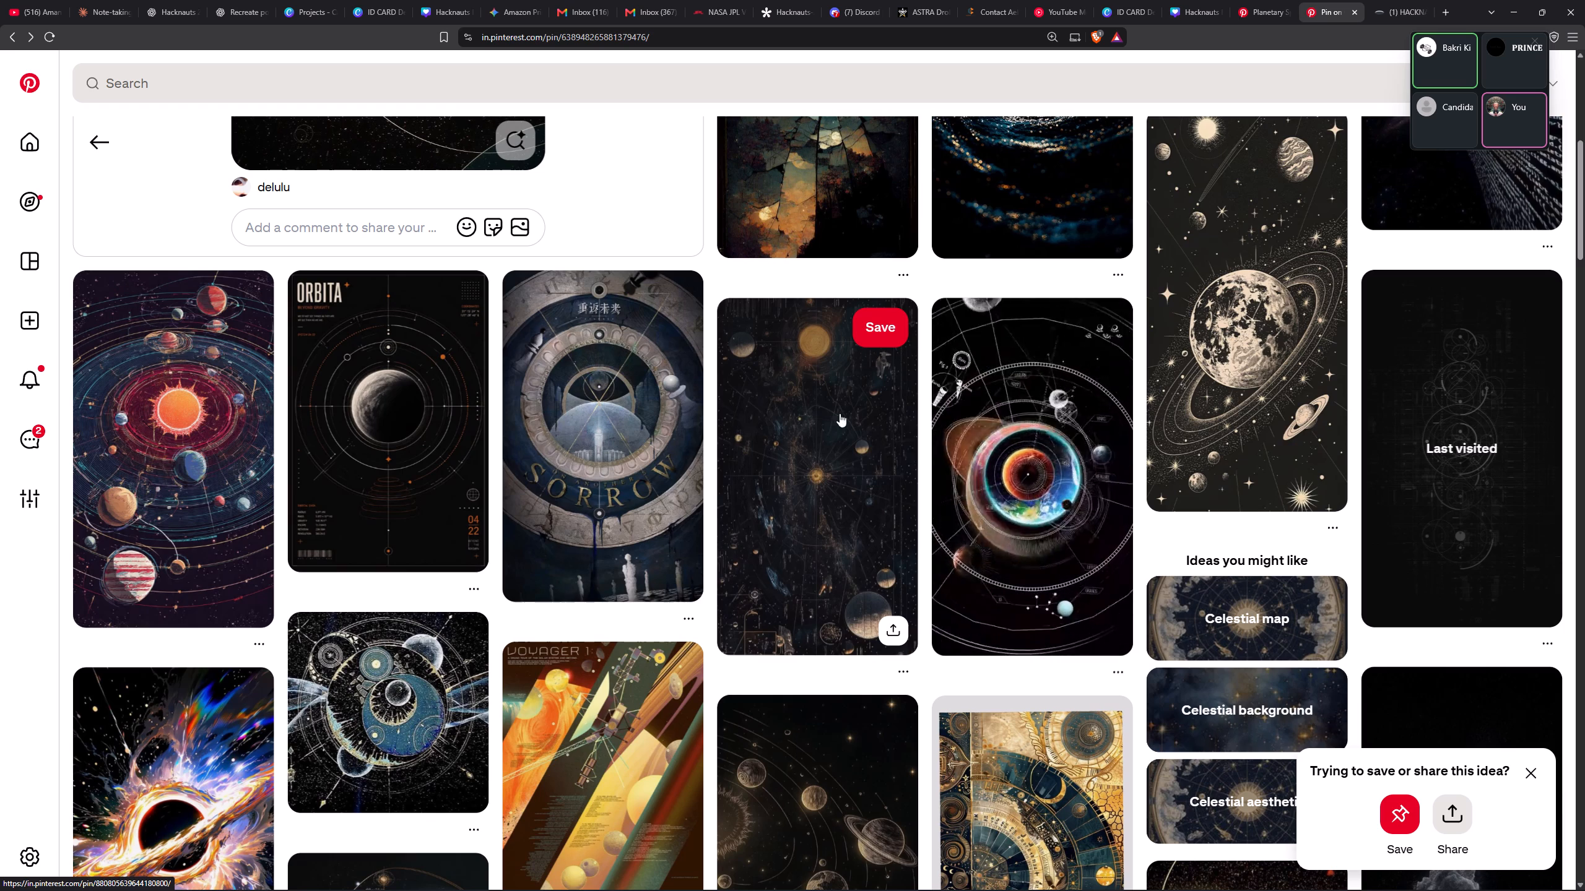
scroll(1313, 395, down, 2)
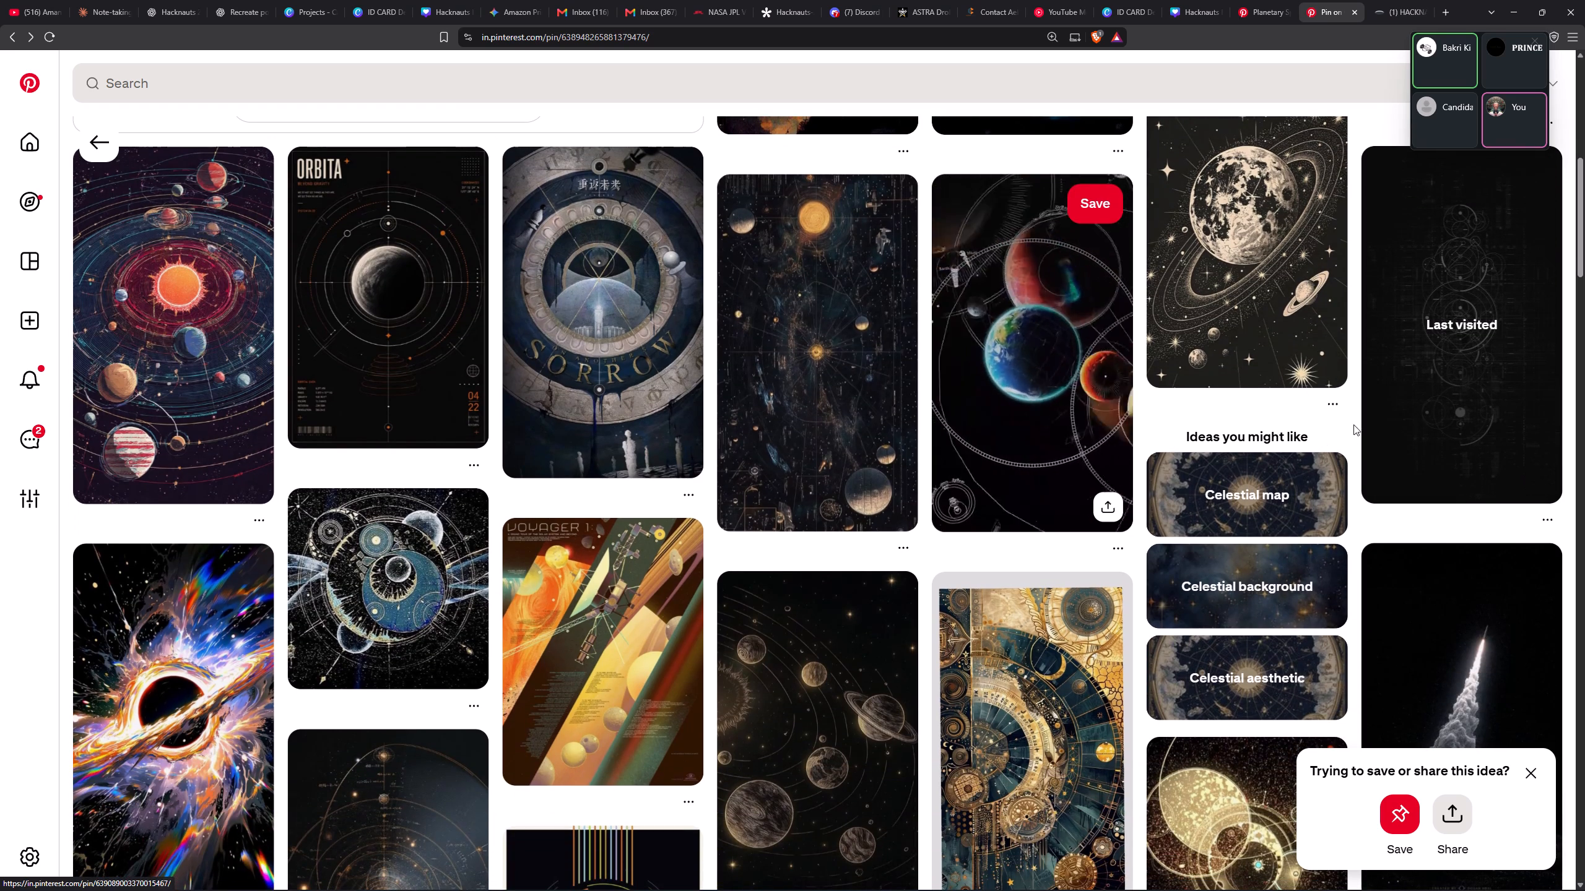
scroll(1149, 612, down, 7)
scroll(1150, 452, down, 2)
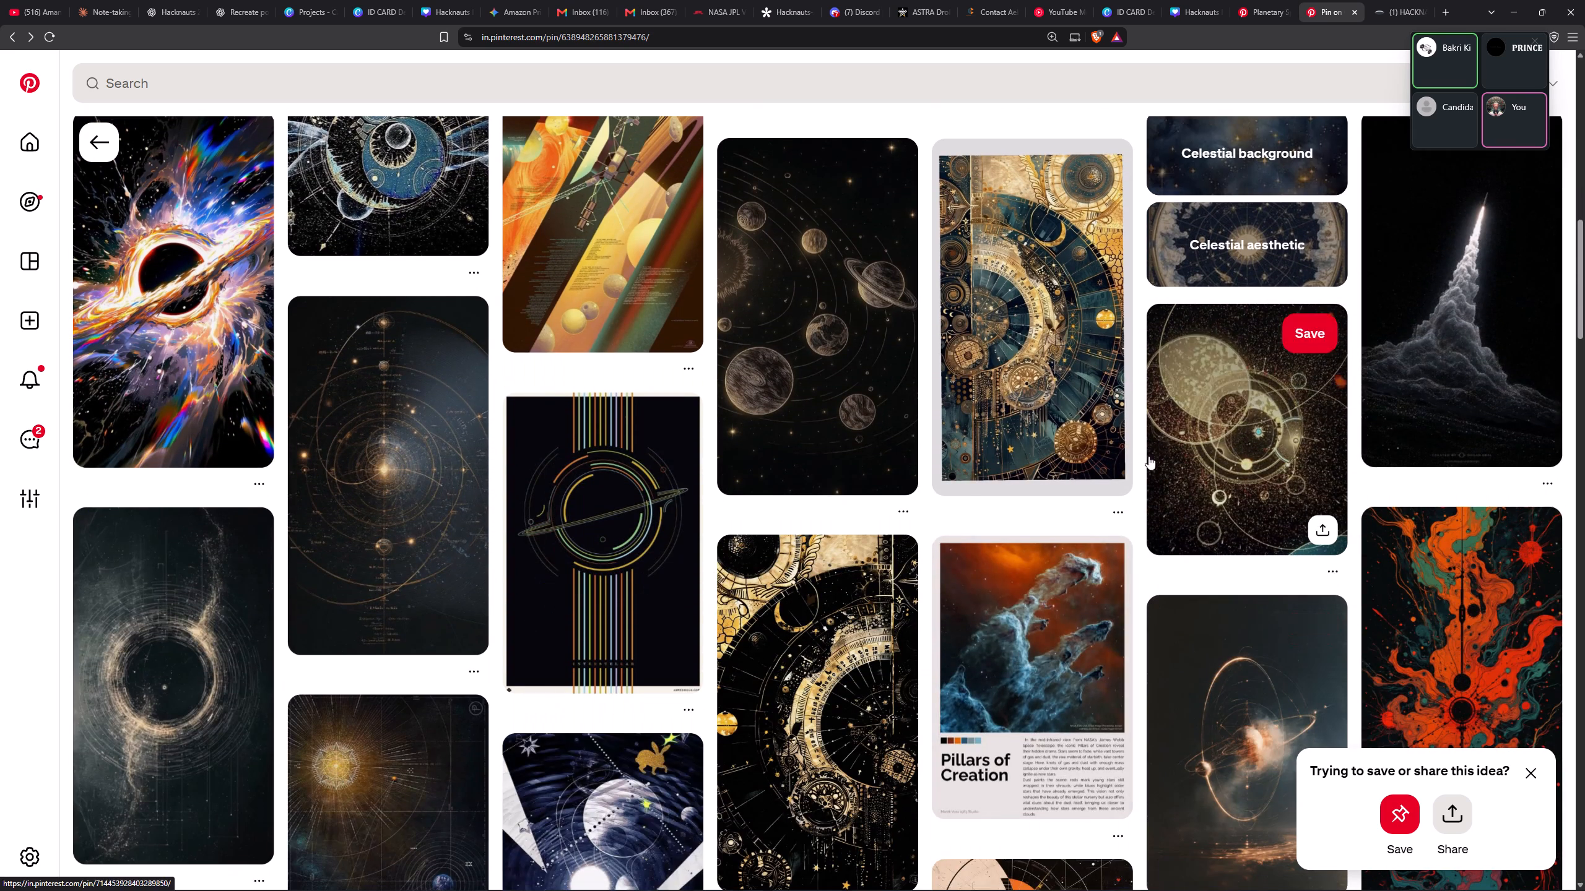
scroll(1149, 456, down, 4)
scroll(1114, 496, down, 4)
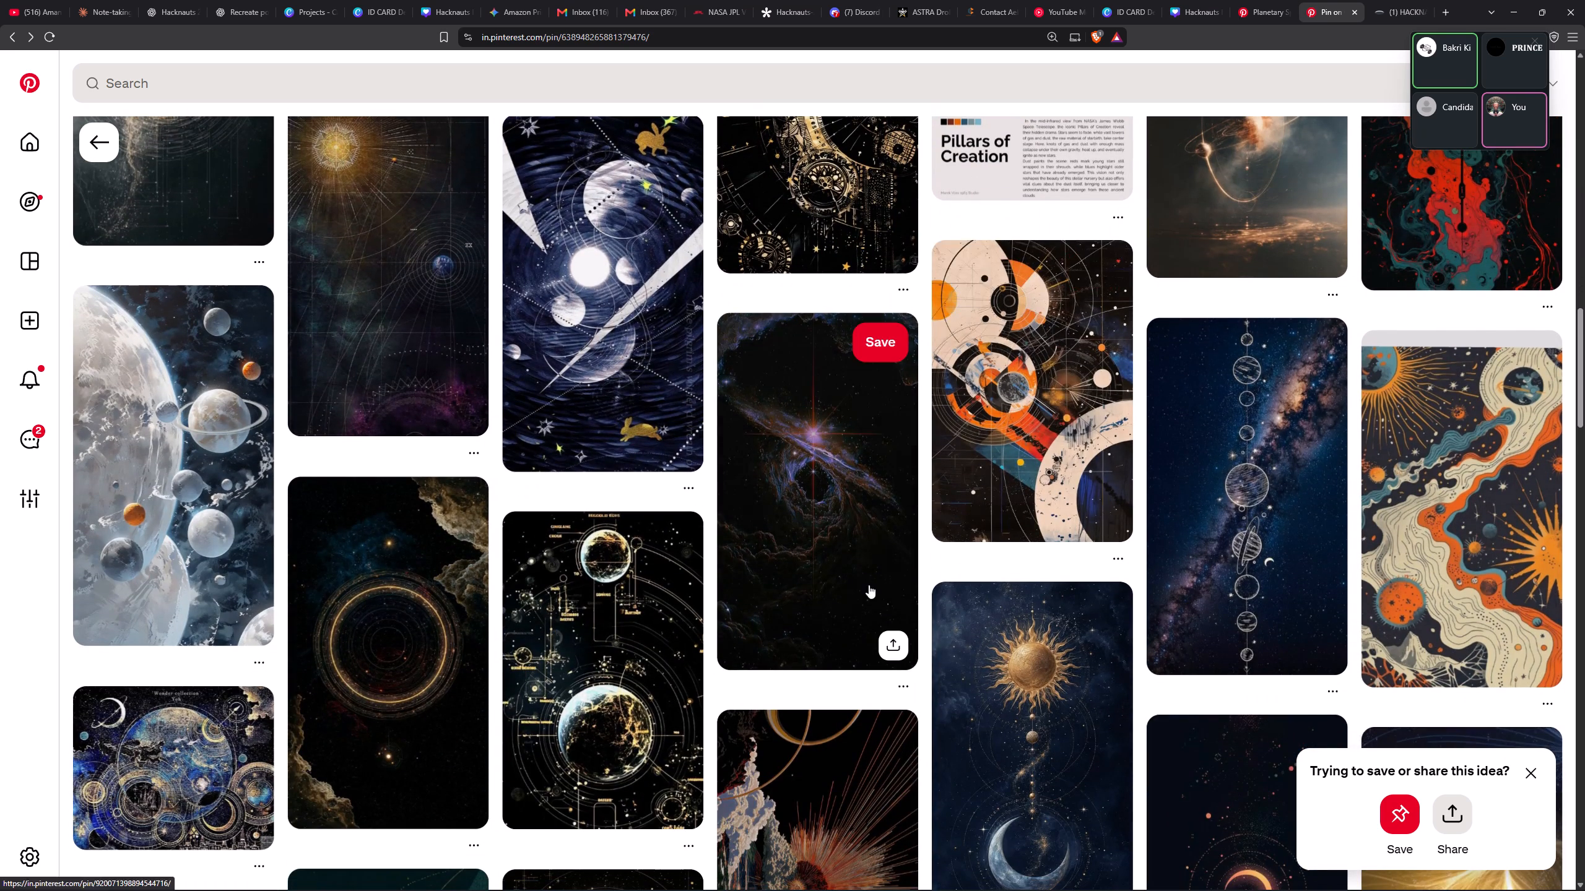
scroll(882, 588, down, 7)
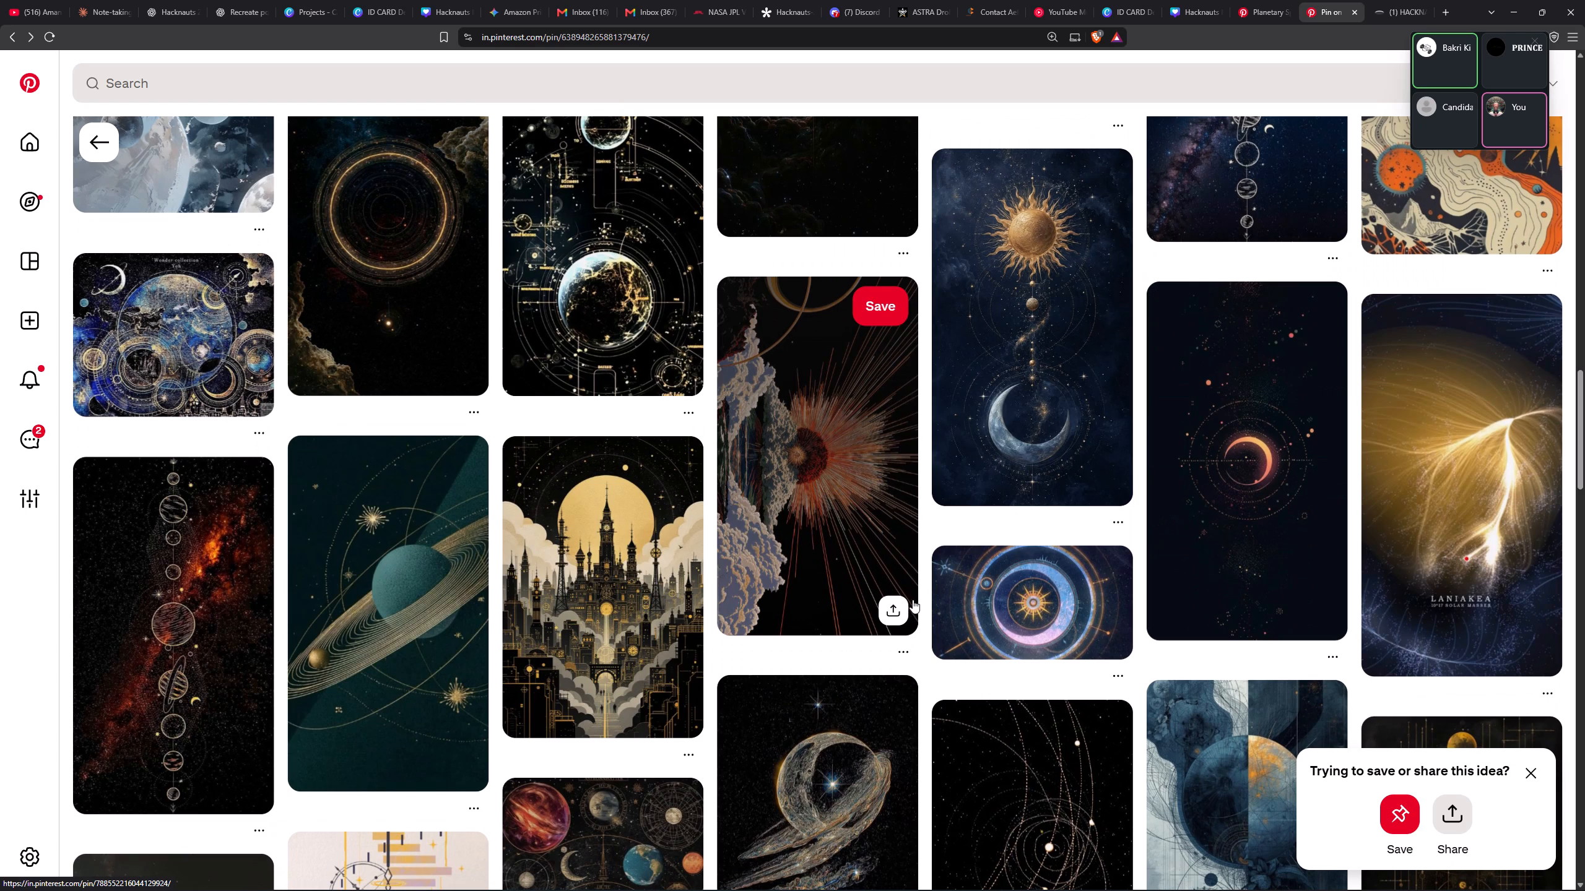
scroll(913, 666, down, 4)
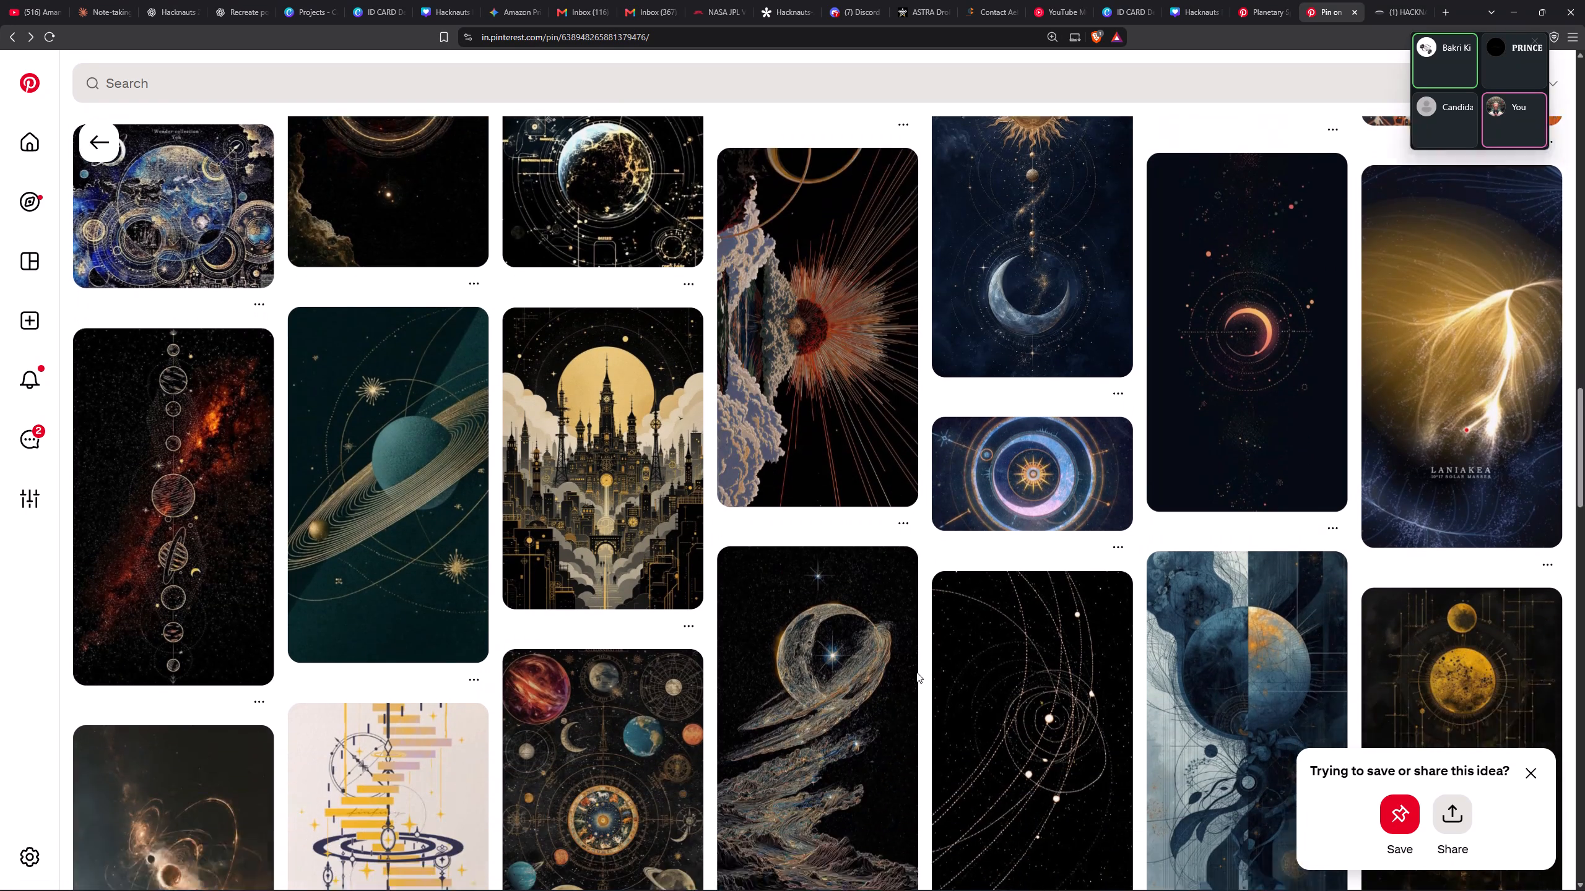
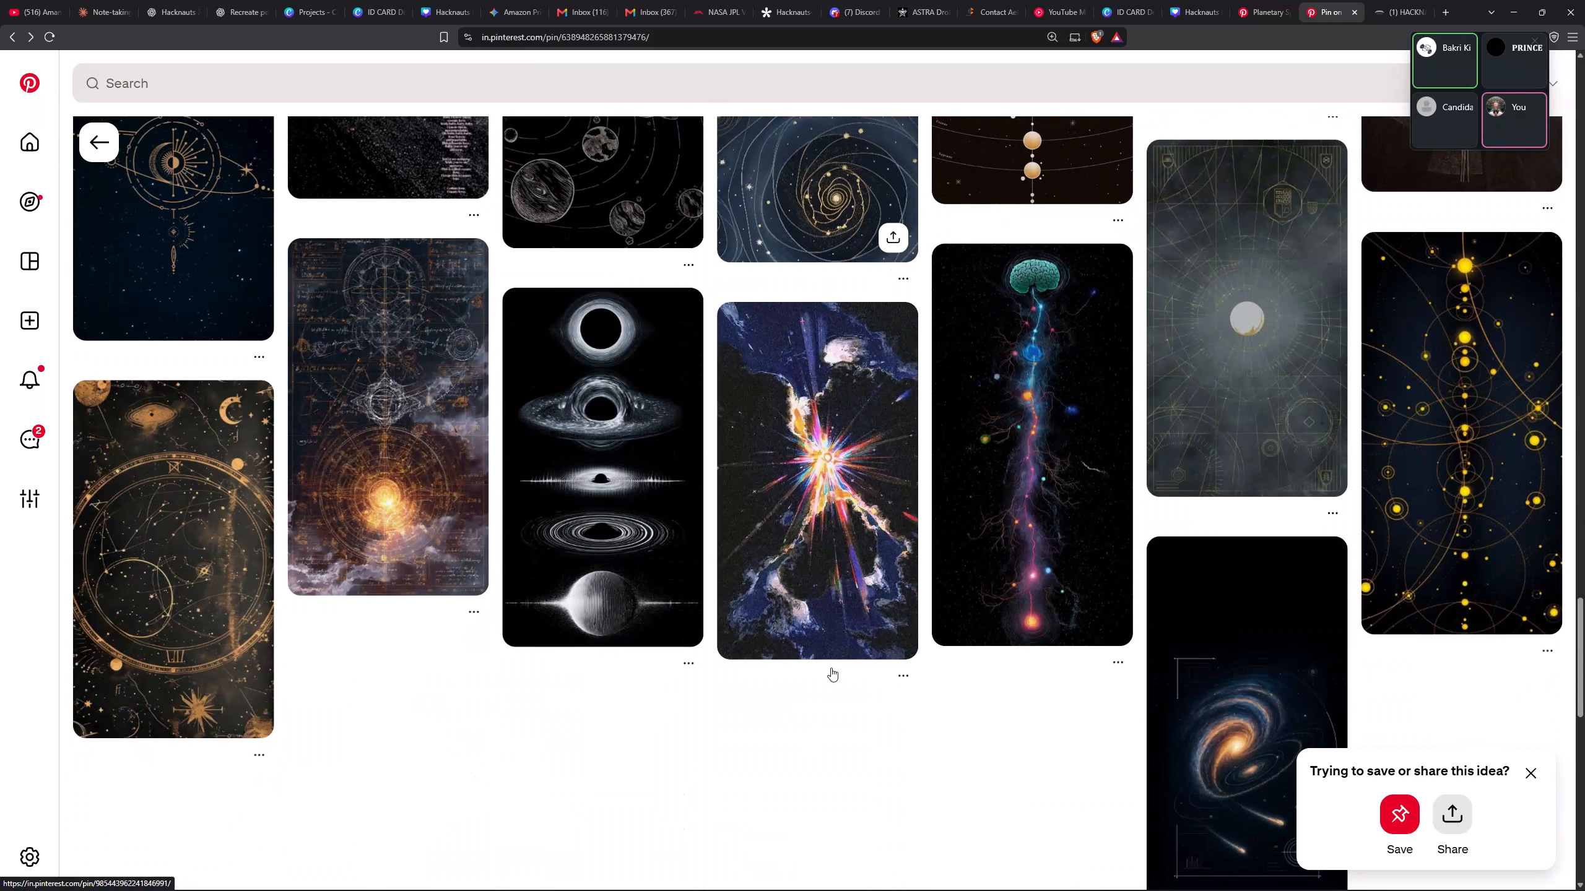
Browse further through the related pins for celestial chart, galaxy and planet poster artwork references.
scroll(829, 669, down, 8)
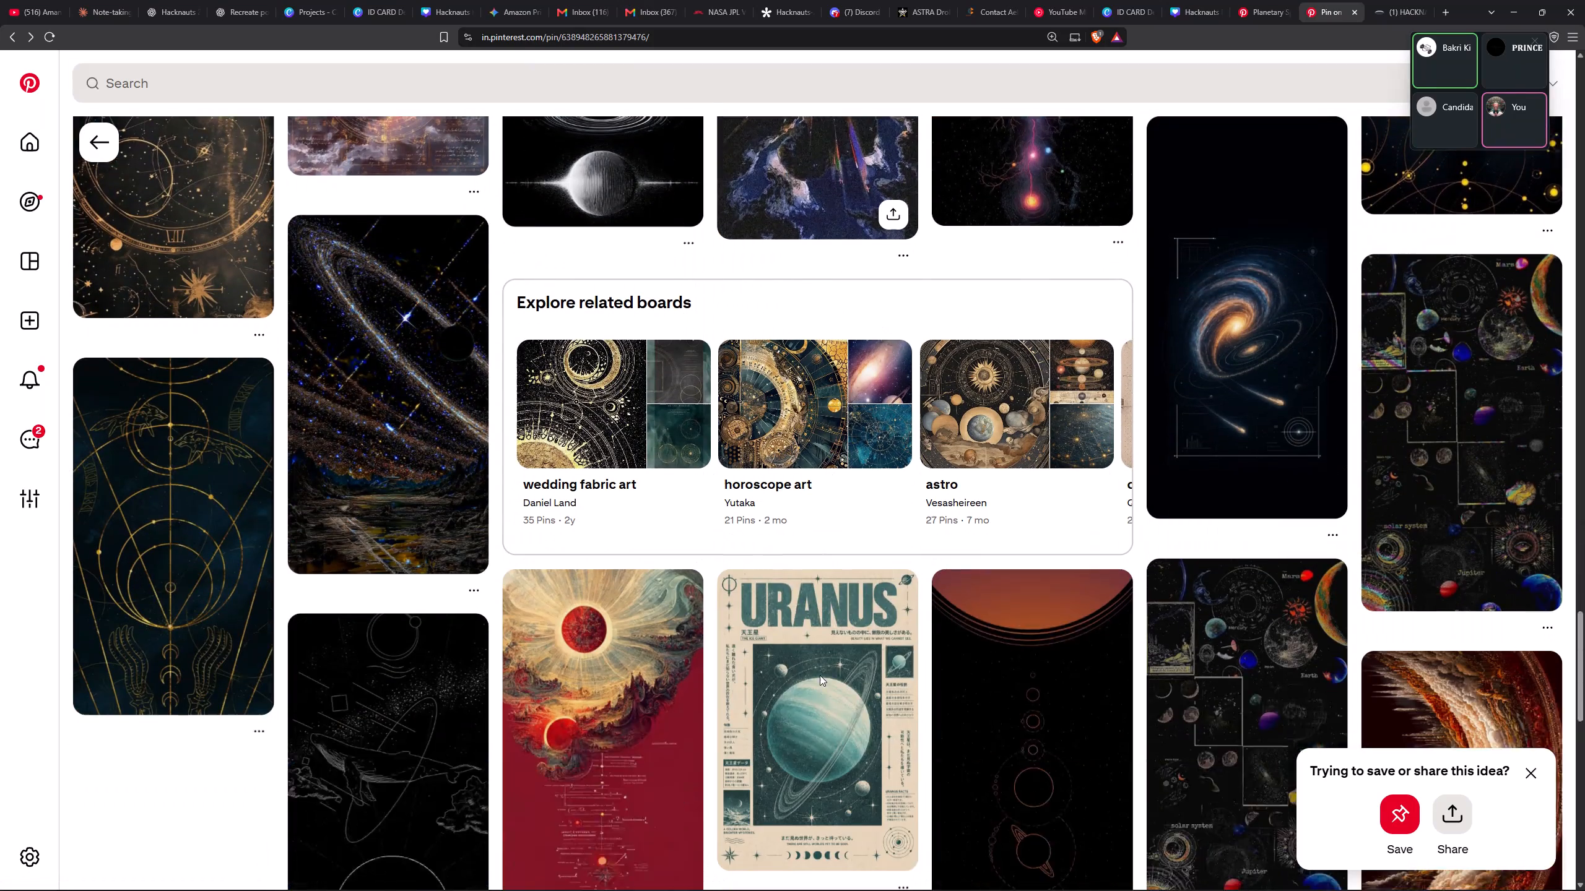